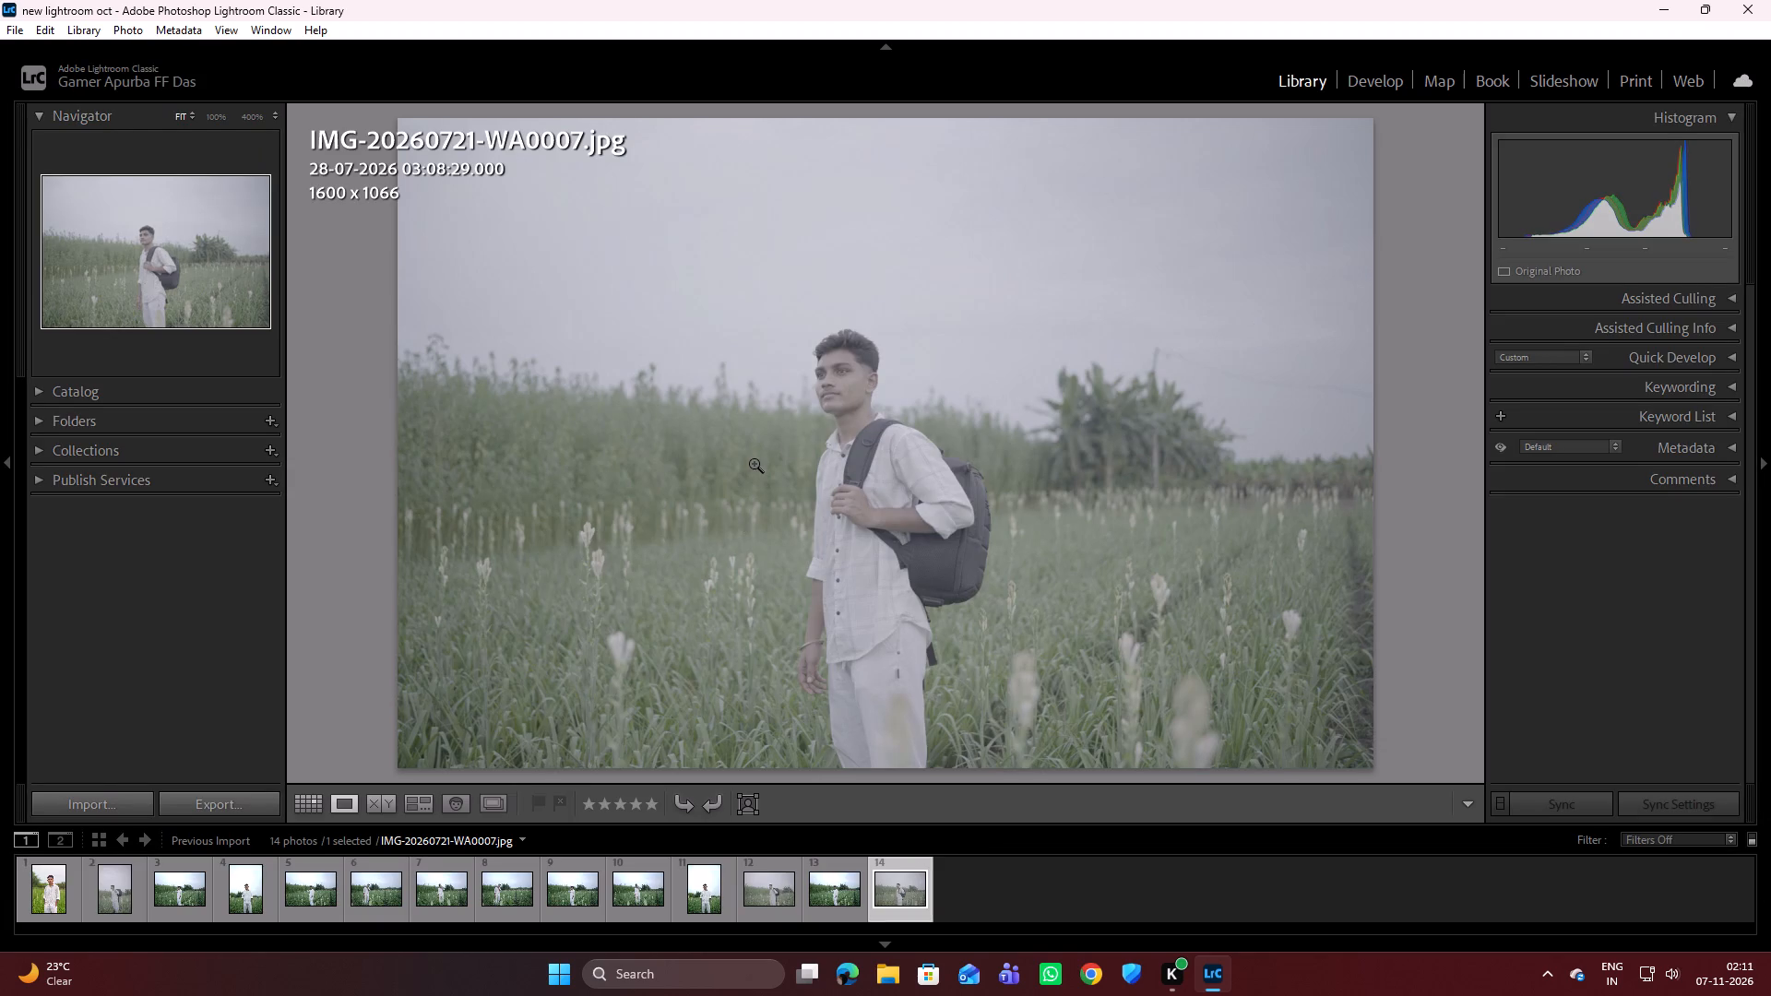
Compare the unedited shots of the man with the backpack and open the portrait-format IMG-20260728-WA0004.jpg for developing.
left_click(887, 891)
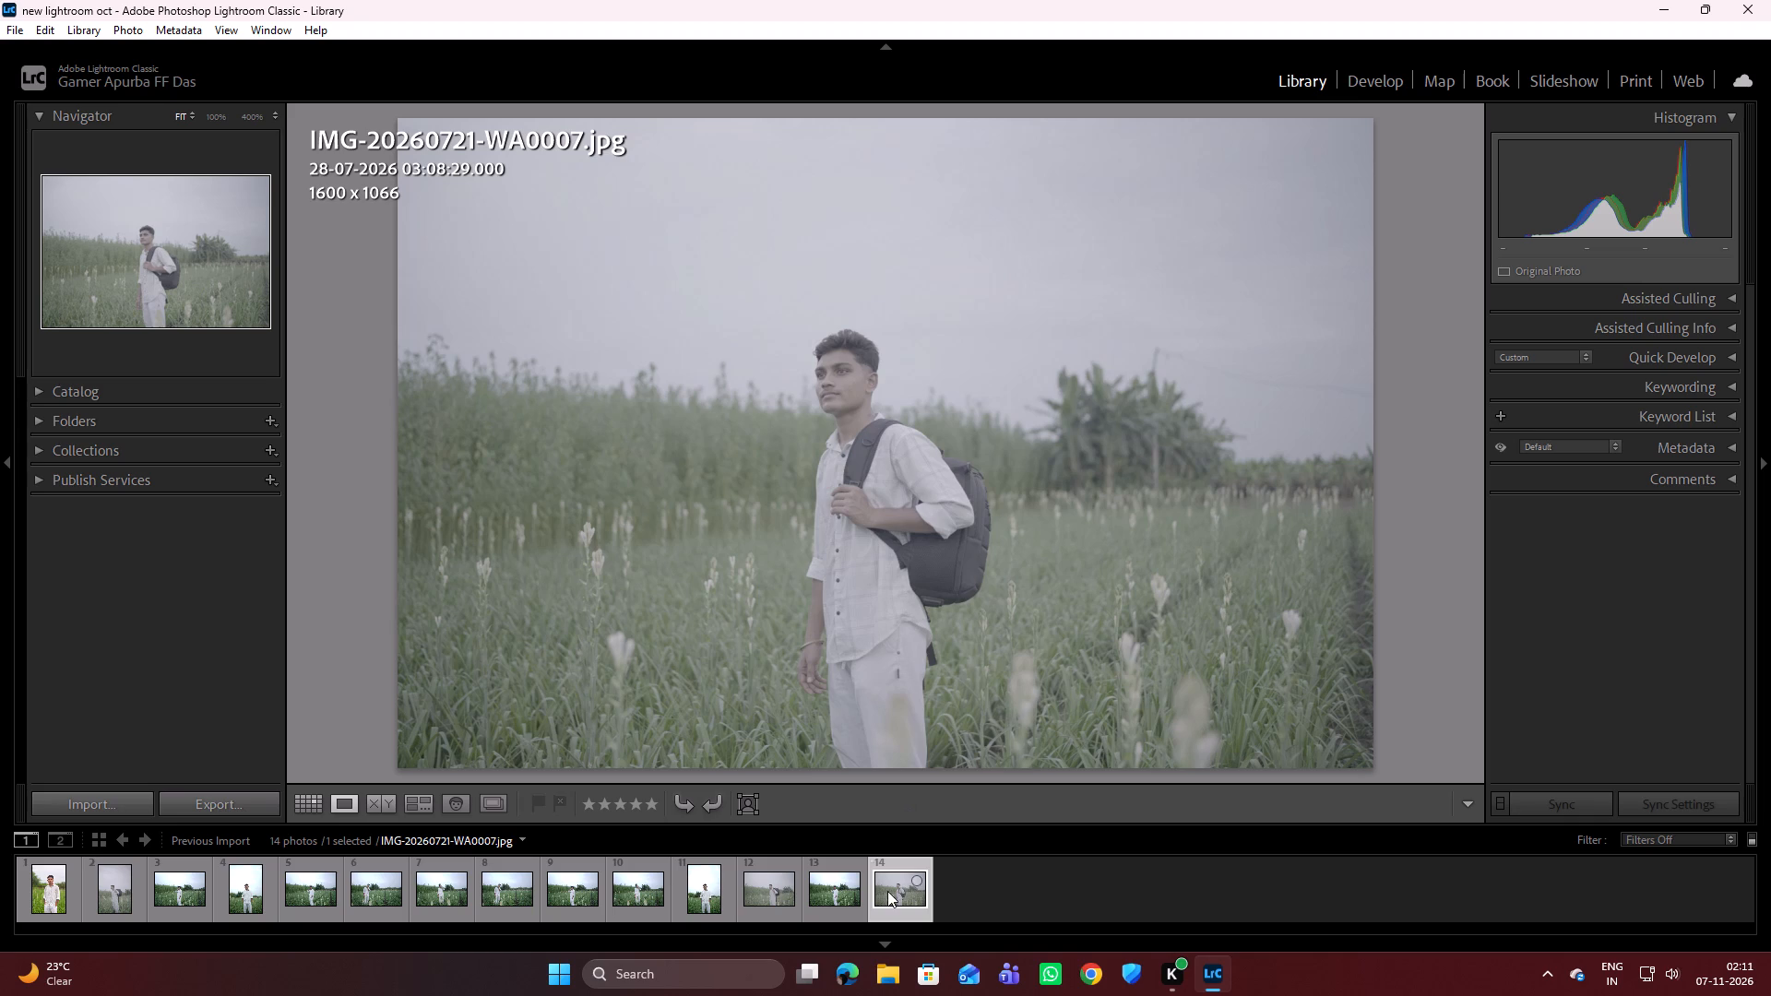
left_click(748, 875)
left_click(896, 881)
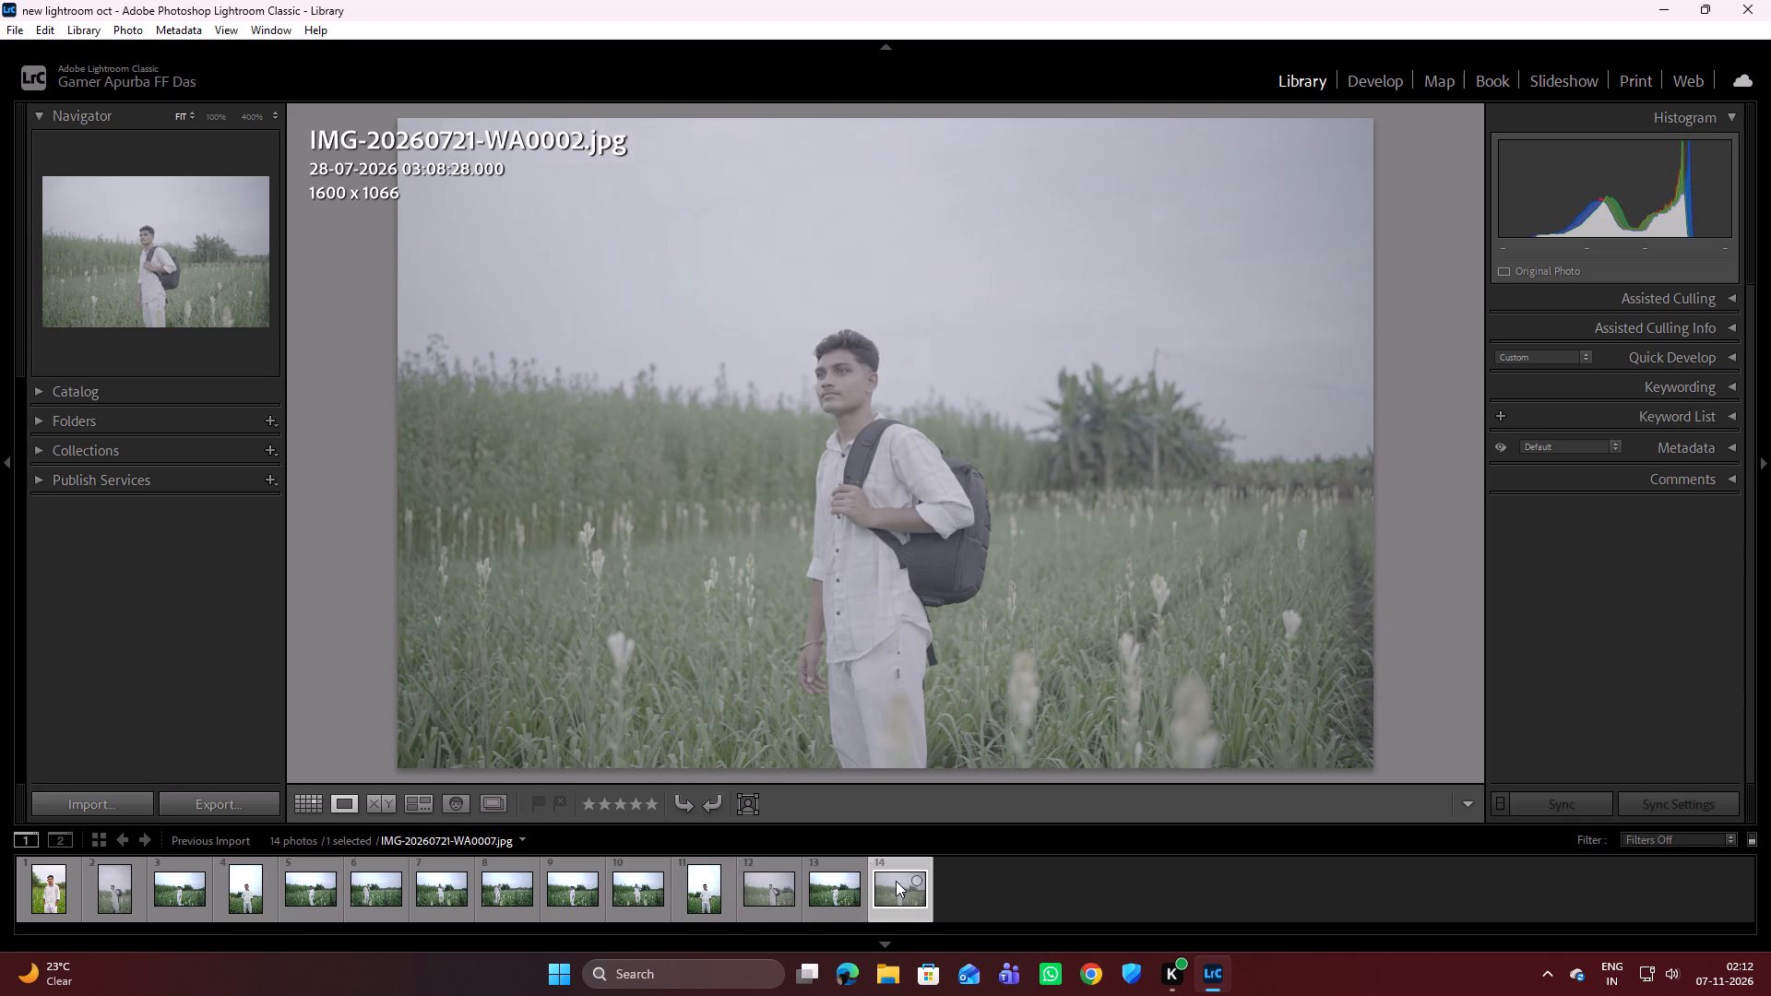
left_click(747, 894)
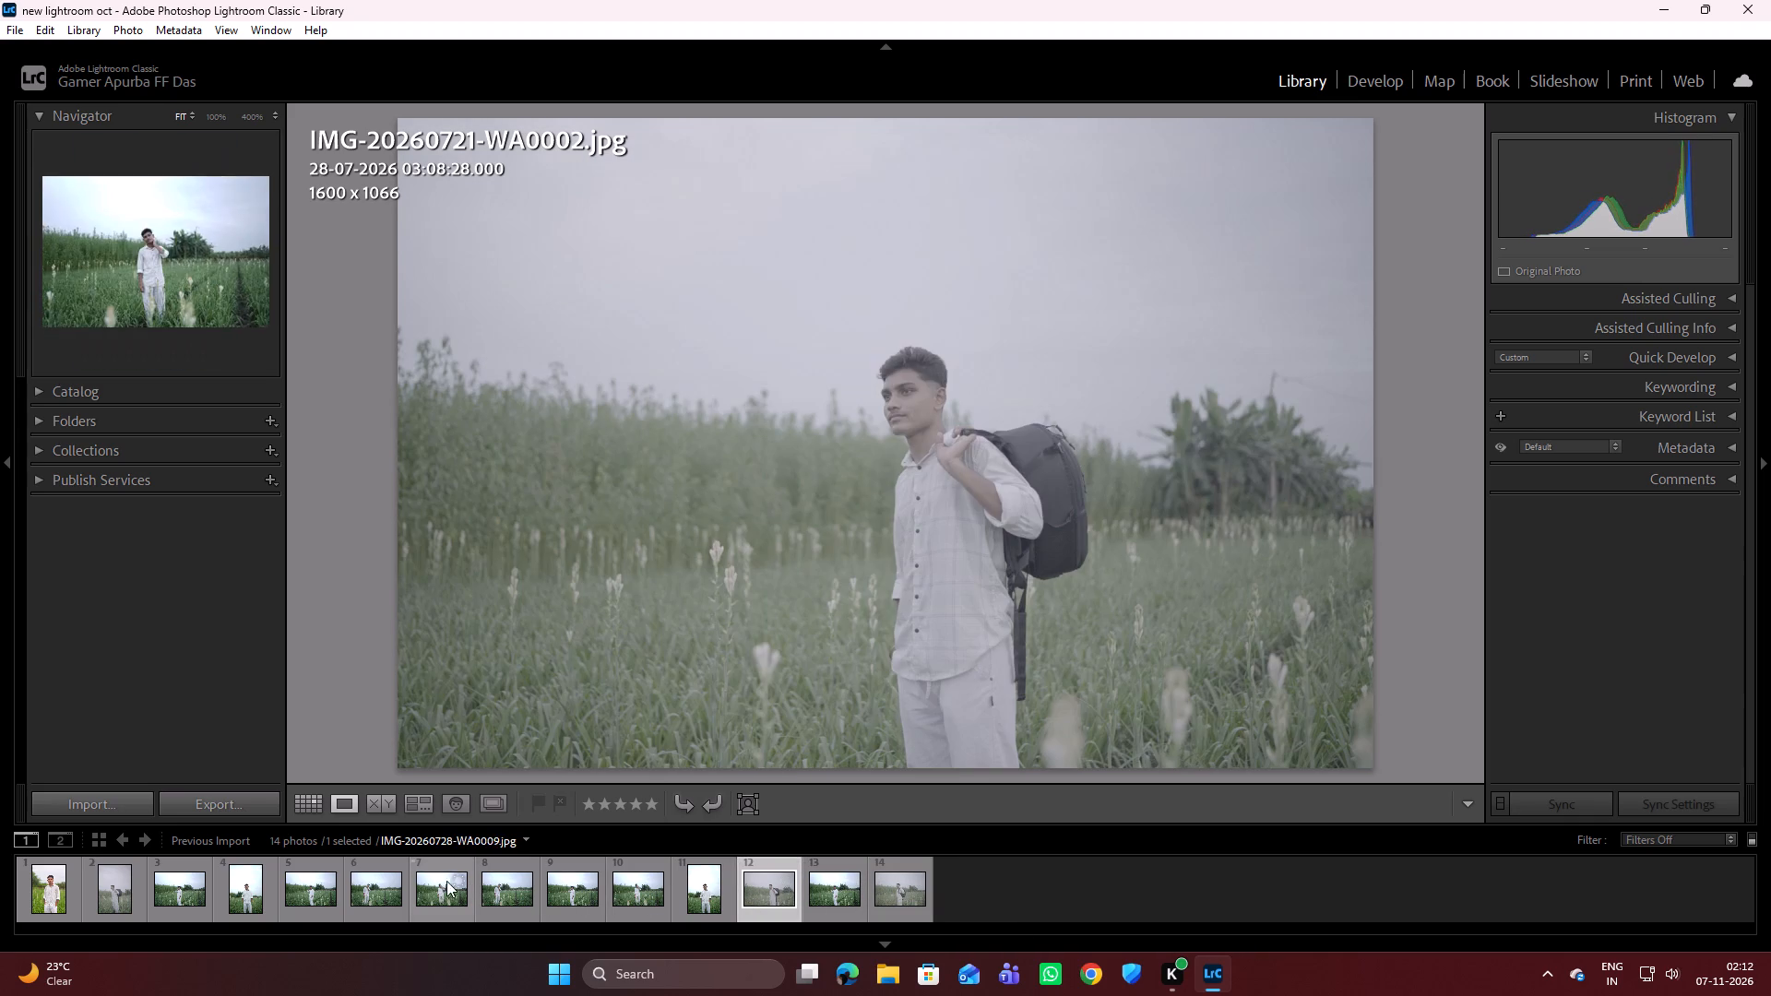
left_click(114, 894)
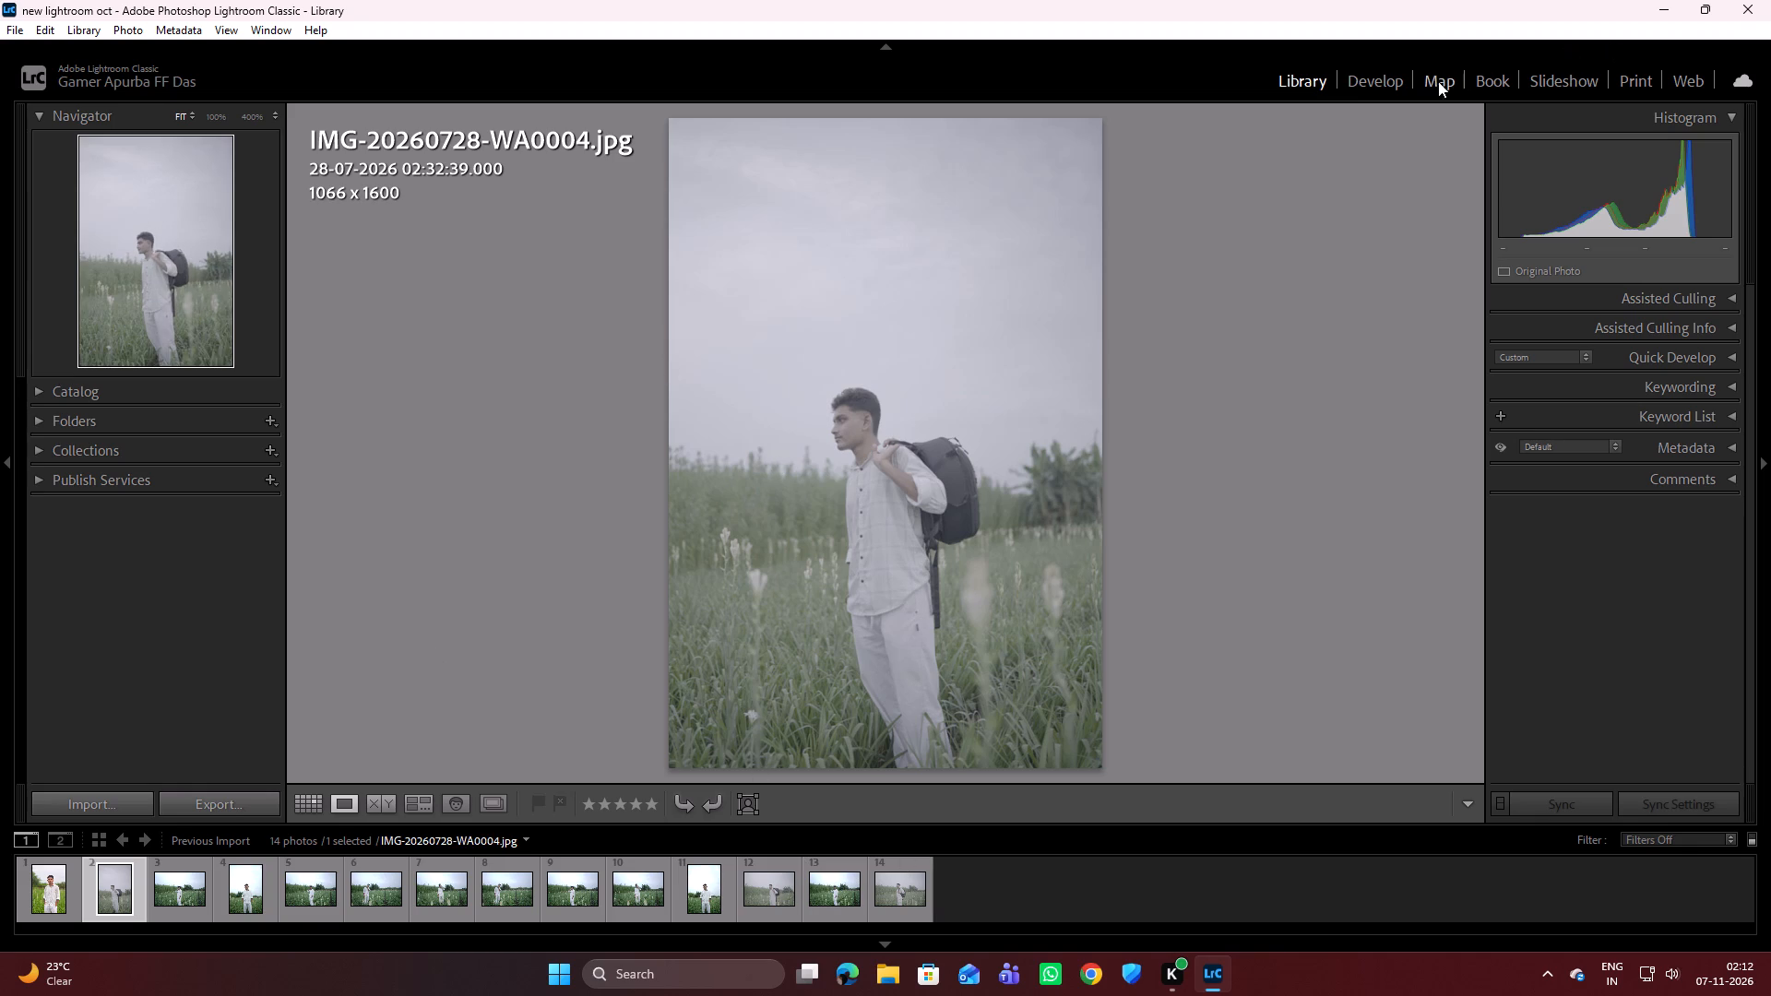
left_click(1400, 85)
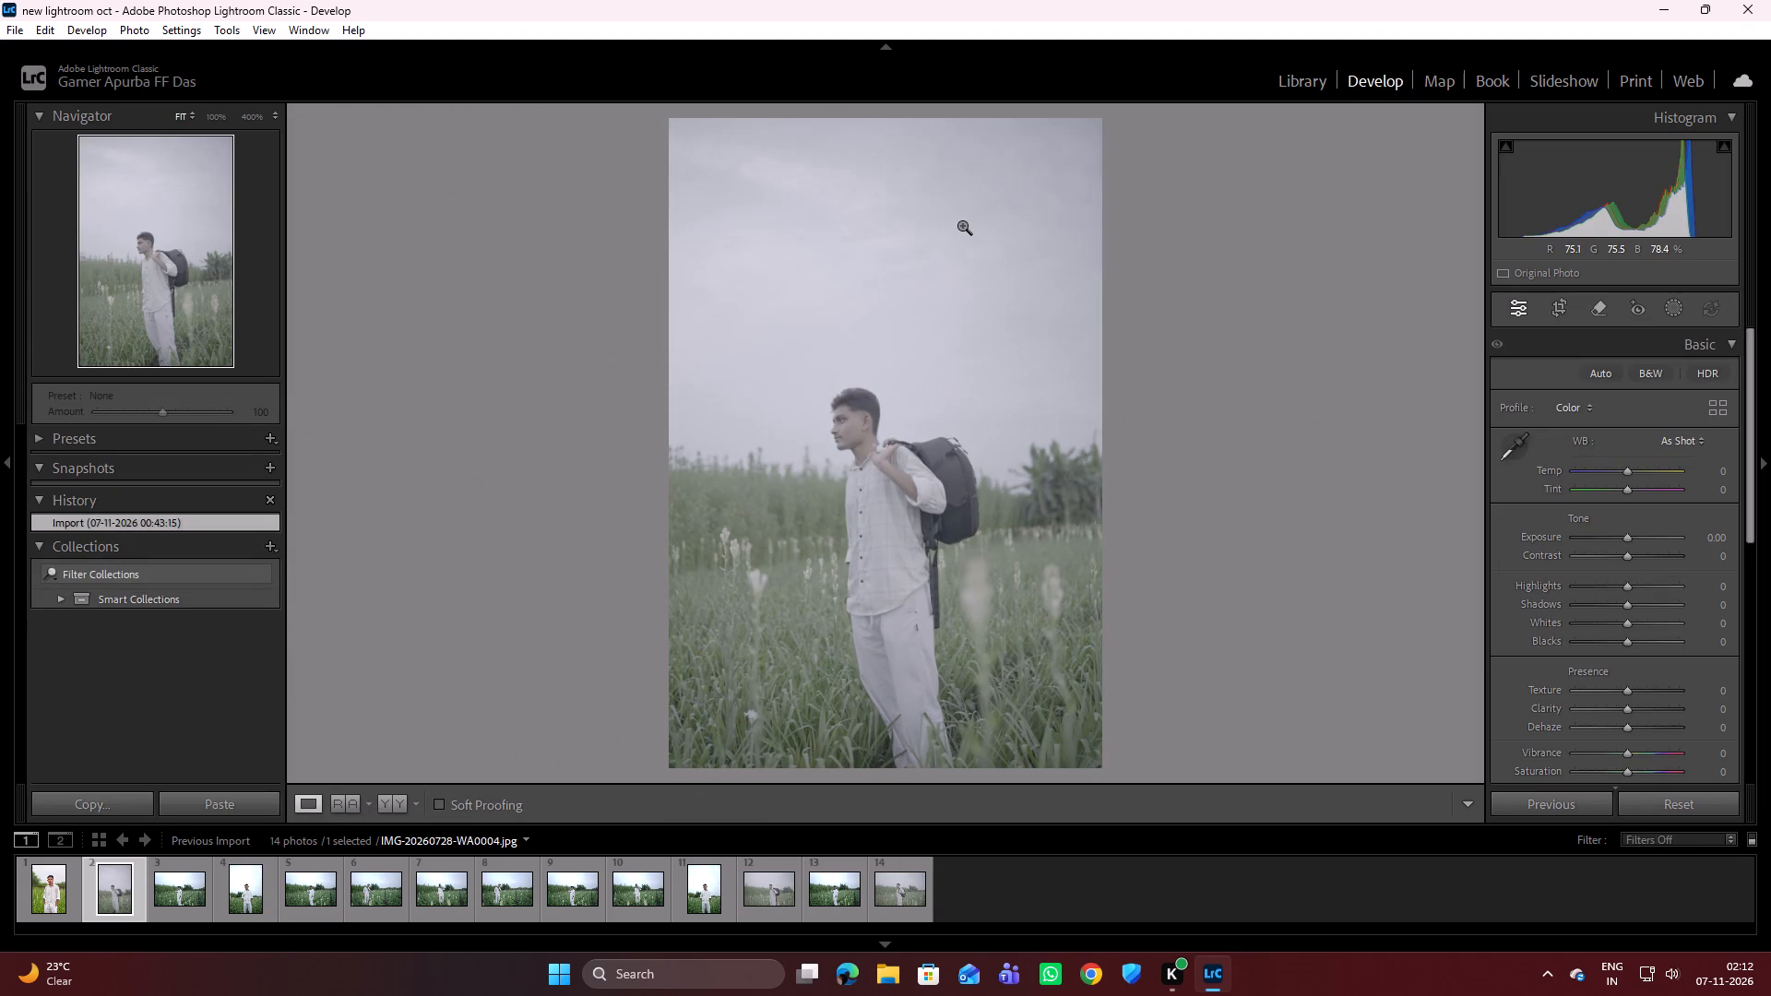
Look through the available develop preset groups.
left_click(40, 444)
scroll(83, 538, "down", 4)
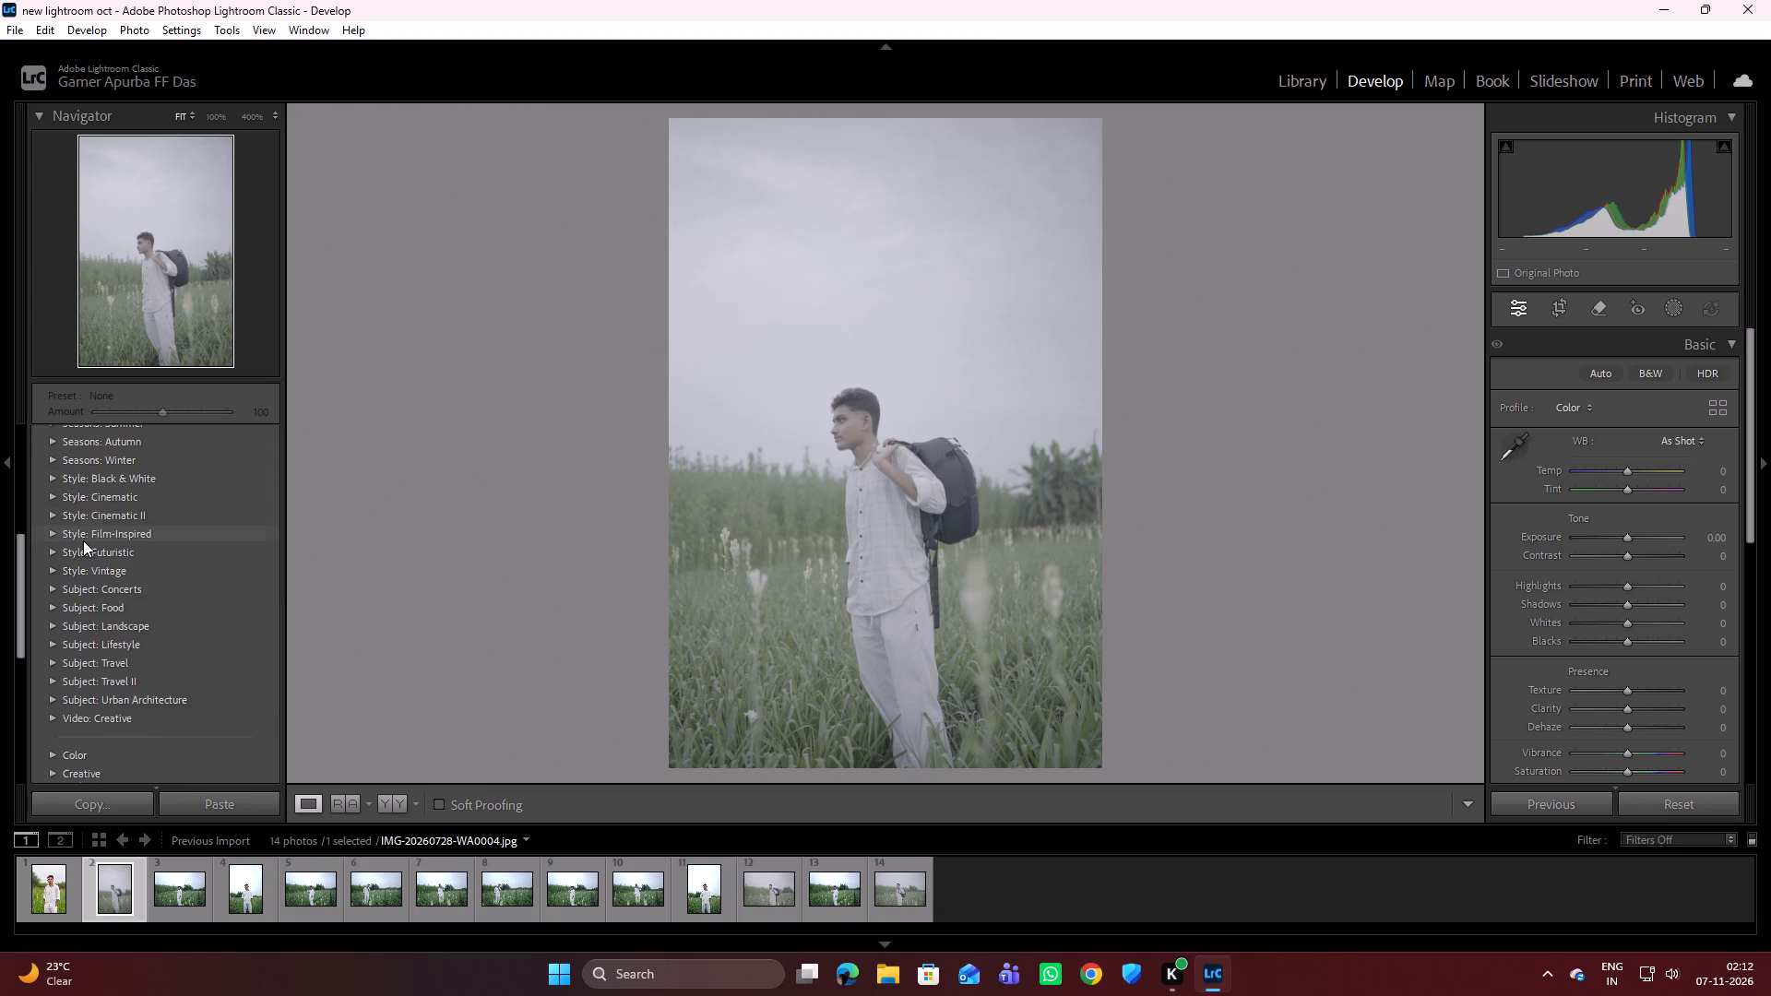
scroll(83, 540, "down", 4)
scroll(83, 540, "up", 10)
left_click(37, 436)
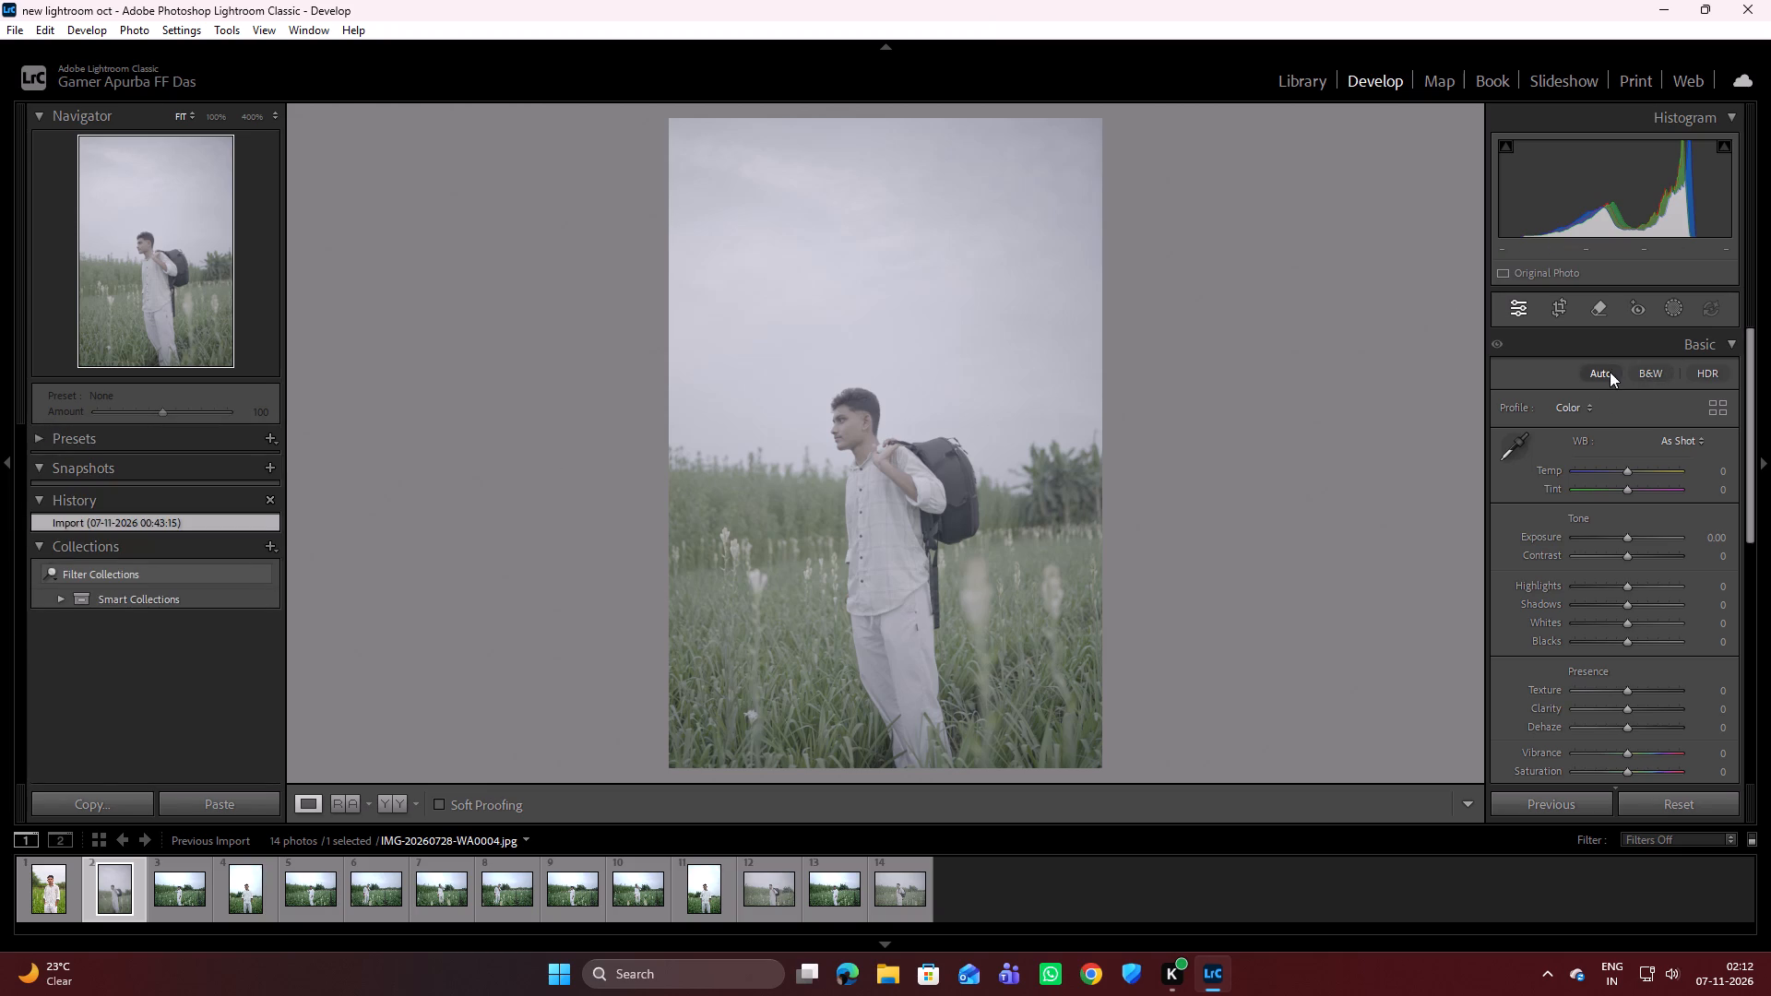
Apply the automatic tone settings to the photo.
scroll(1585, 503, "down", 9)
scroll(1585, 503, "up", 6)
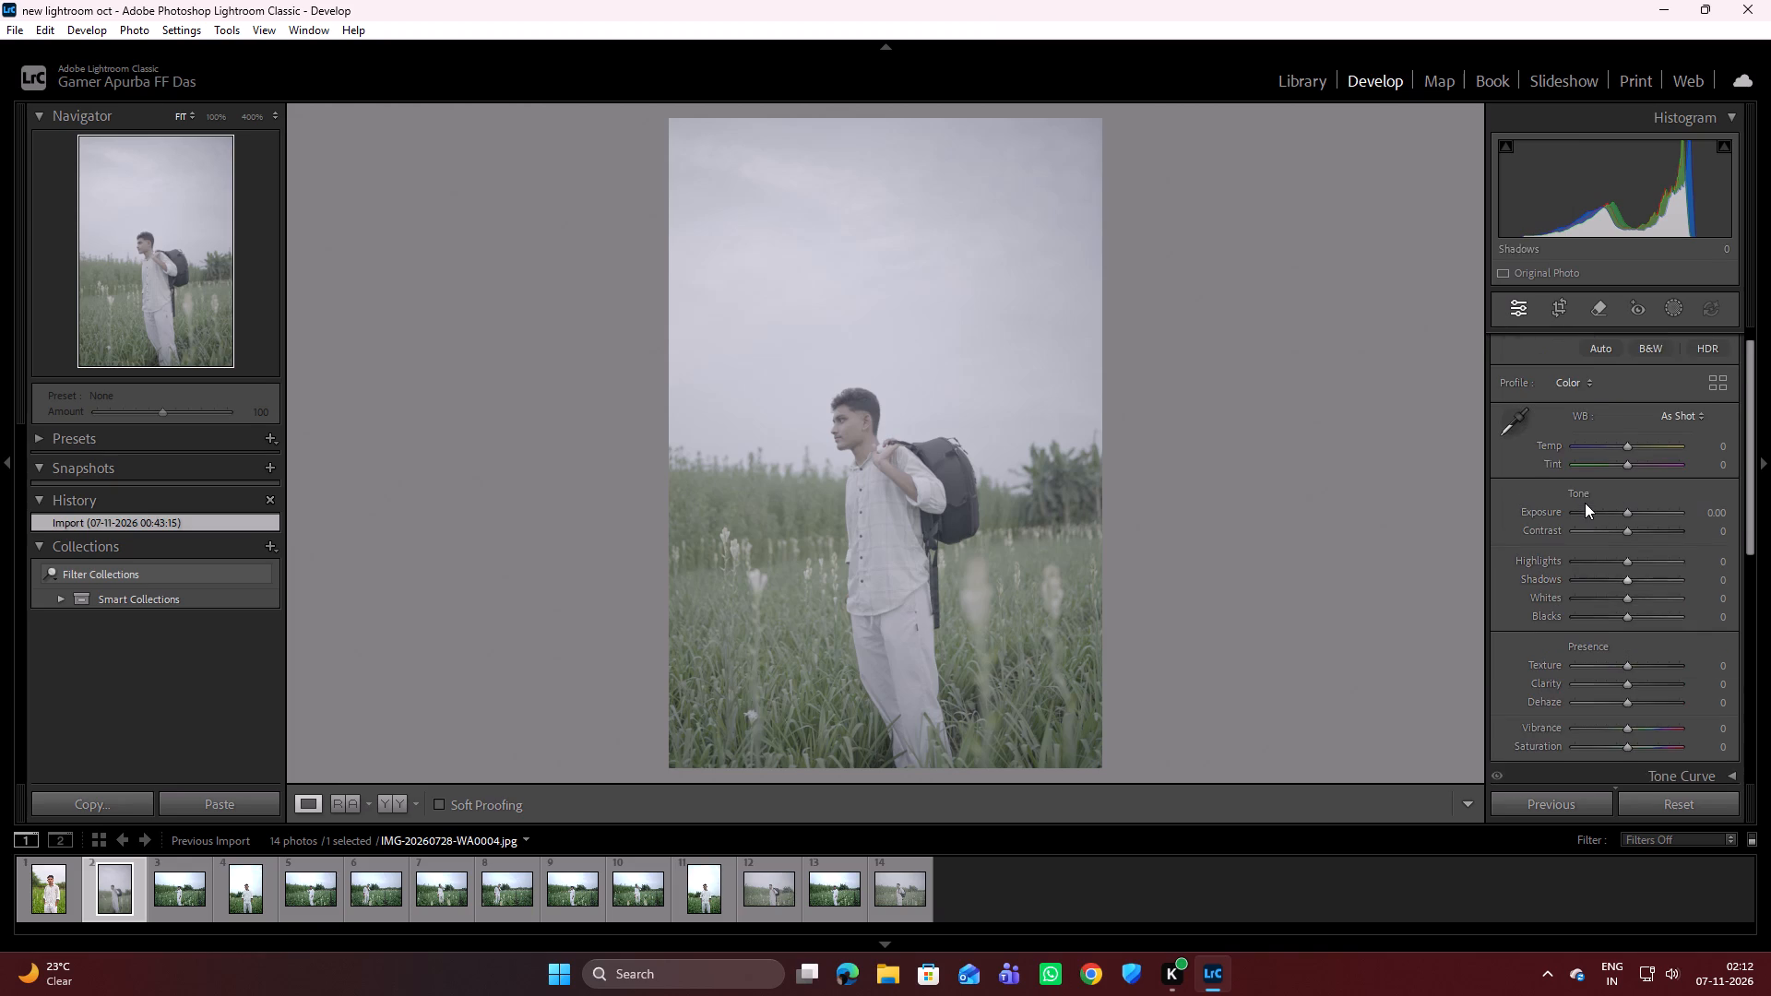
scroll(1585, 503, "up", 1)
left_click(1600, 377)
Warm the photo's white balance by setting the temperature to +4.
scroll(1573, 498, "down", 3)
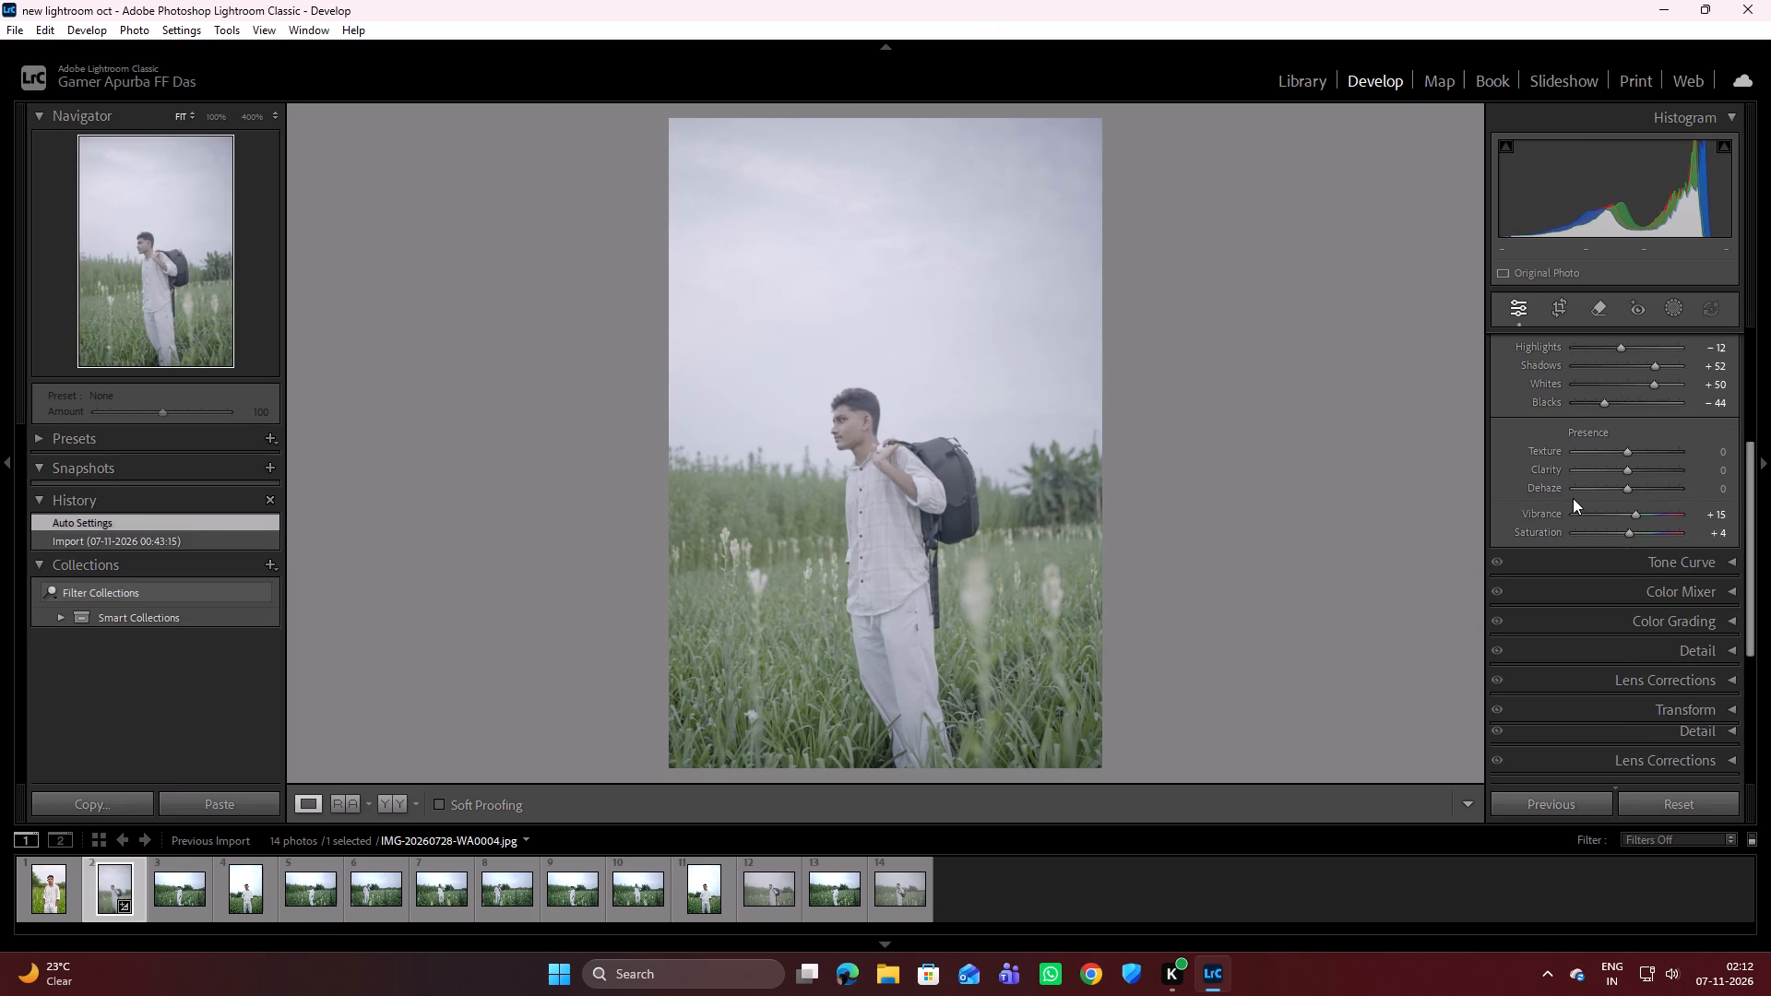
scroll(1573, 498, "up", 3)
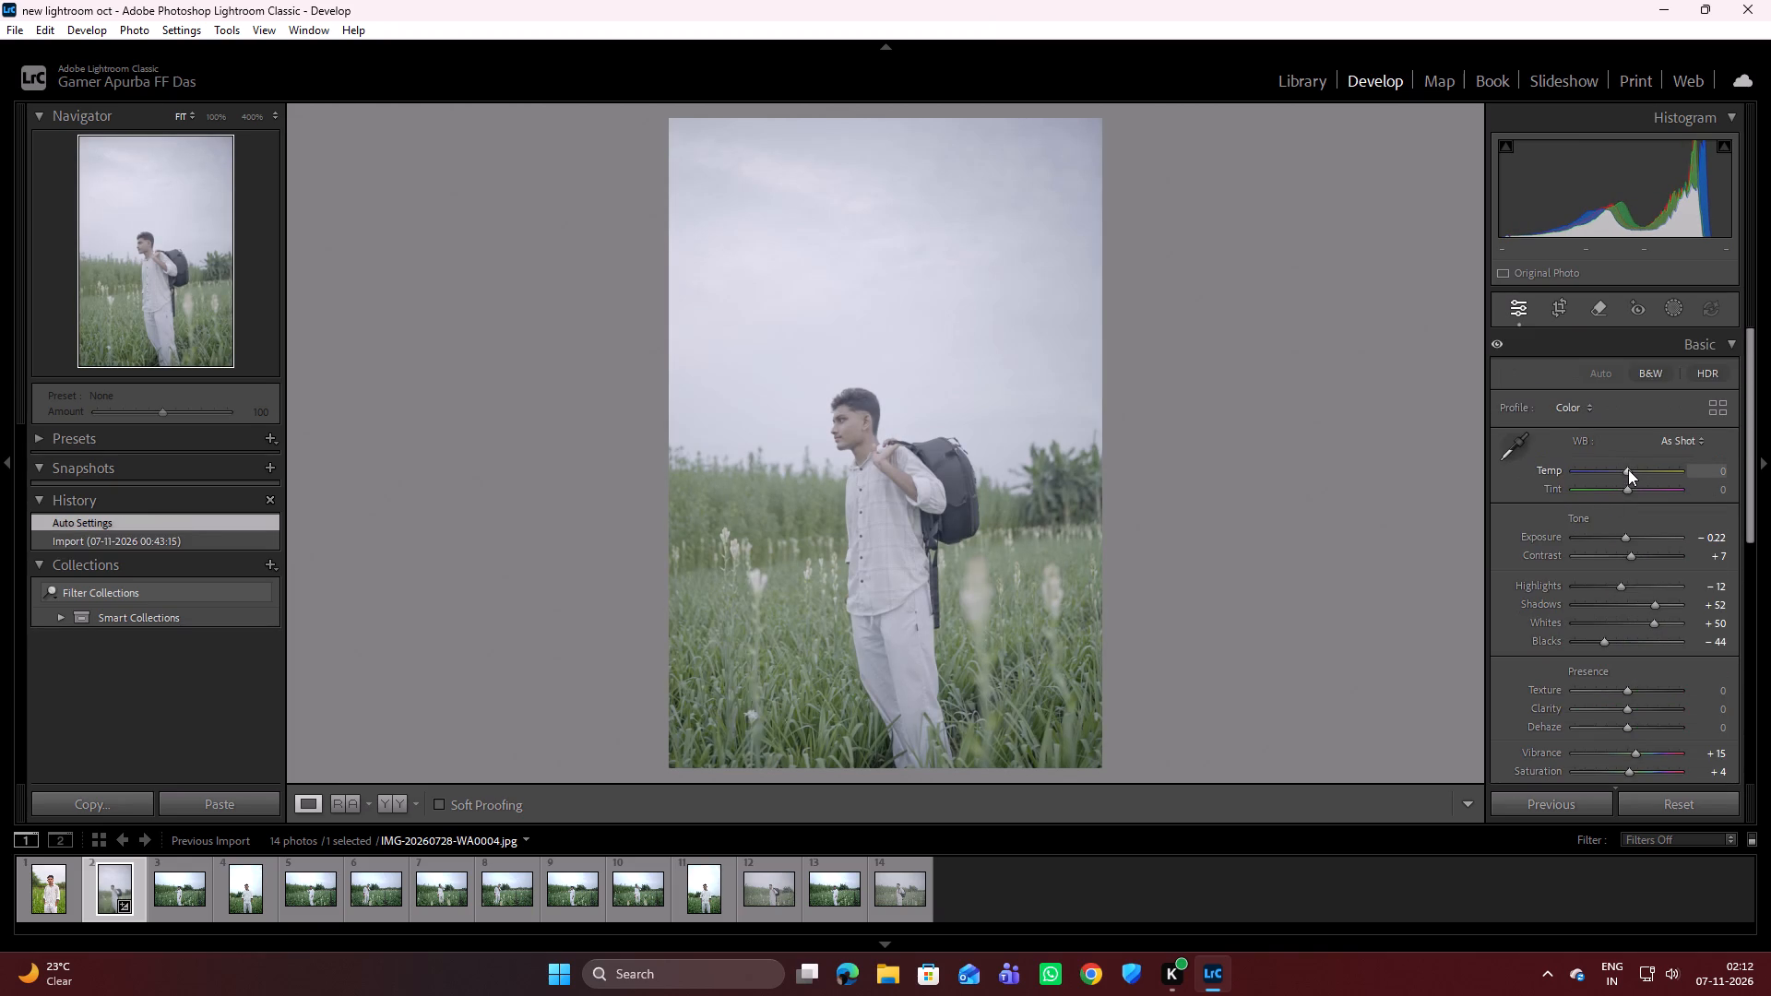
scroll(1599, 496, "down", 1)
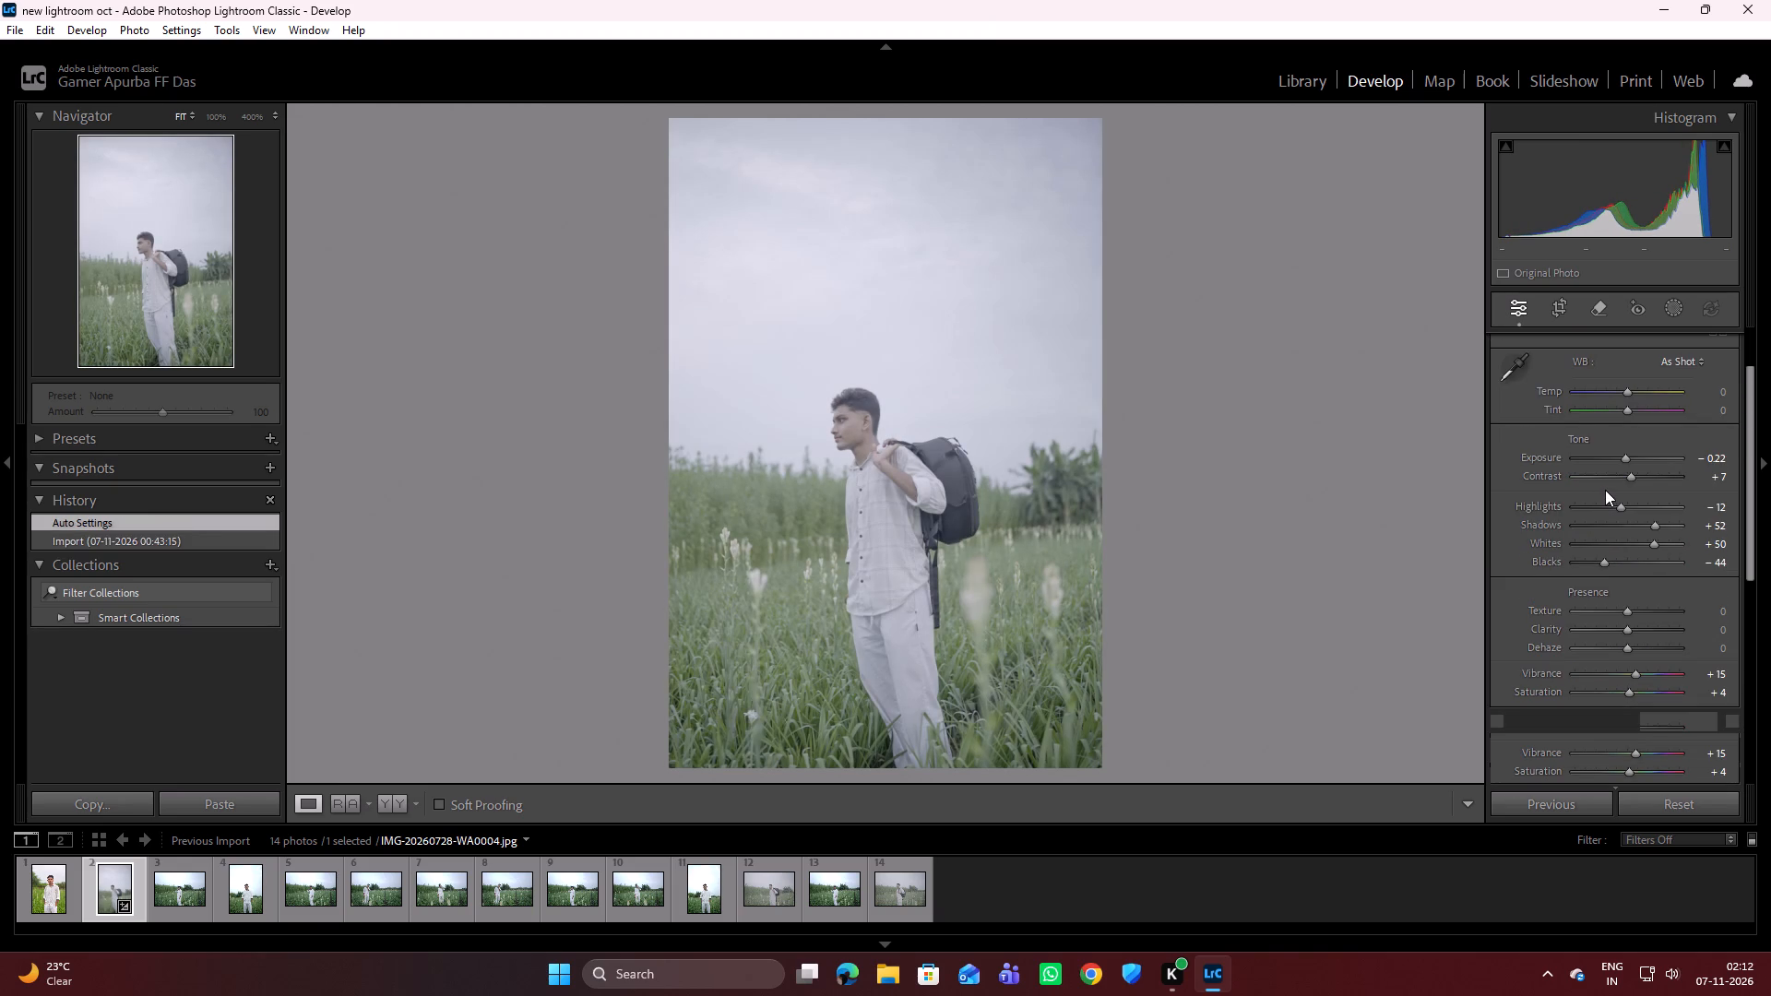
scroll(1605, 490, "down", 1)
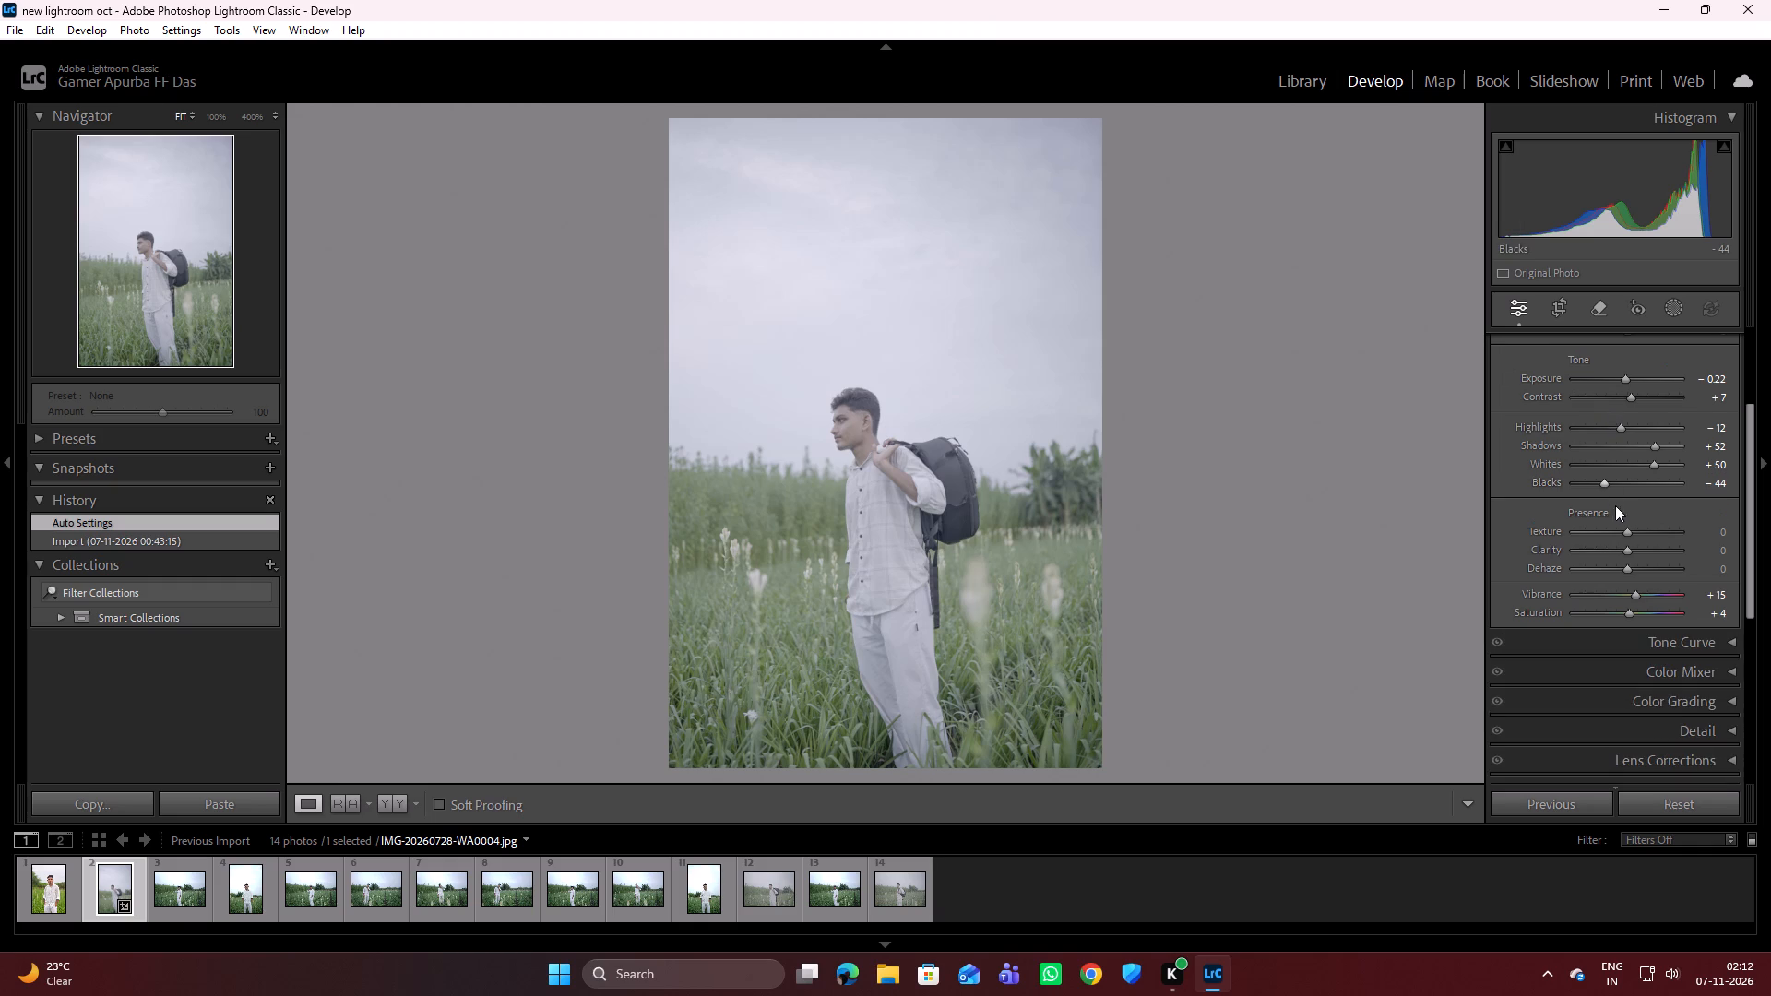
scroll(1617, 527, "up", 3)
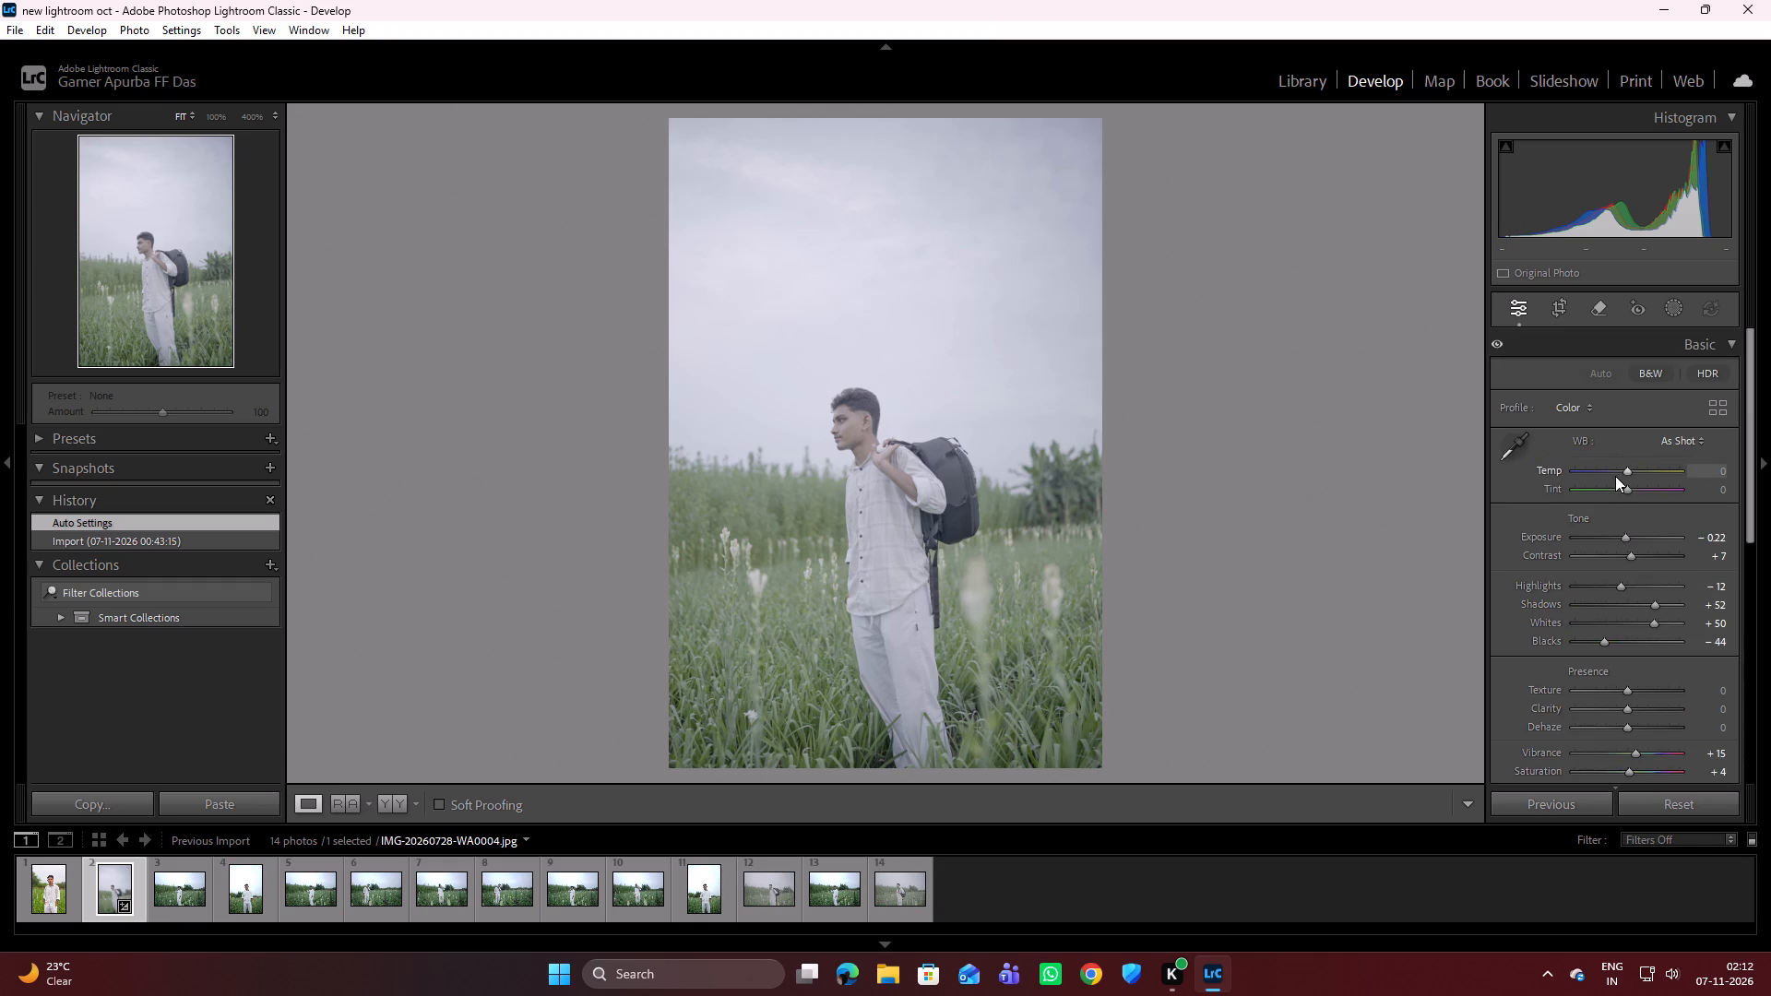
left_click(1629, 466)
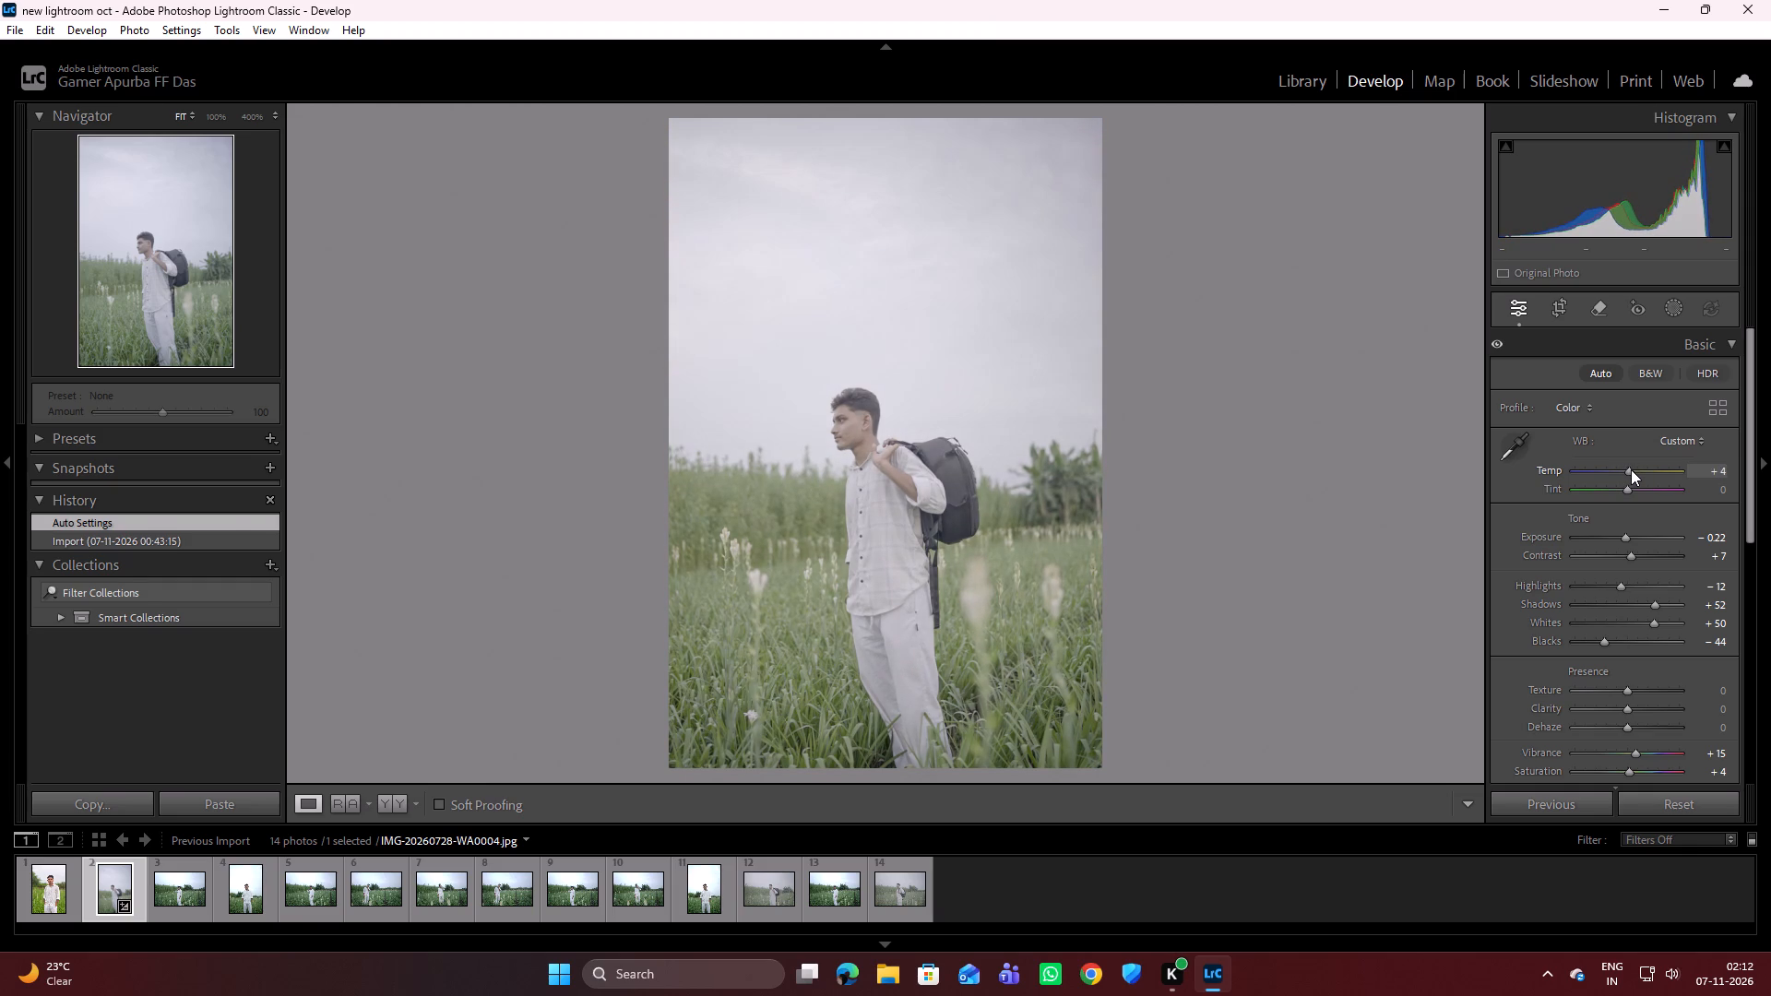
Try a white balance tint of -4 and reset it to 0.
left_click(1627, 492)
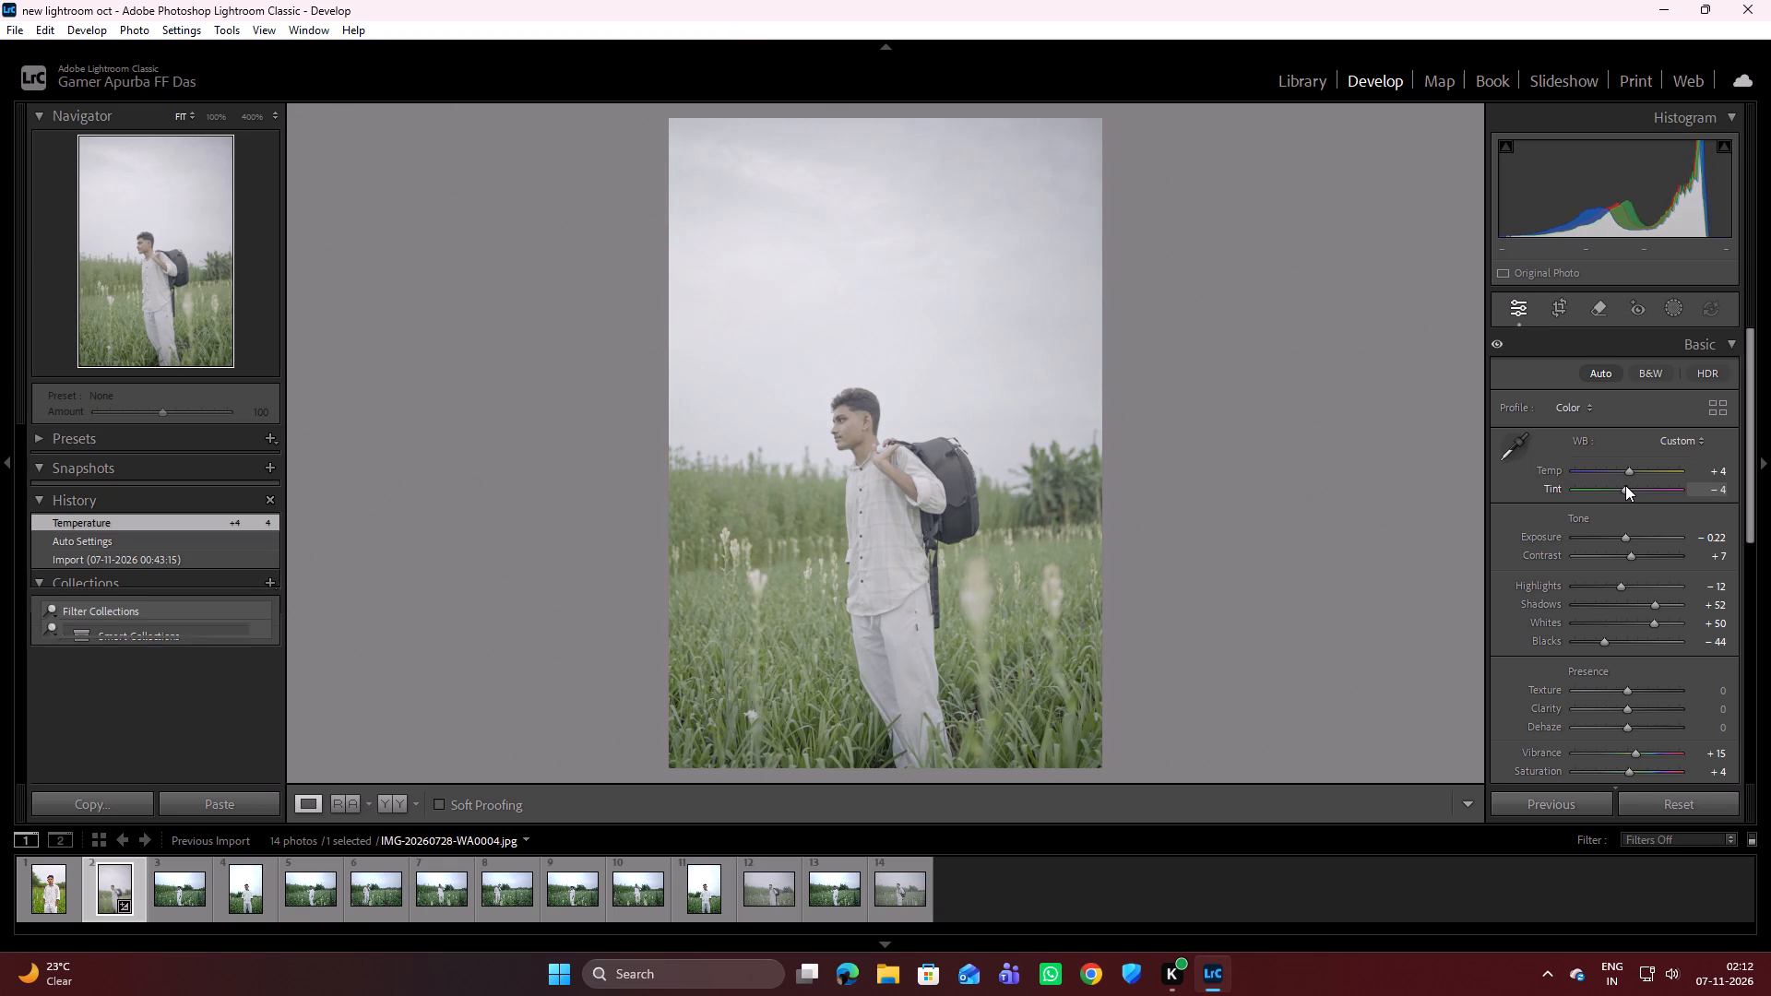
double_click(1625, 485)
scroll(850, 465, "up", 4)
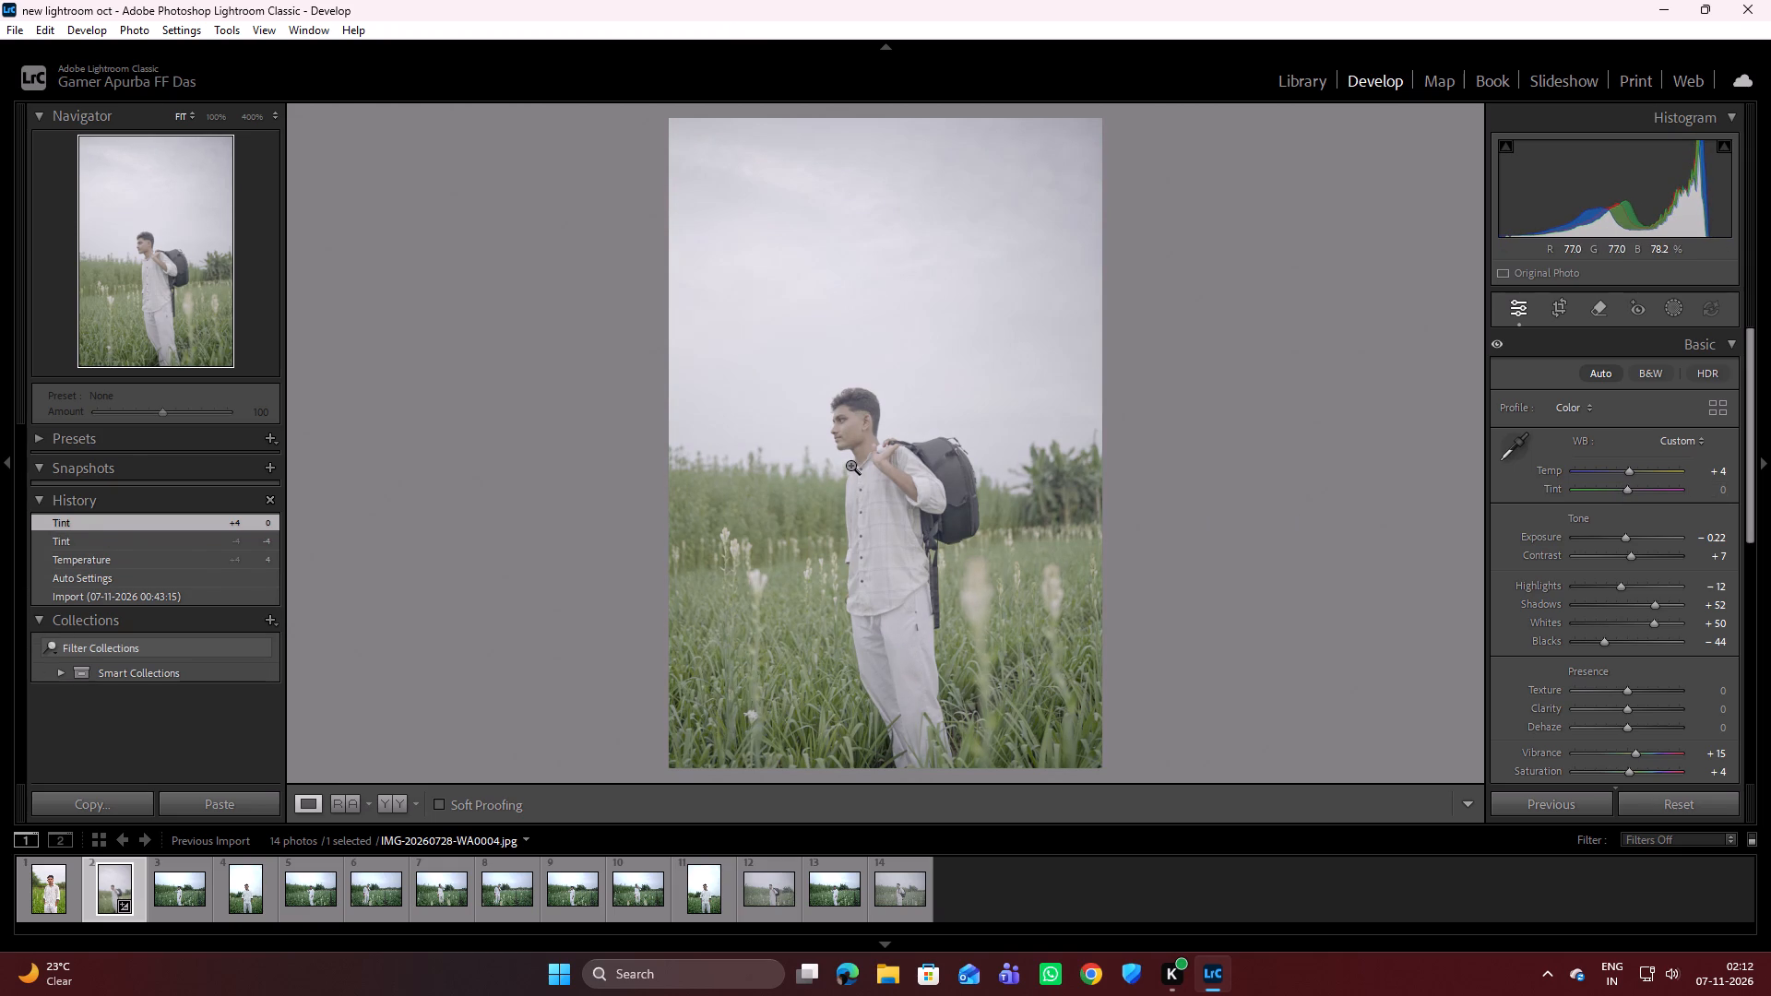
Inspect the man's face and upper body at 100% and return to the fitted view.
left_click(850, 454)
left_click(850, 454)
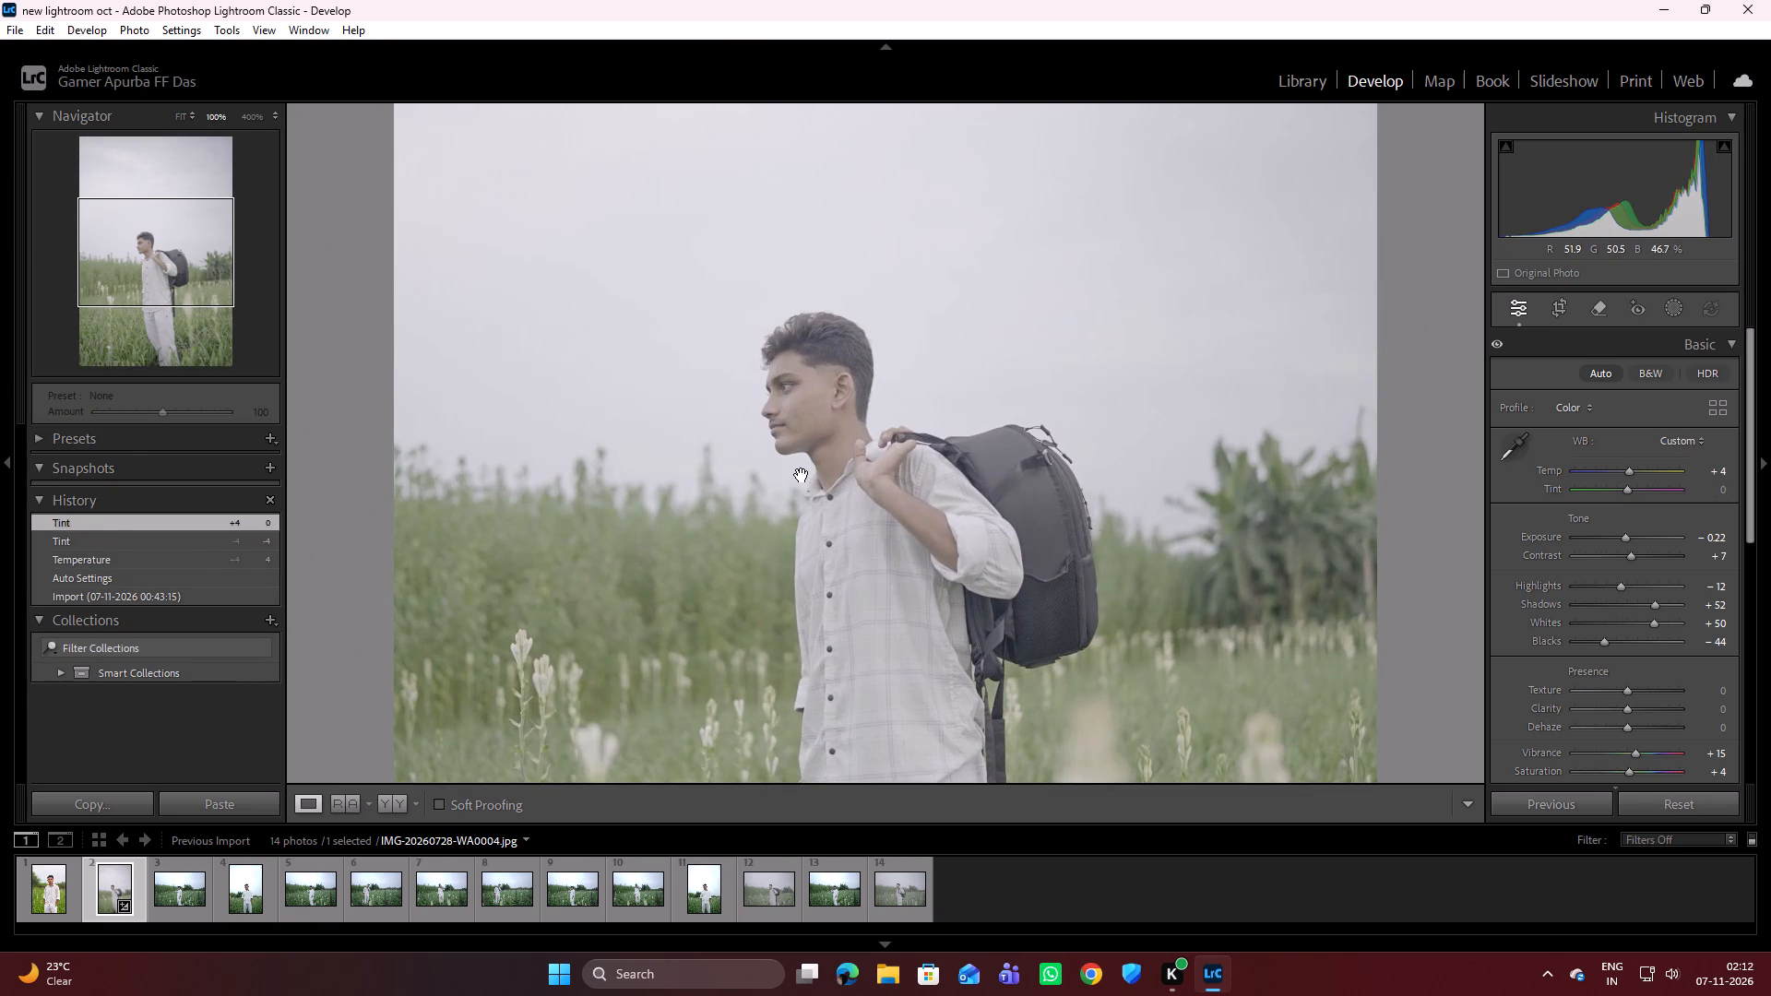
scroll(802, 475, "down", 12)
left_click(802, 475)
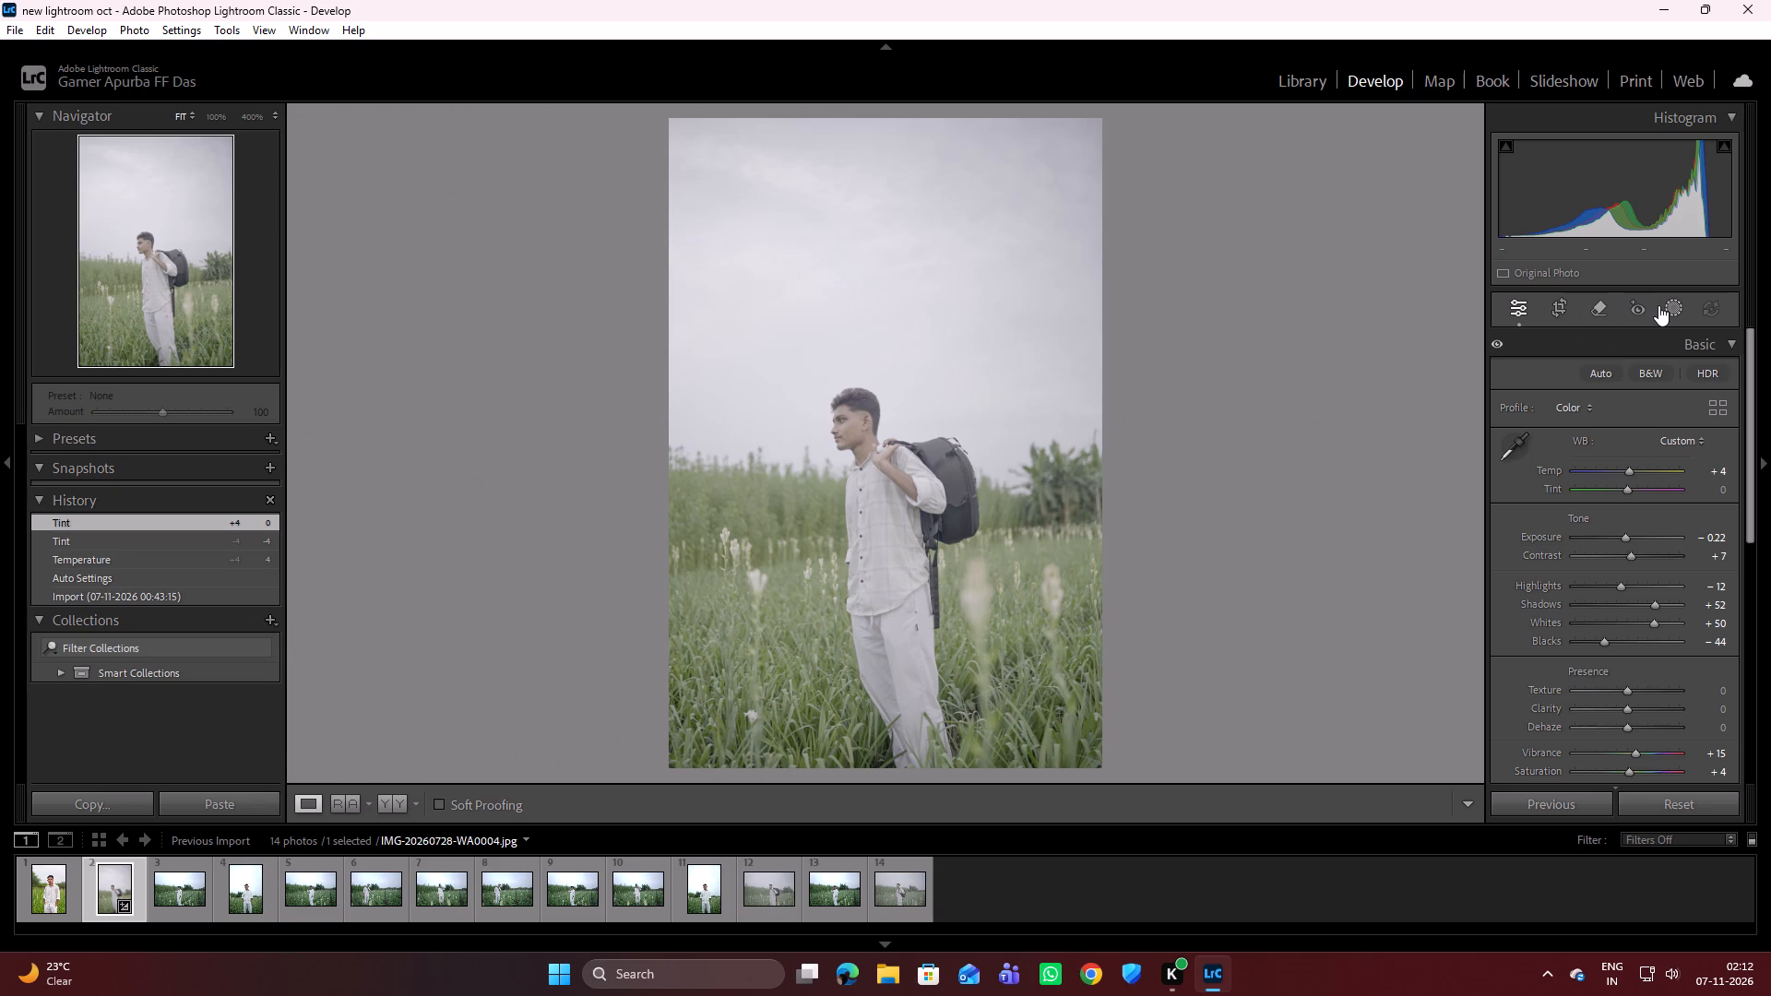
Create a people mask covering the entire person.
scroll(1489, 526, "down", 3)
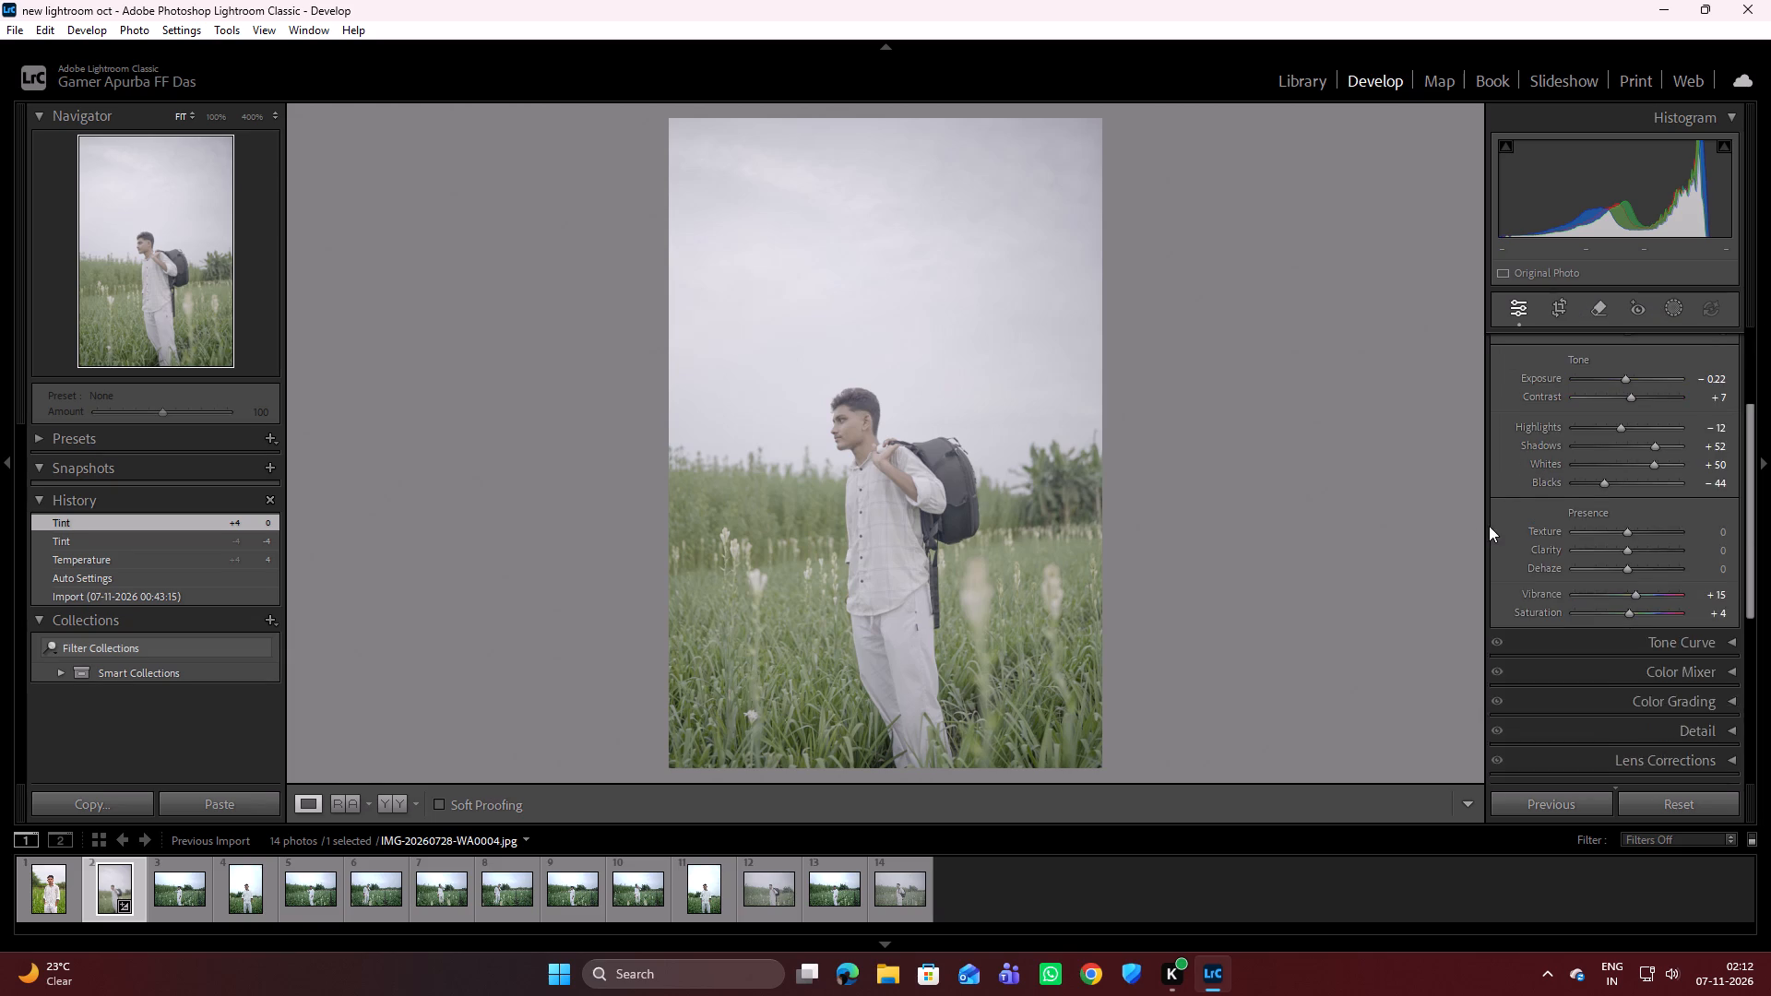
scroll(1489, 526, "up", 4)
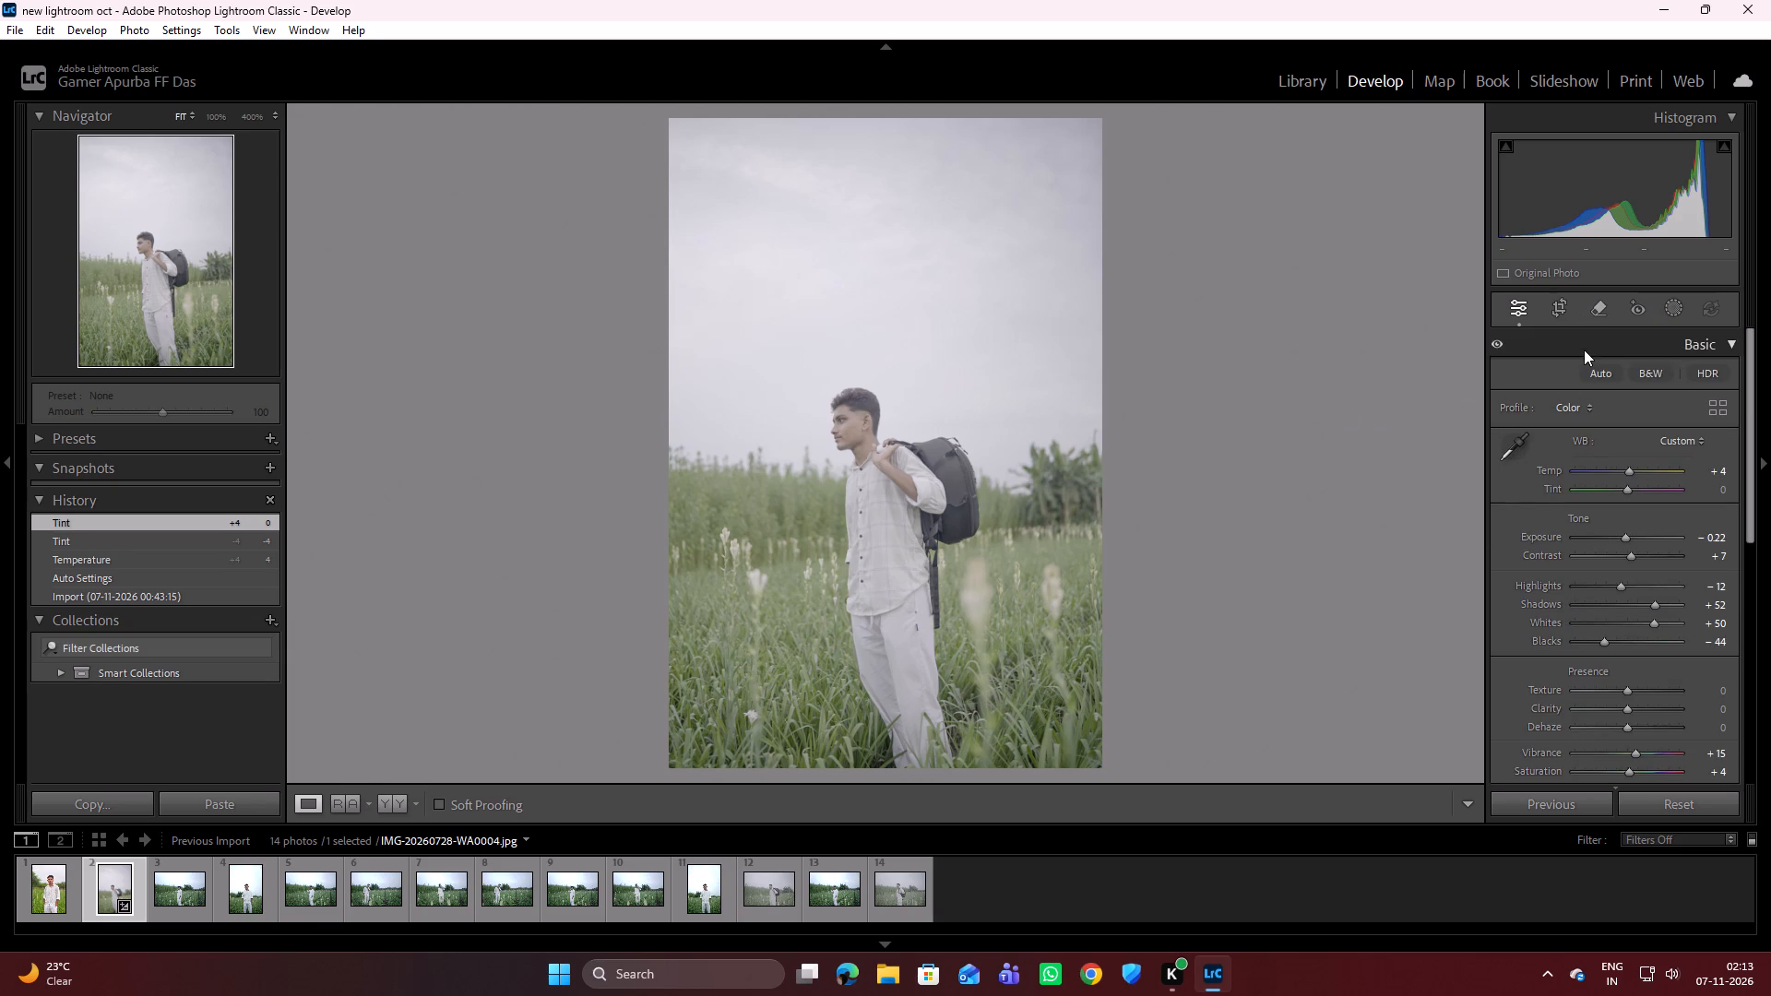
left_click(1681, 312)
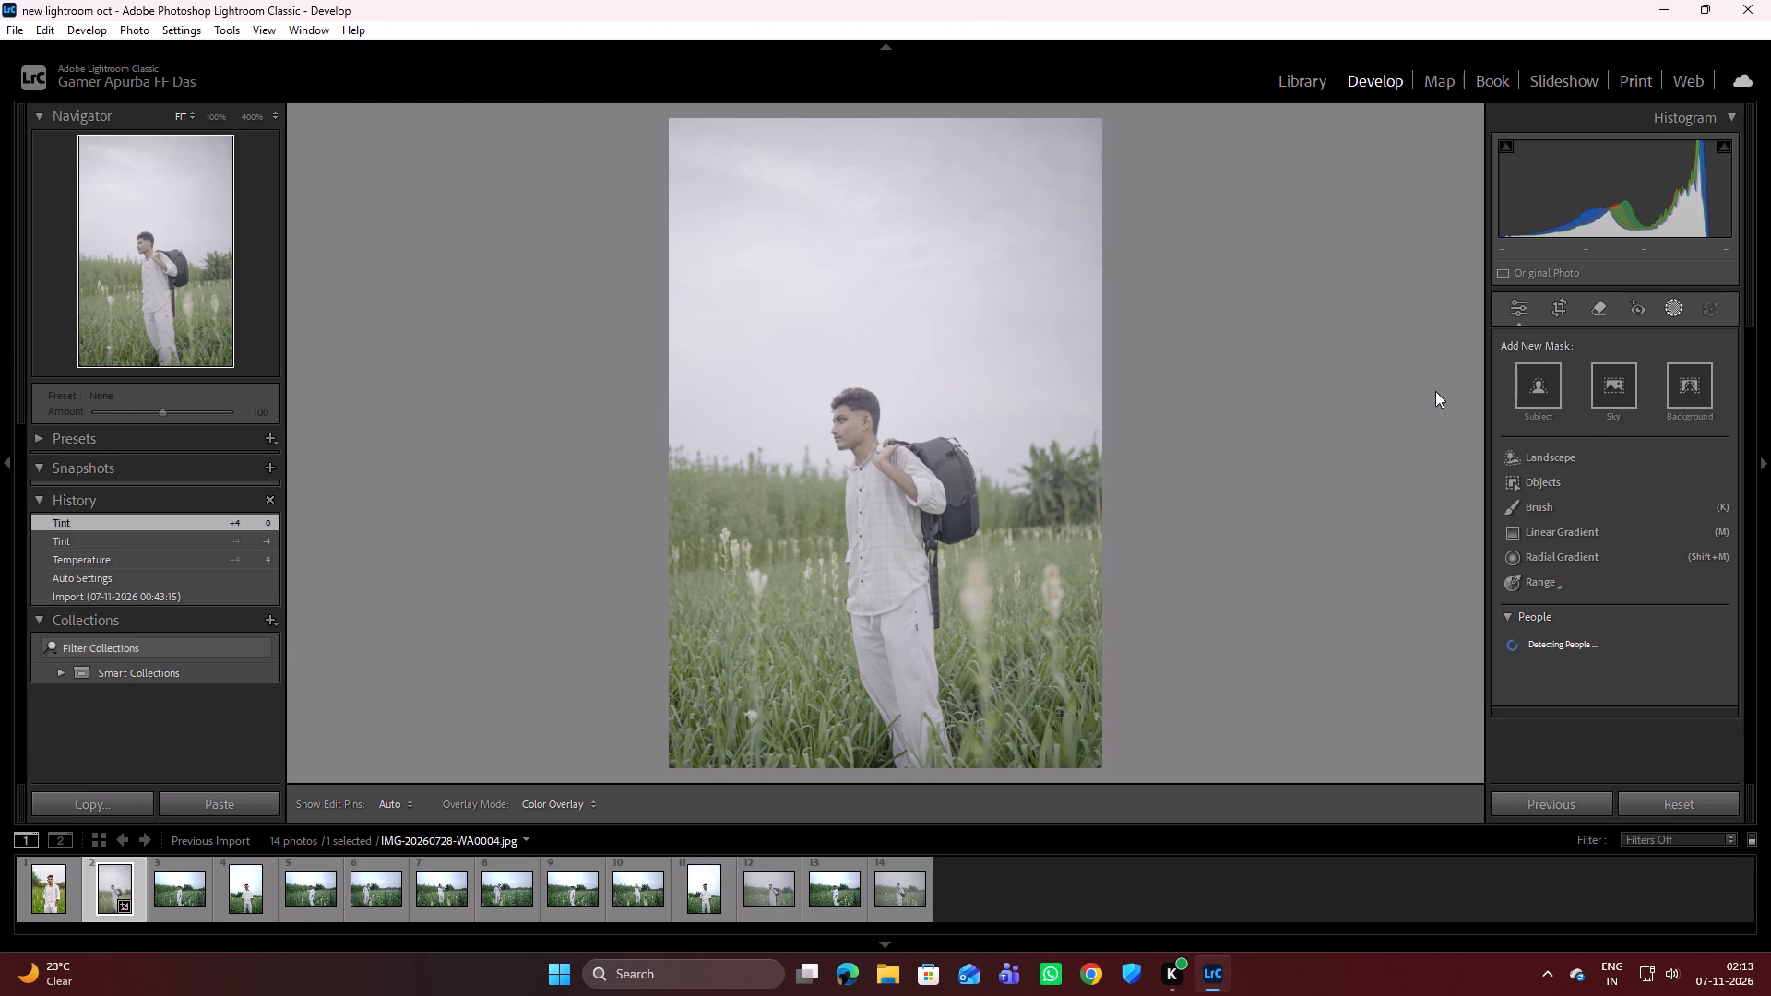
left_click(1527, 653)
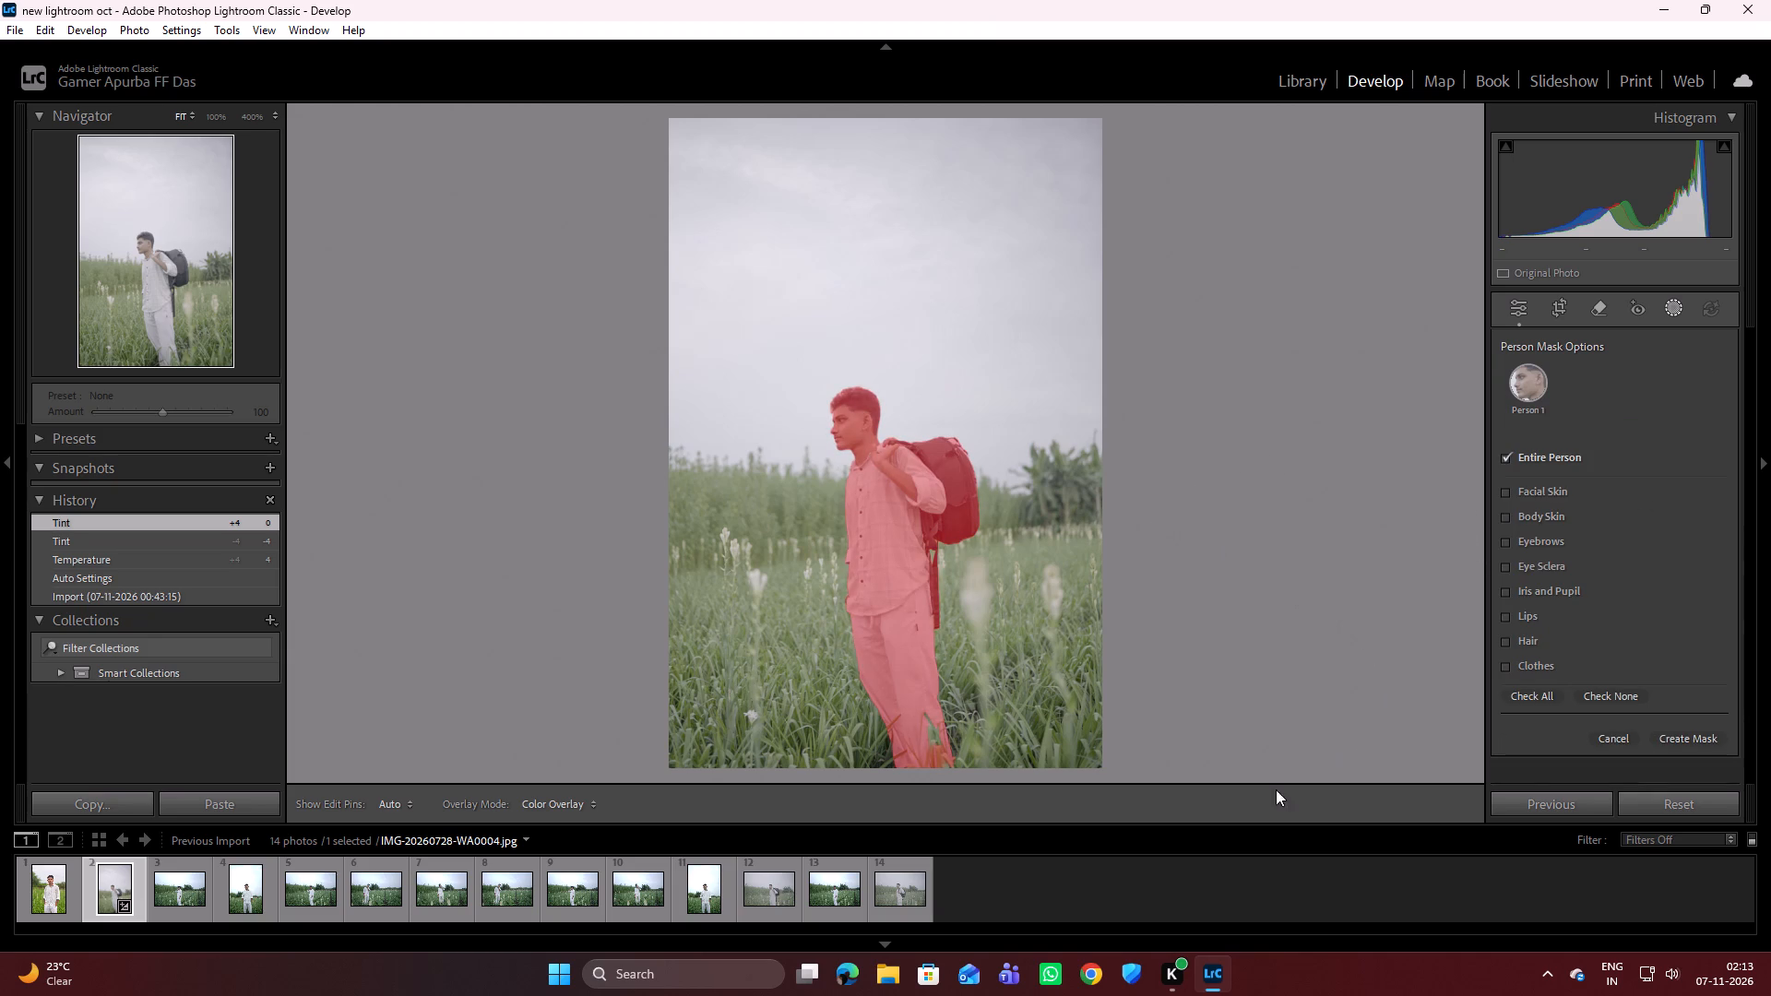
left_click(1691, 739)
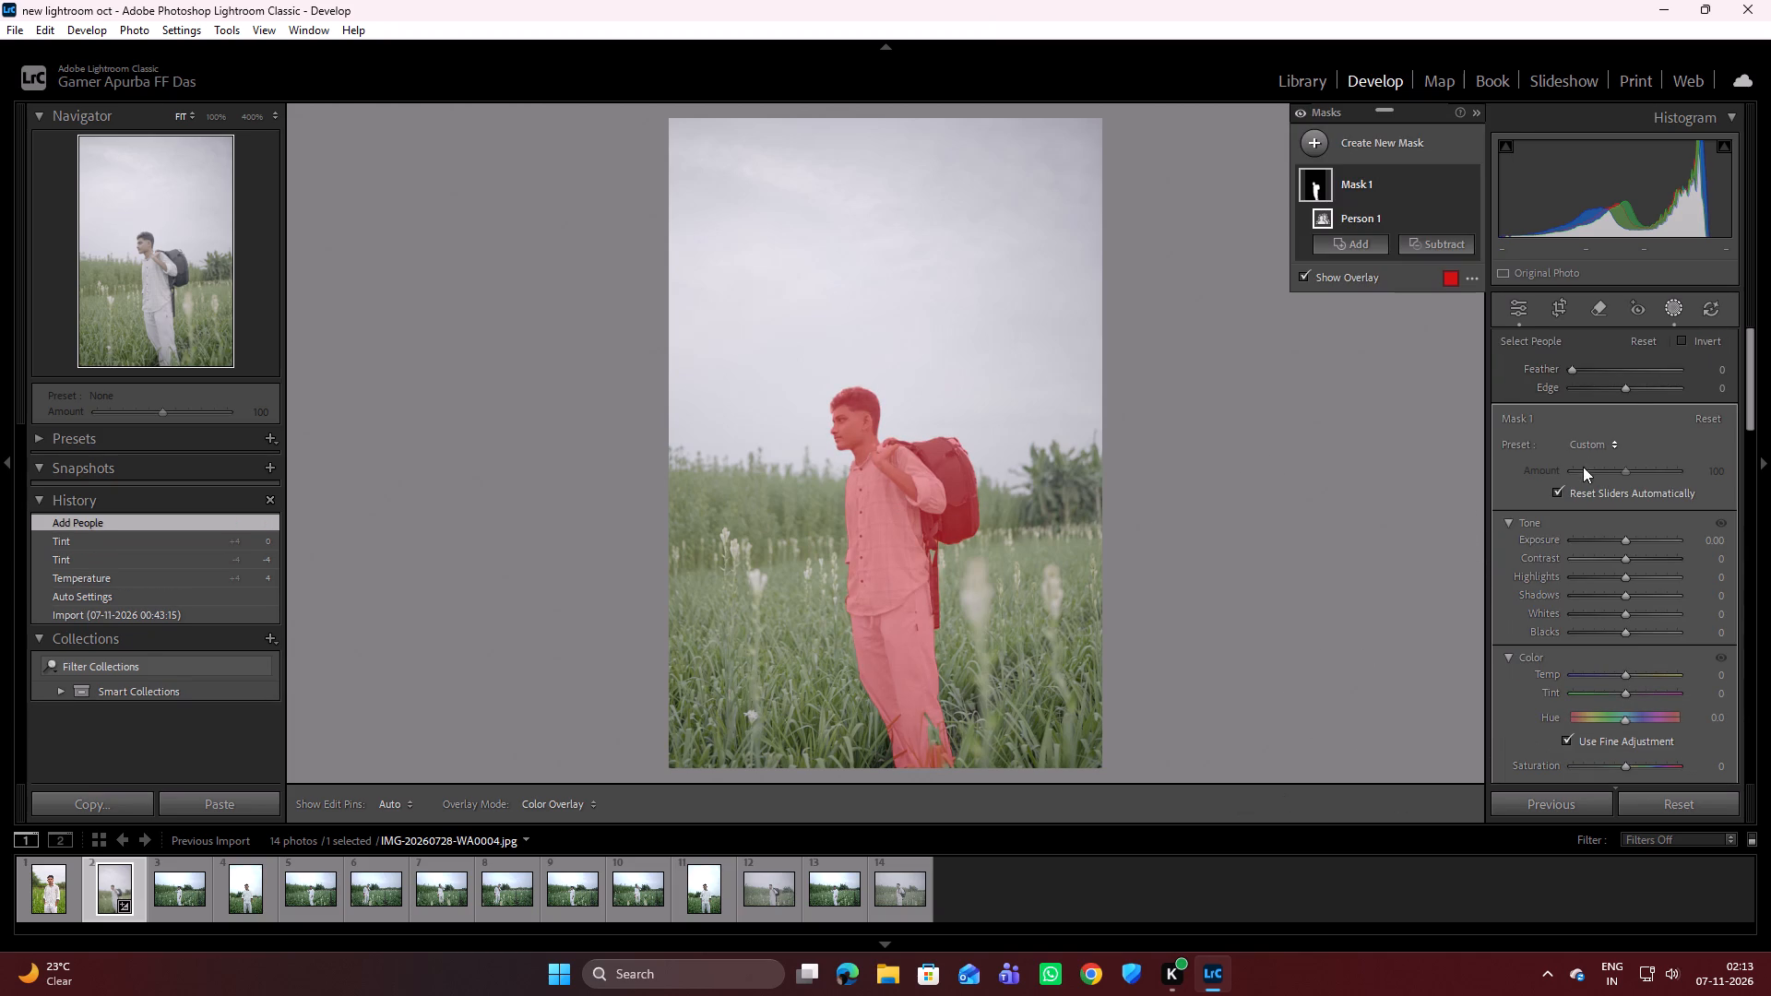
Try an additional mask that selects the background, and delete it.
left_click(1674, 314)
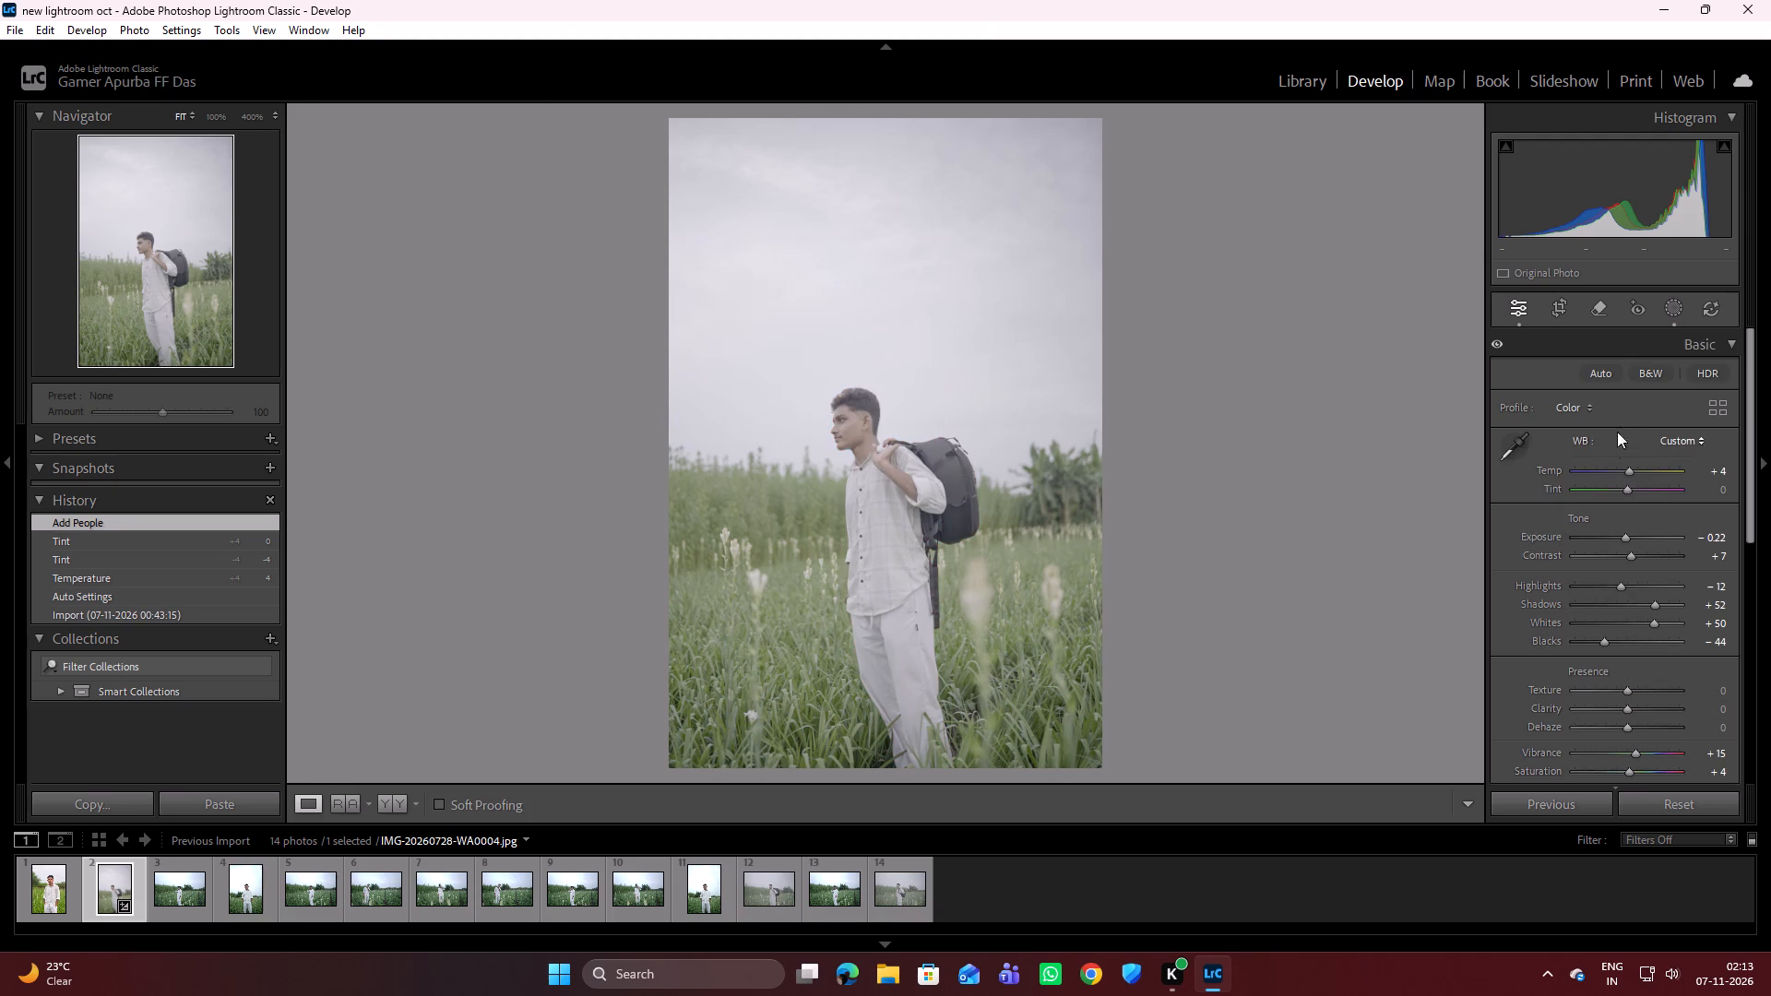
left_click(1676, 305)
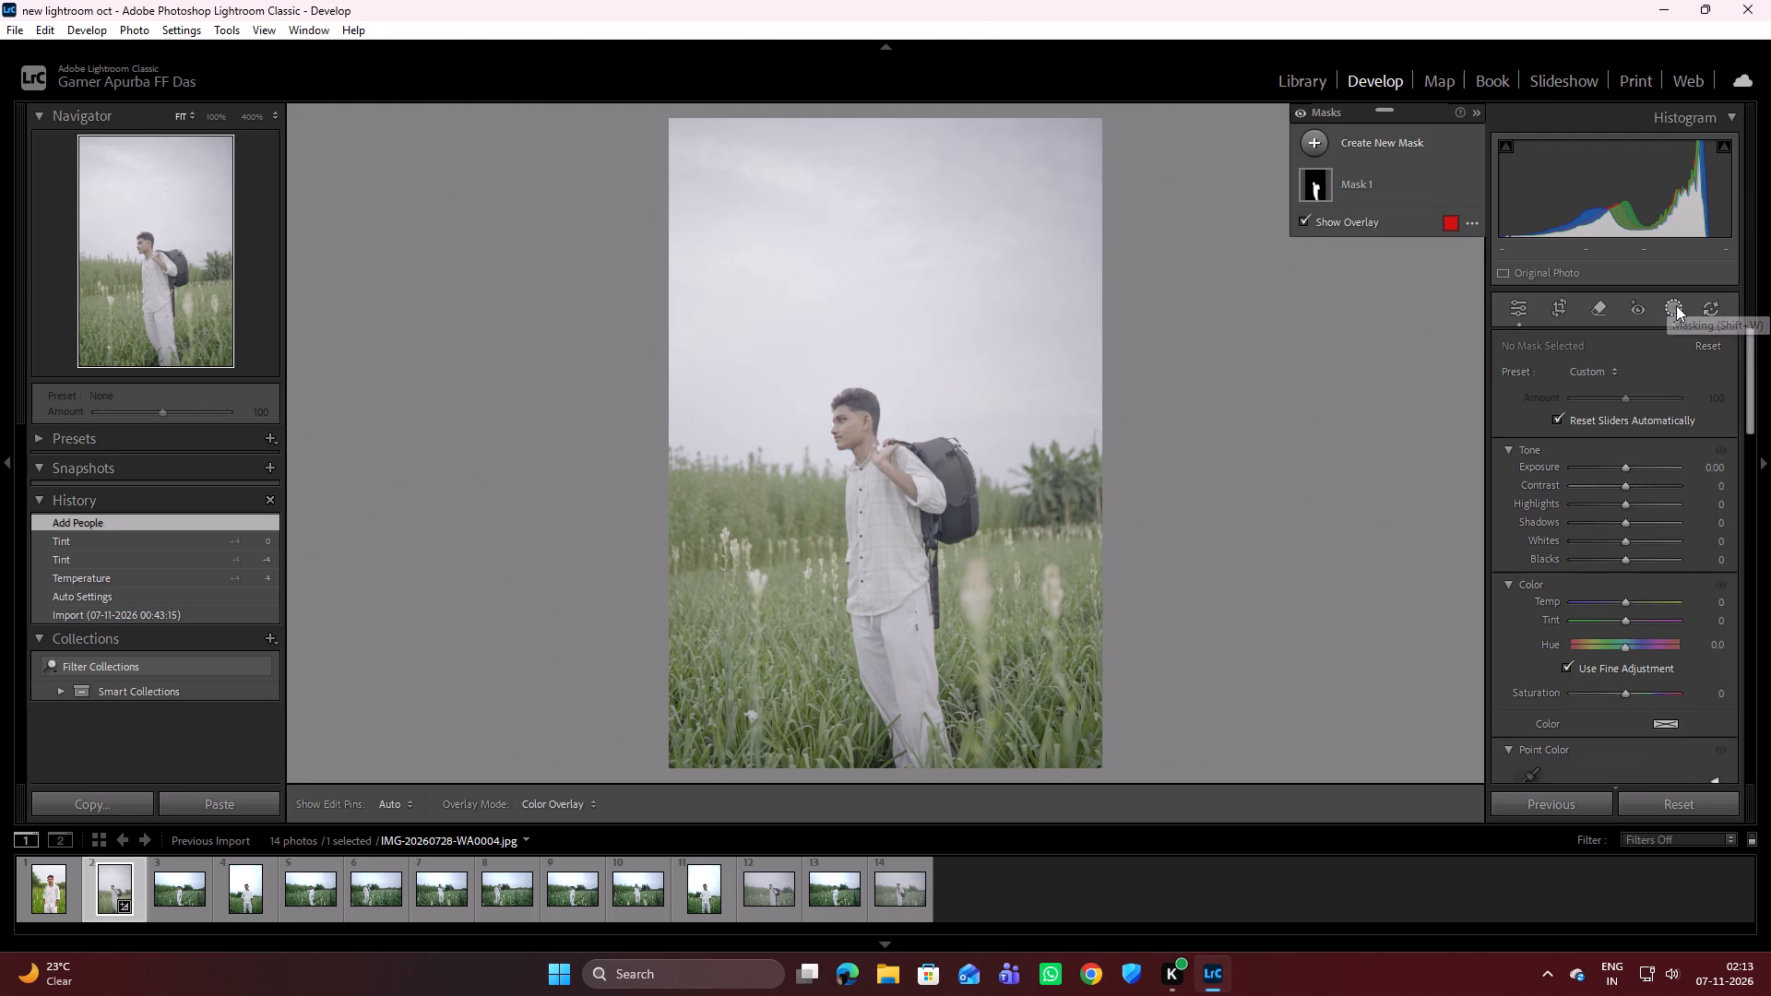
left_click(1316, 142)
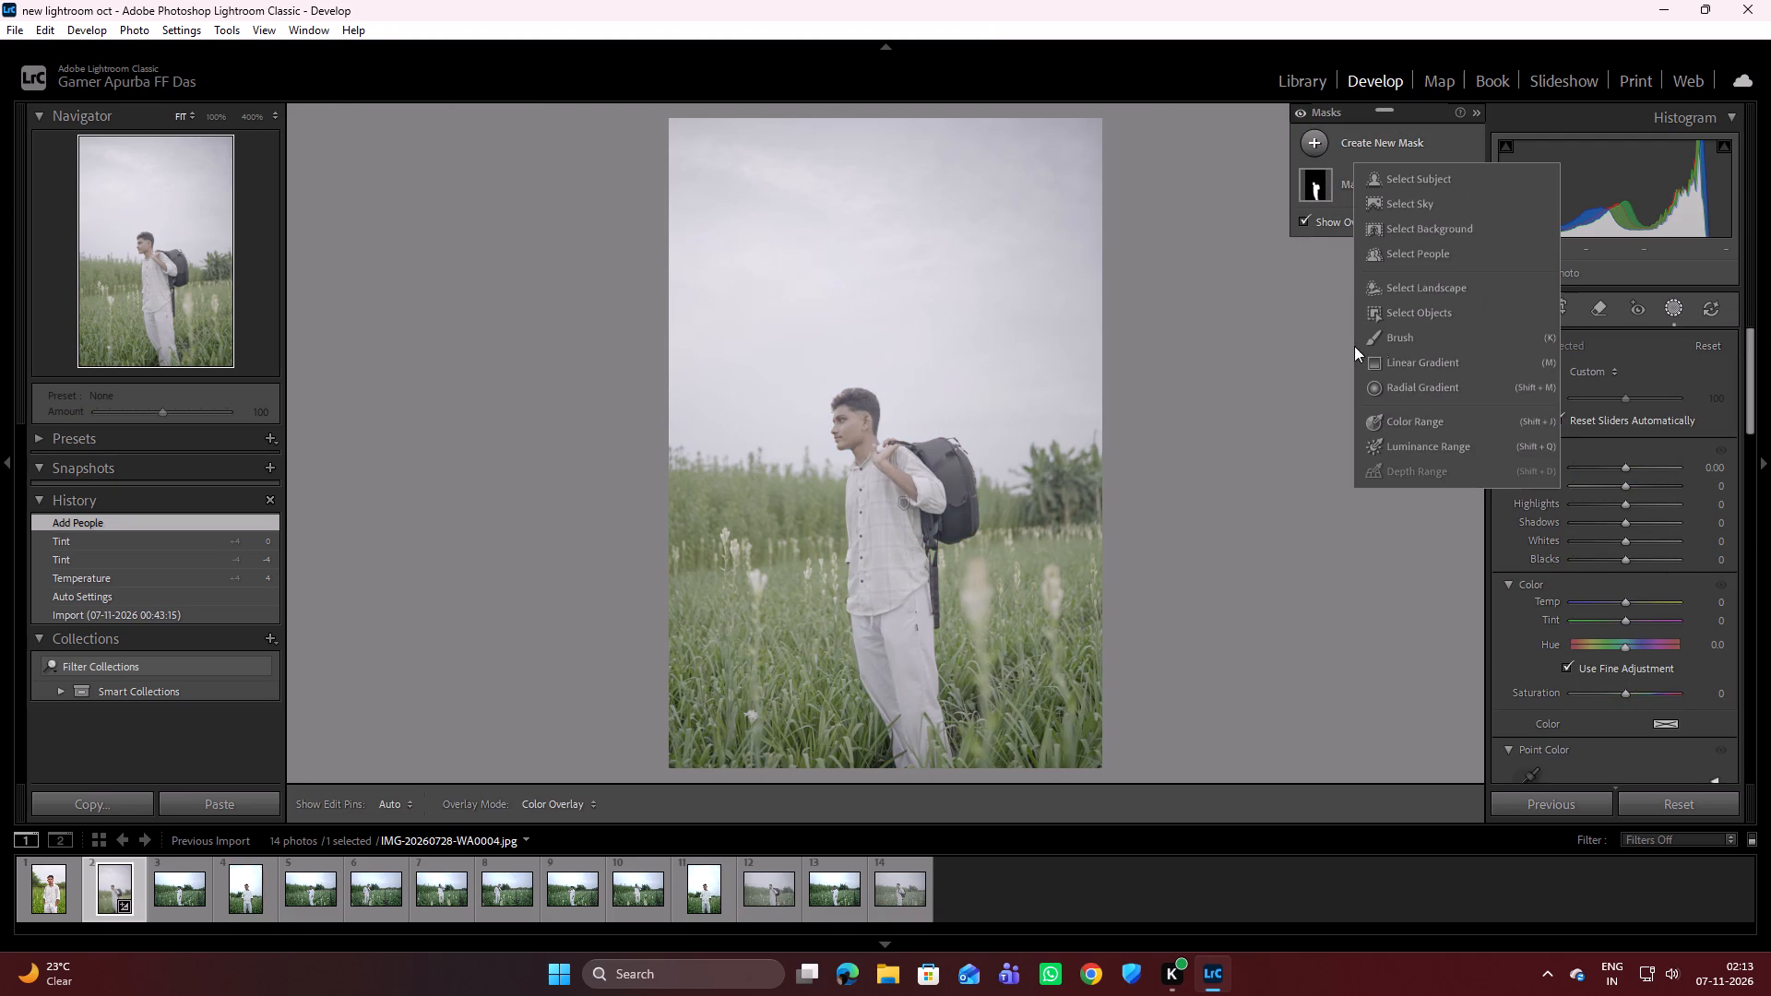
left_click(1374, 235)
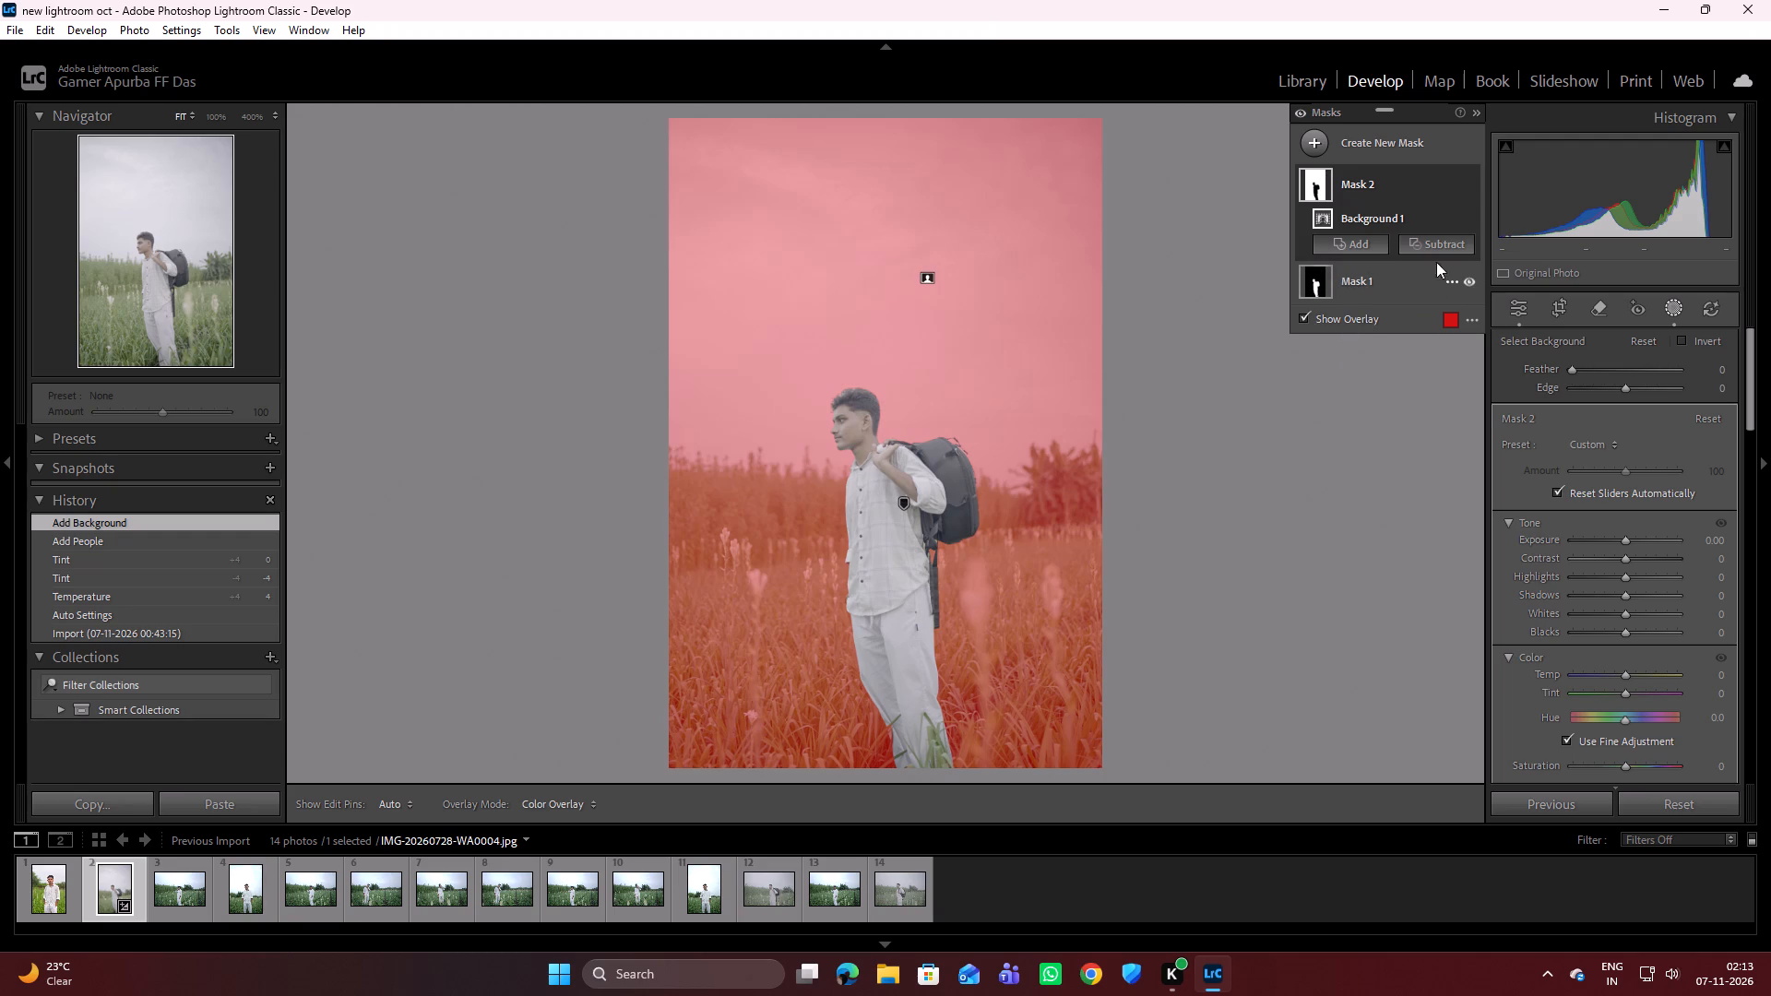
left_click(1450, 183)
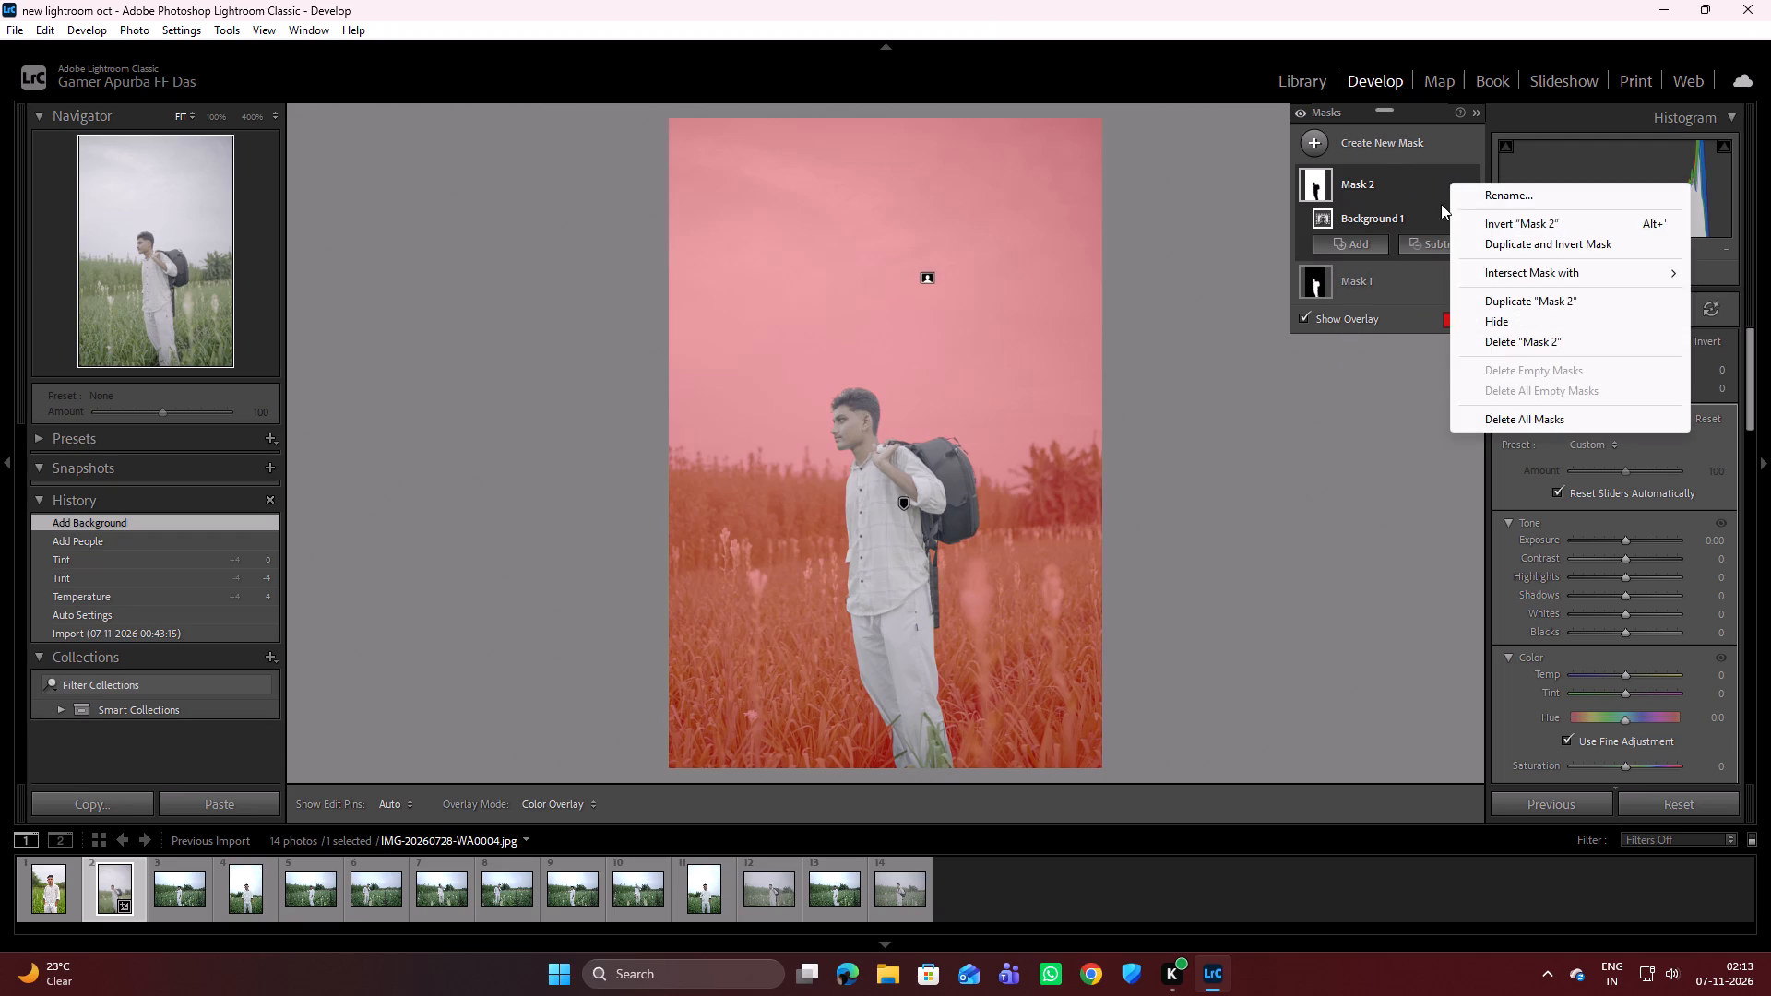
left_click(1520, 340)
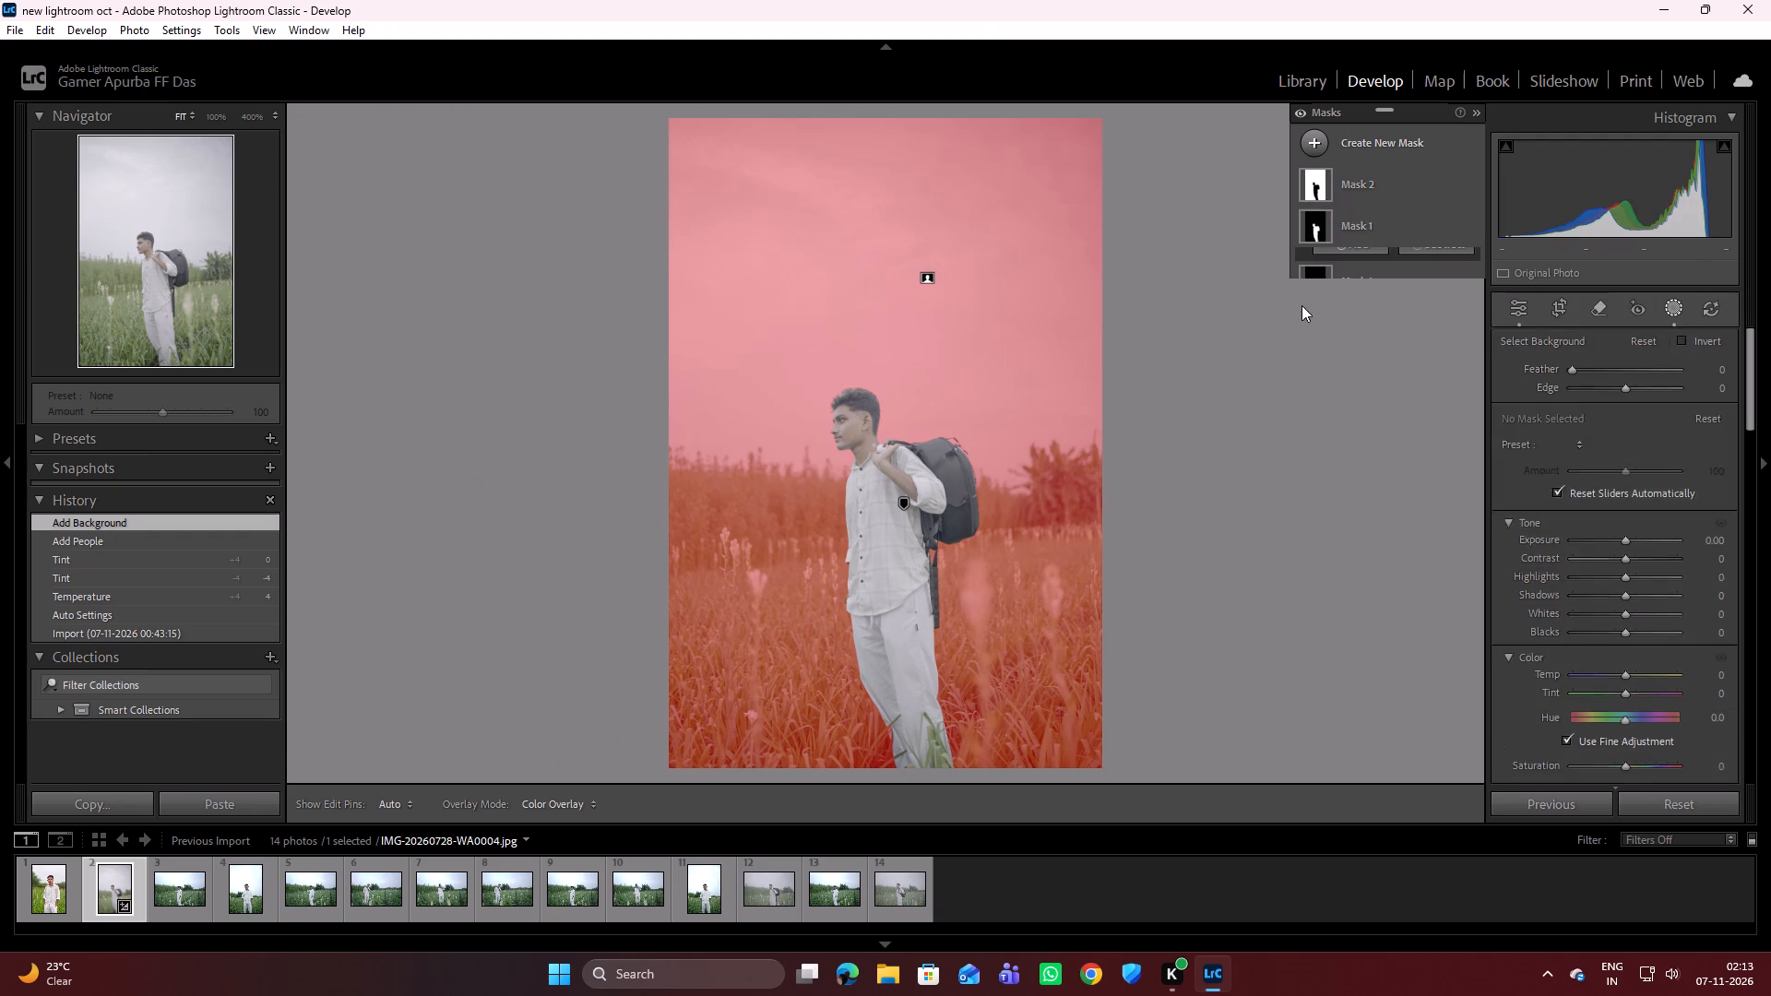
Create two separate landscape masks, one for the sky and one for the vegetation.
left_click(1324, 135)
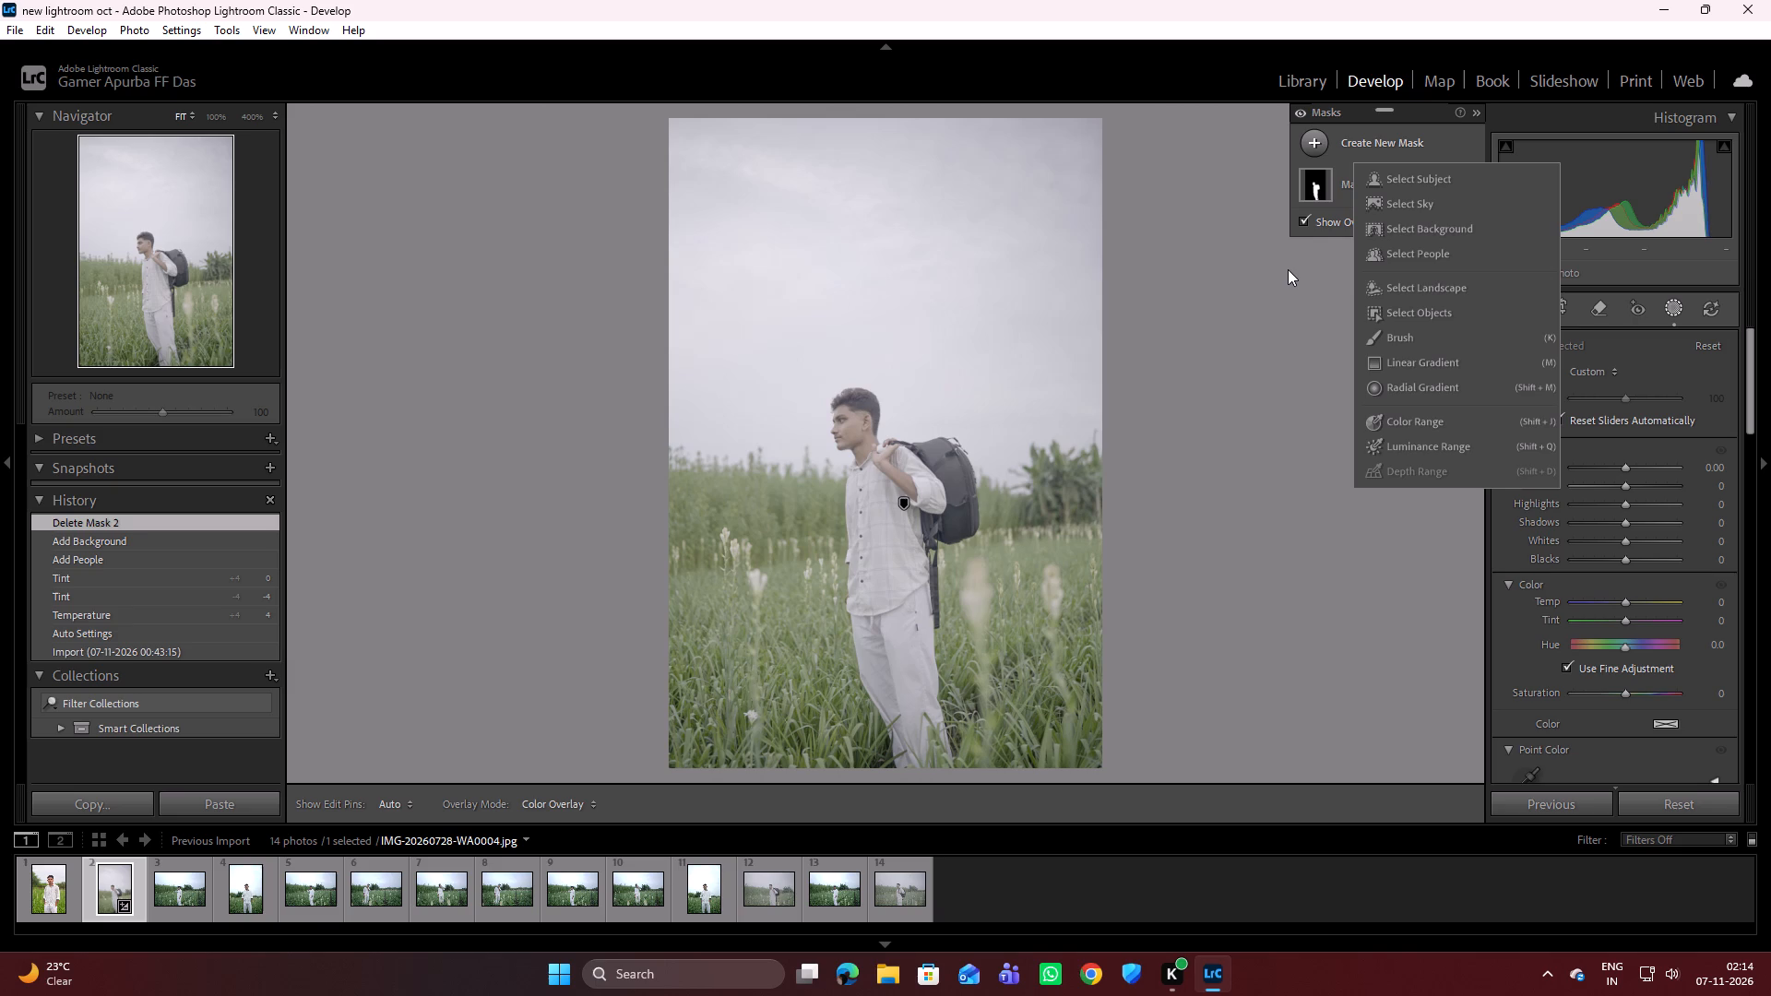
left_click(1384, 285)
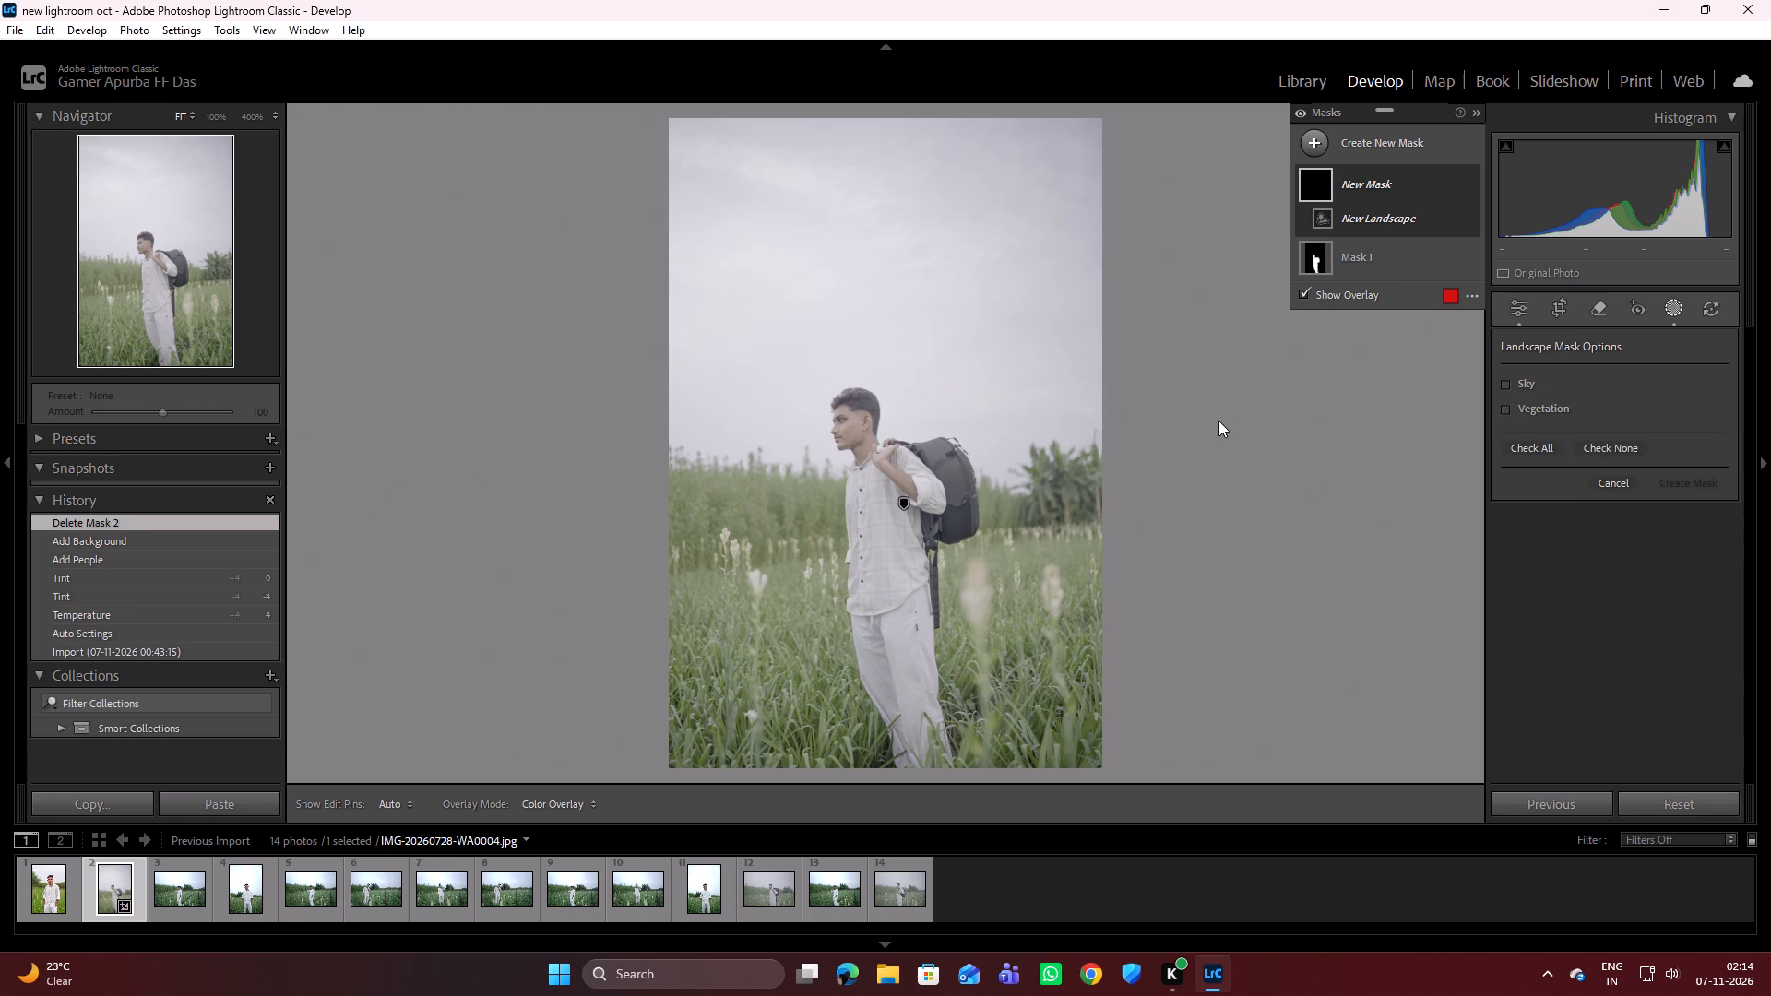
scroll(1218, 421, "up", 1)
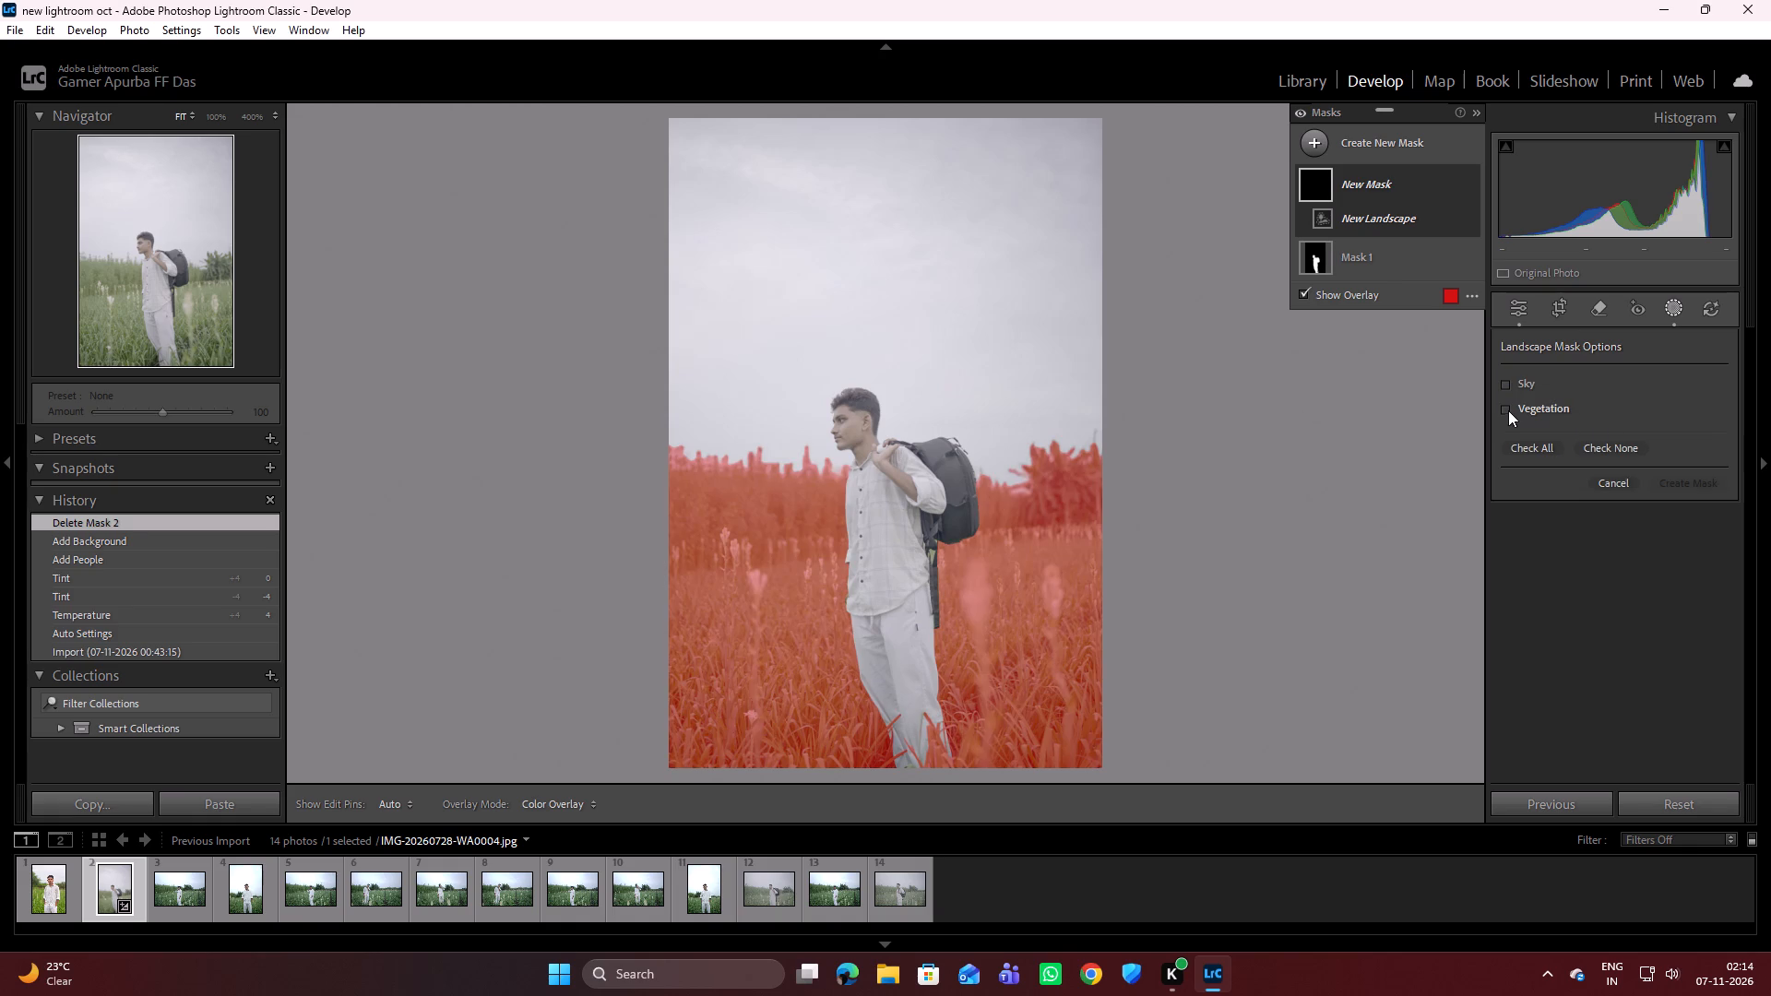
left_click(1507, 409)
left_click(1506, 384)
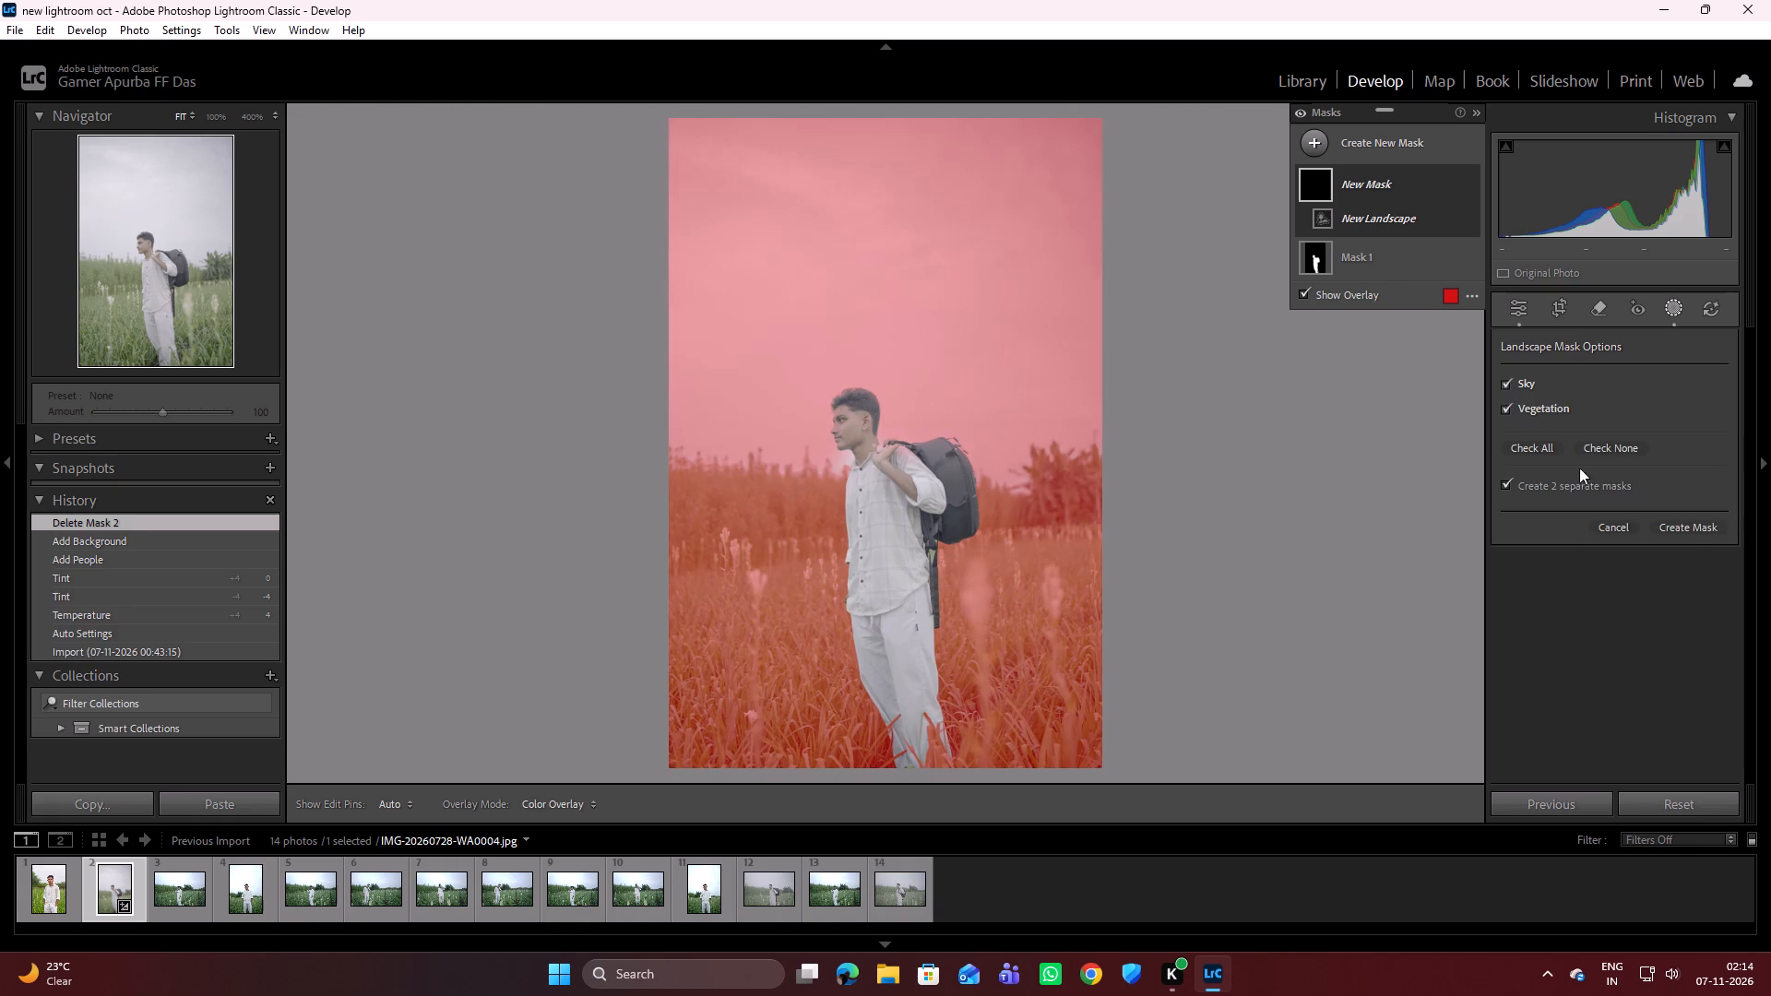
left_click(1694, 525)
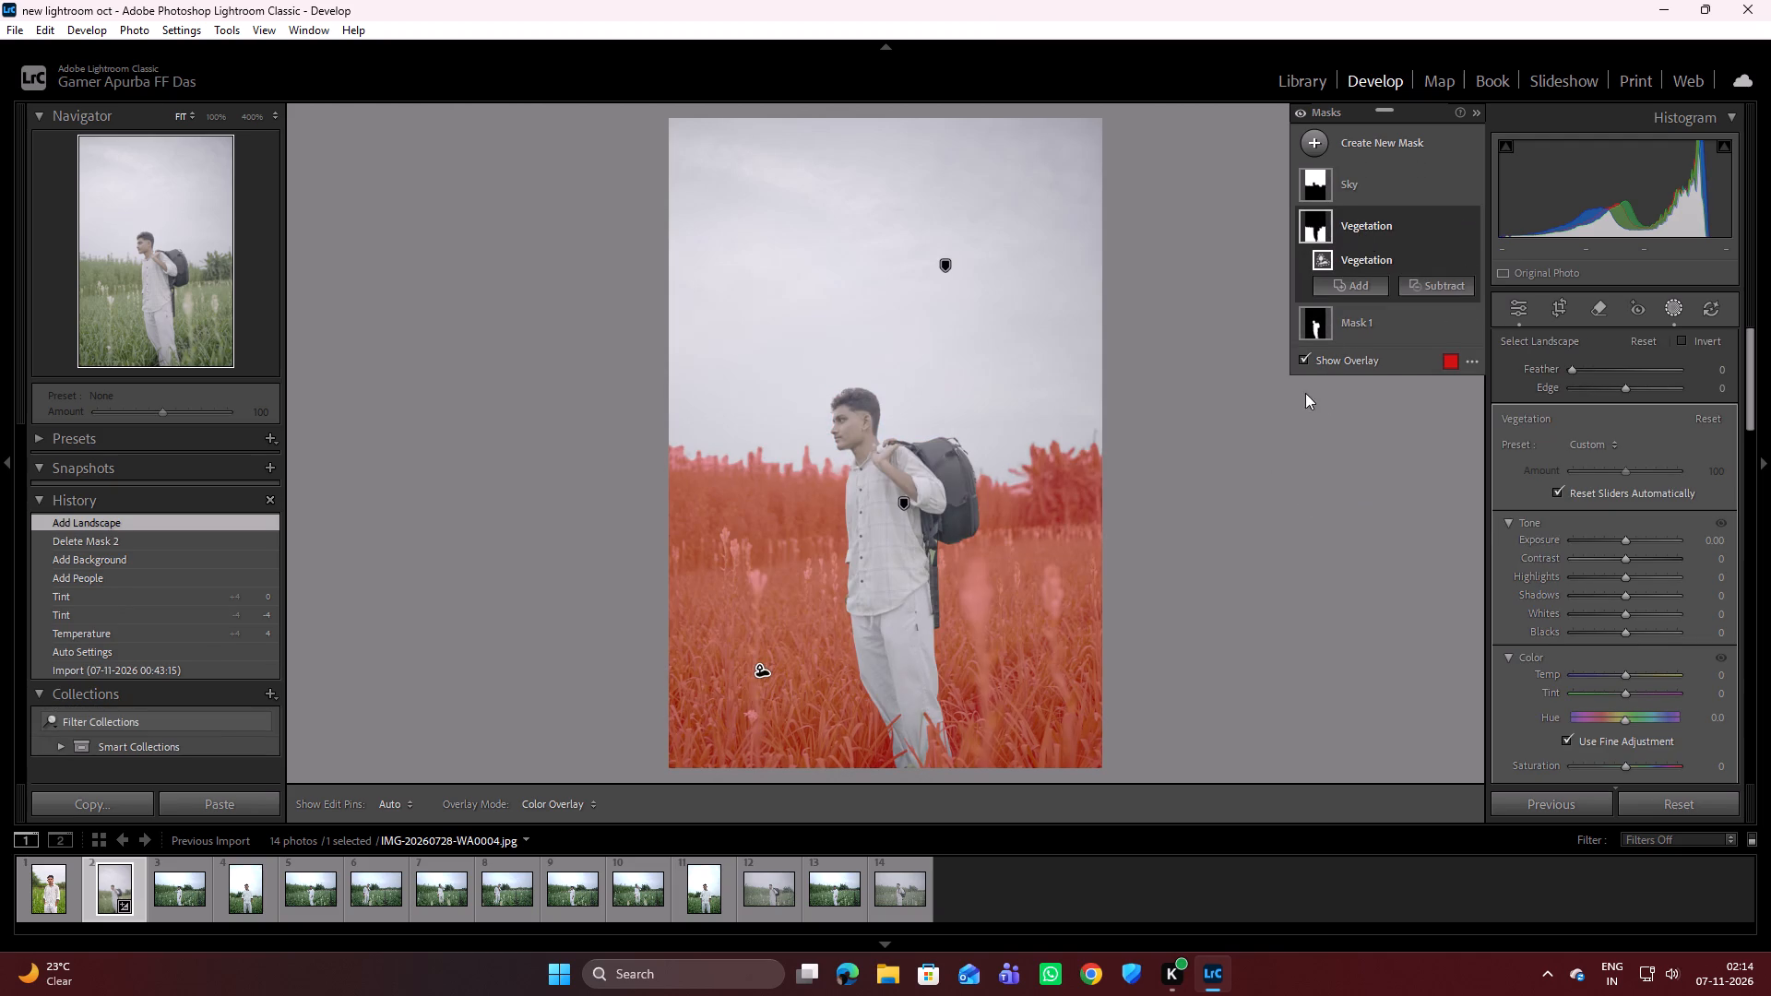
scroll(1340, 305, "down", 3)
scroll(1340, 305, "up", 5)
Collapse the vegetation mask's component list and turn off the red mask overlay.
scroll(1340, 305, "up", 1)
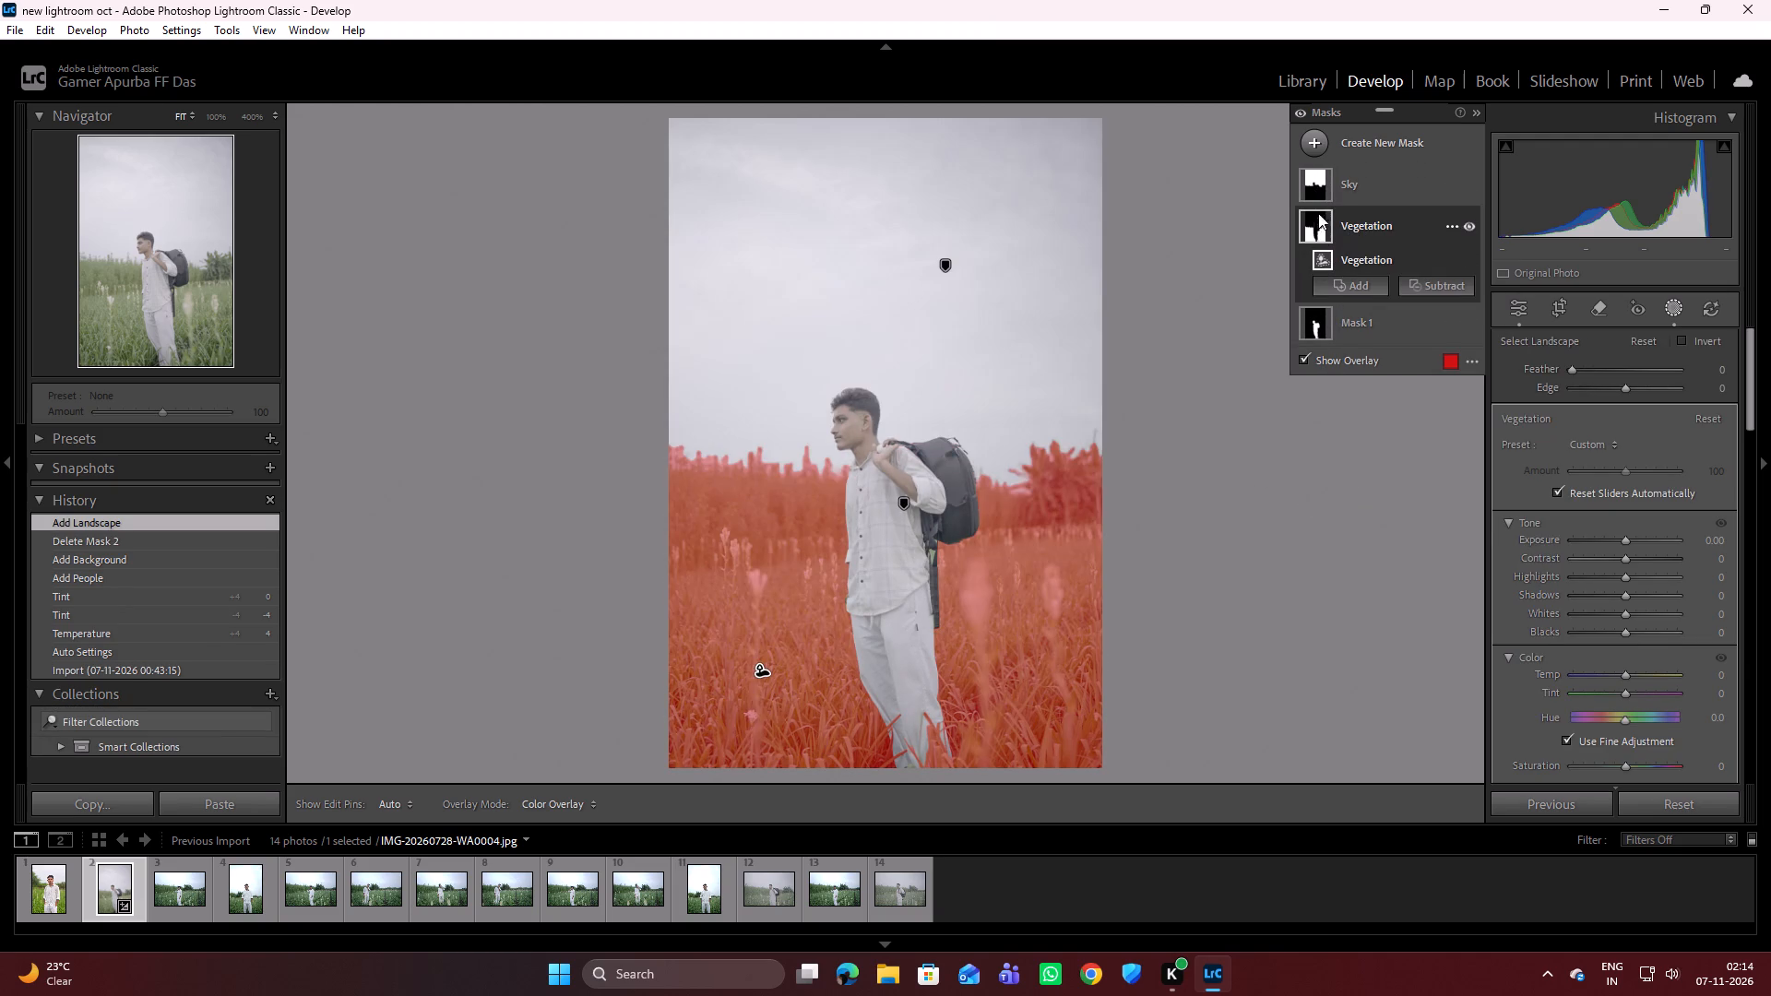
left_click(1318, 220)
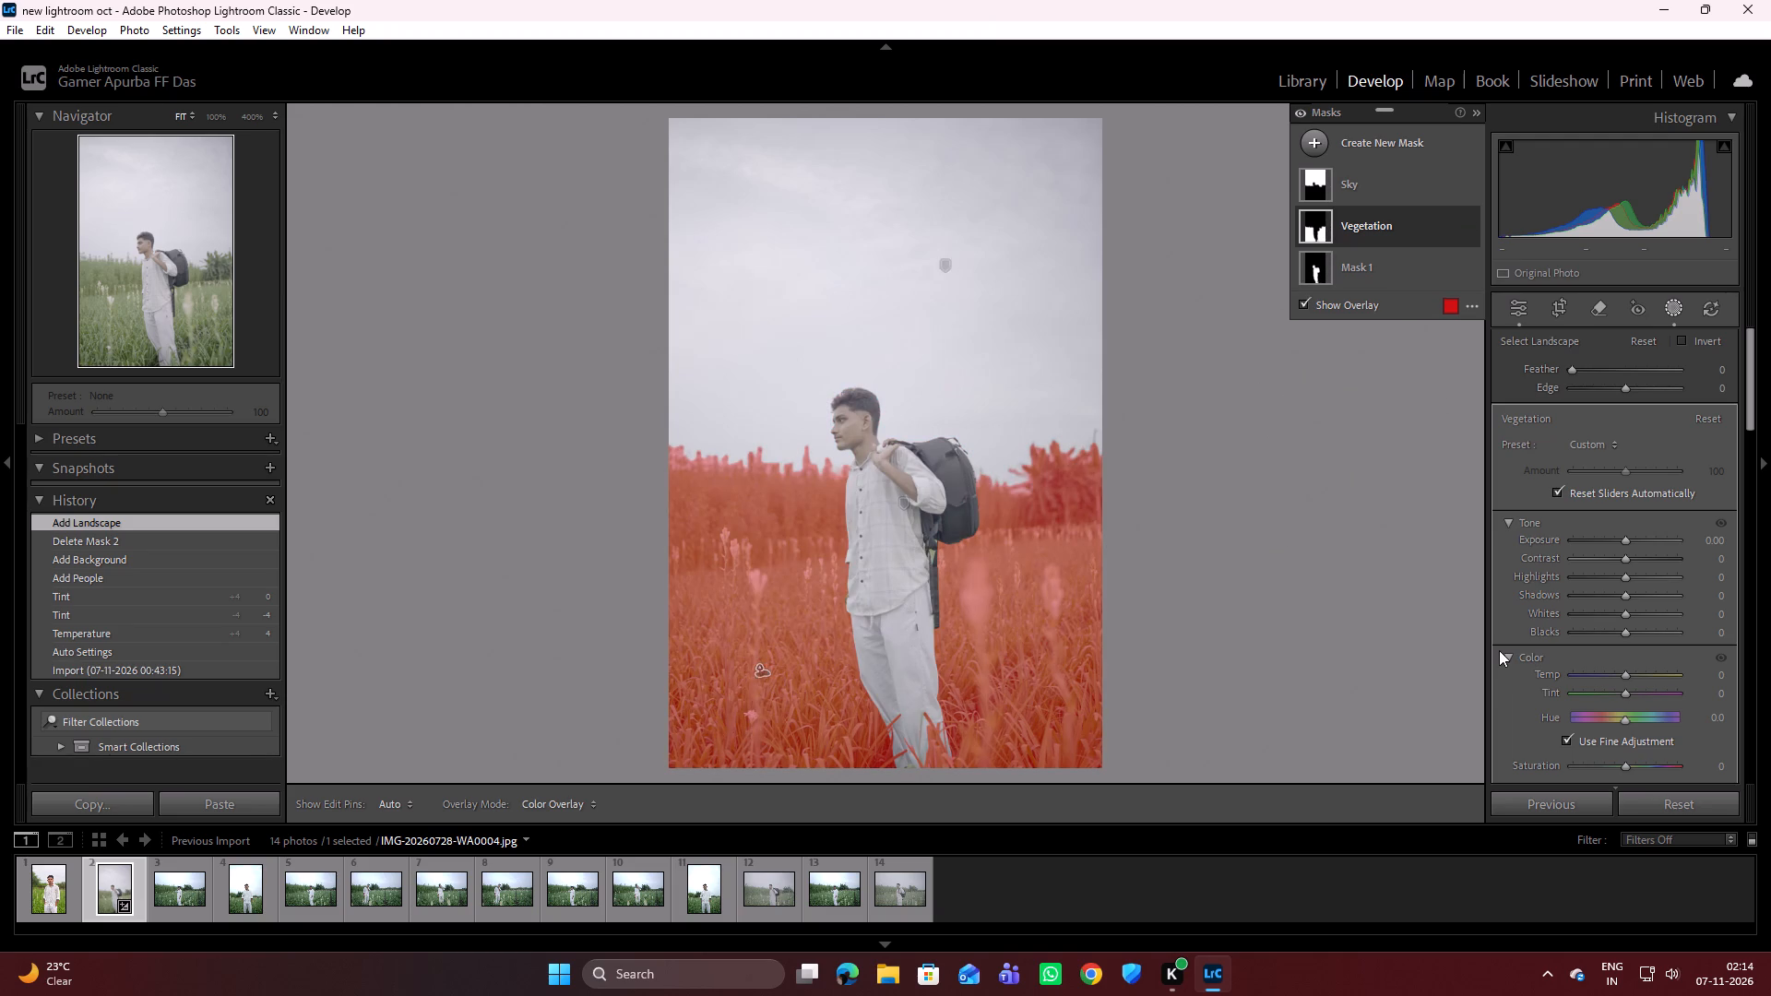
left_click(1302, 304)
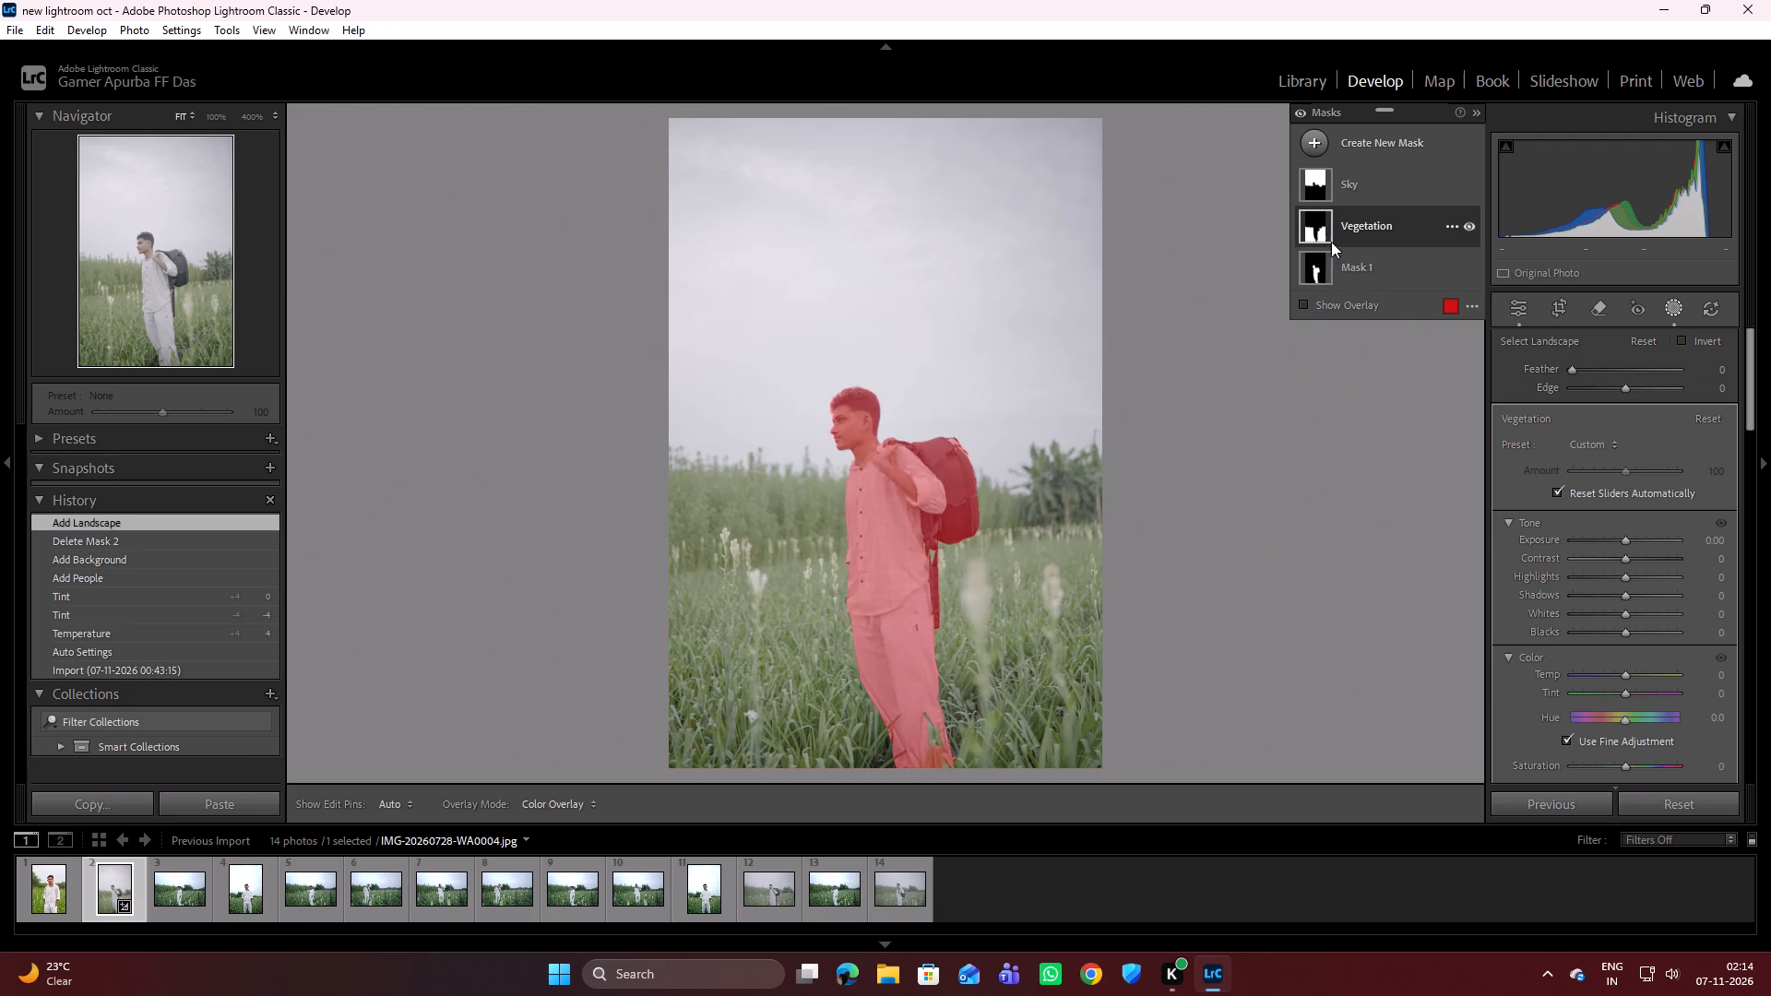
Set the vegetation mask's exposure to 0.14 and contrast to 68.
scroll(1508, 518, "up", 3)
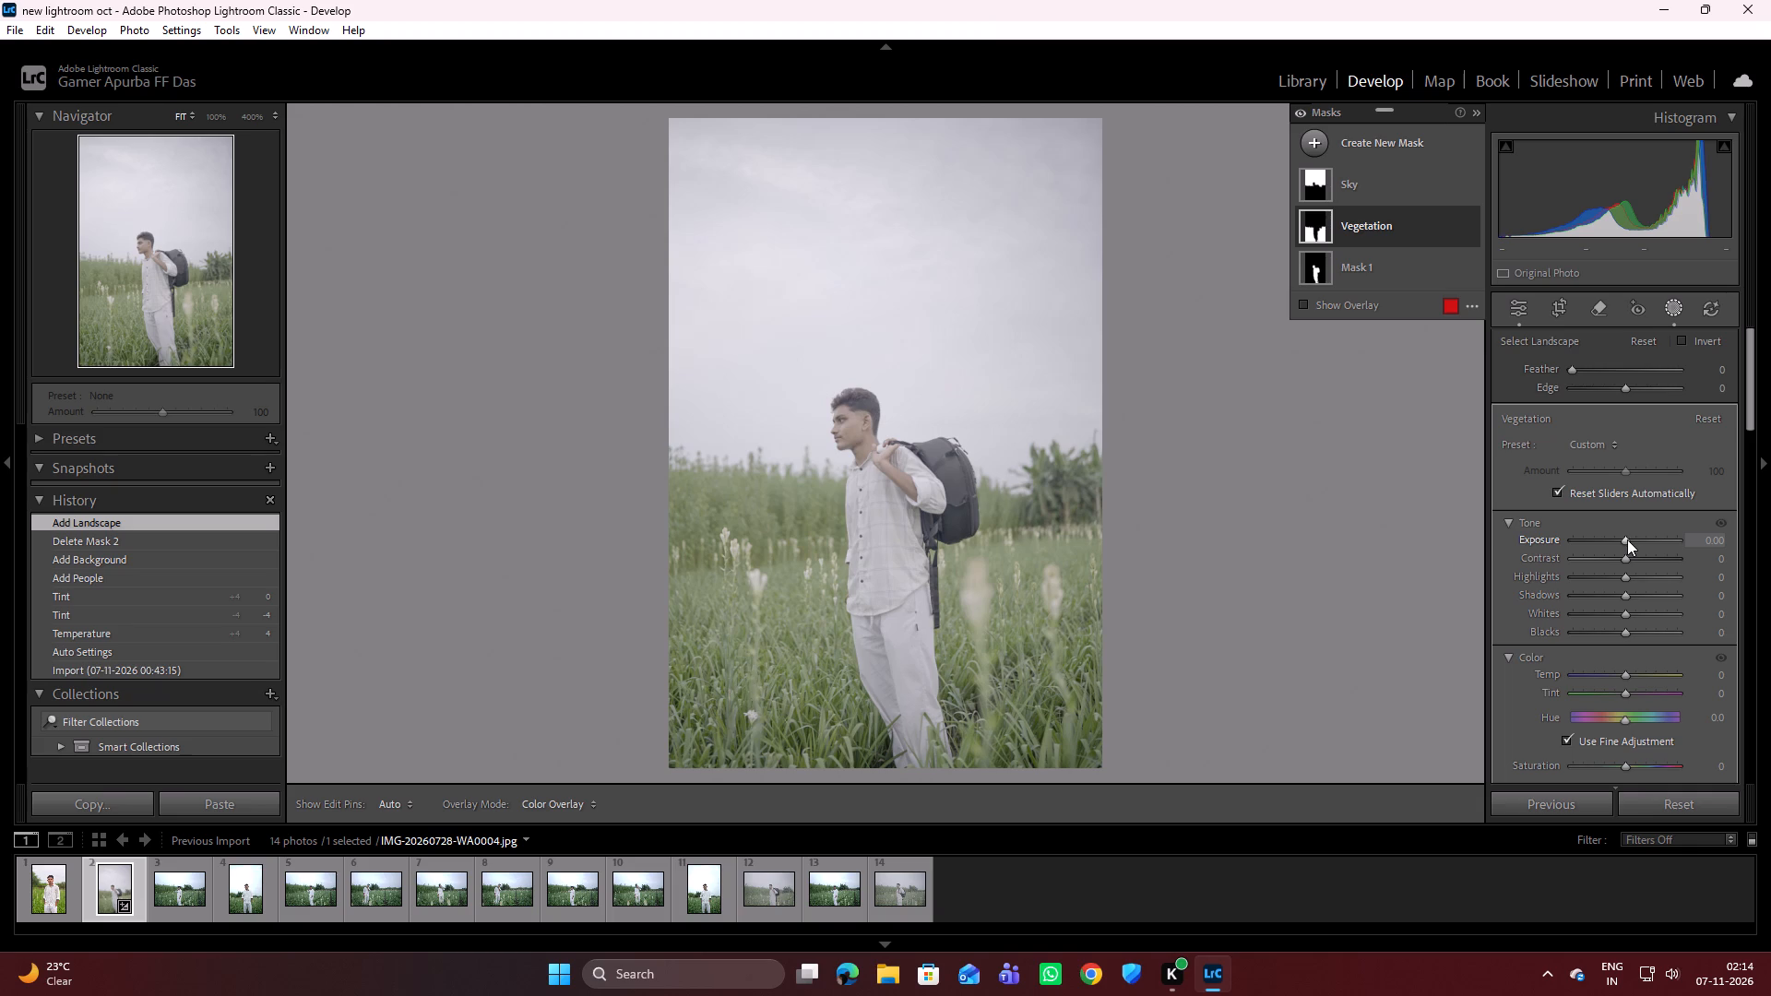
left_click(1627, 539)
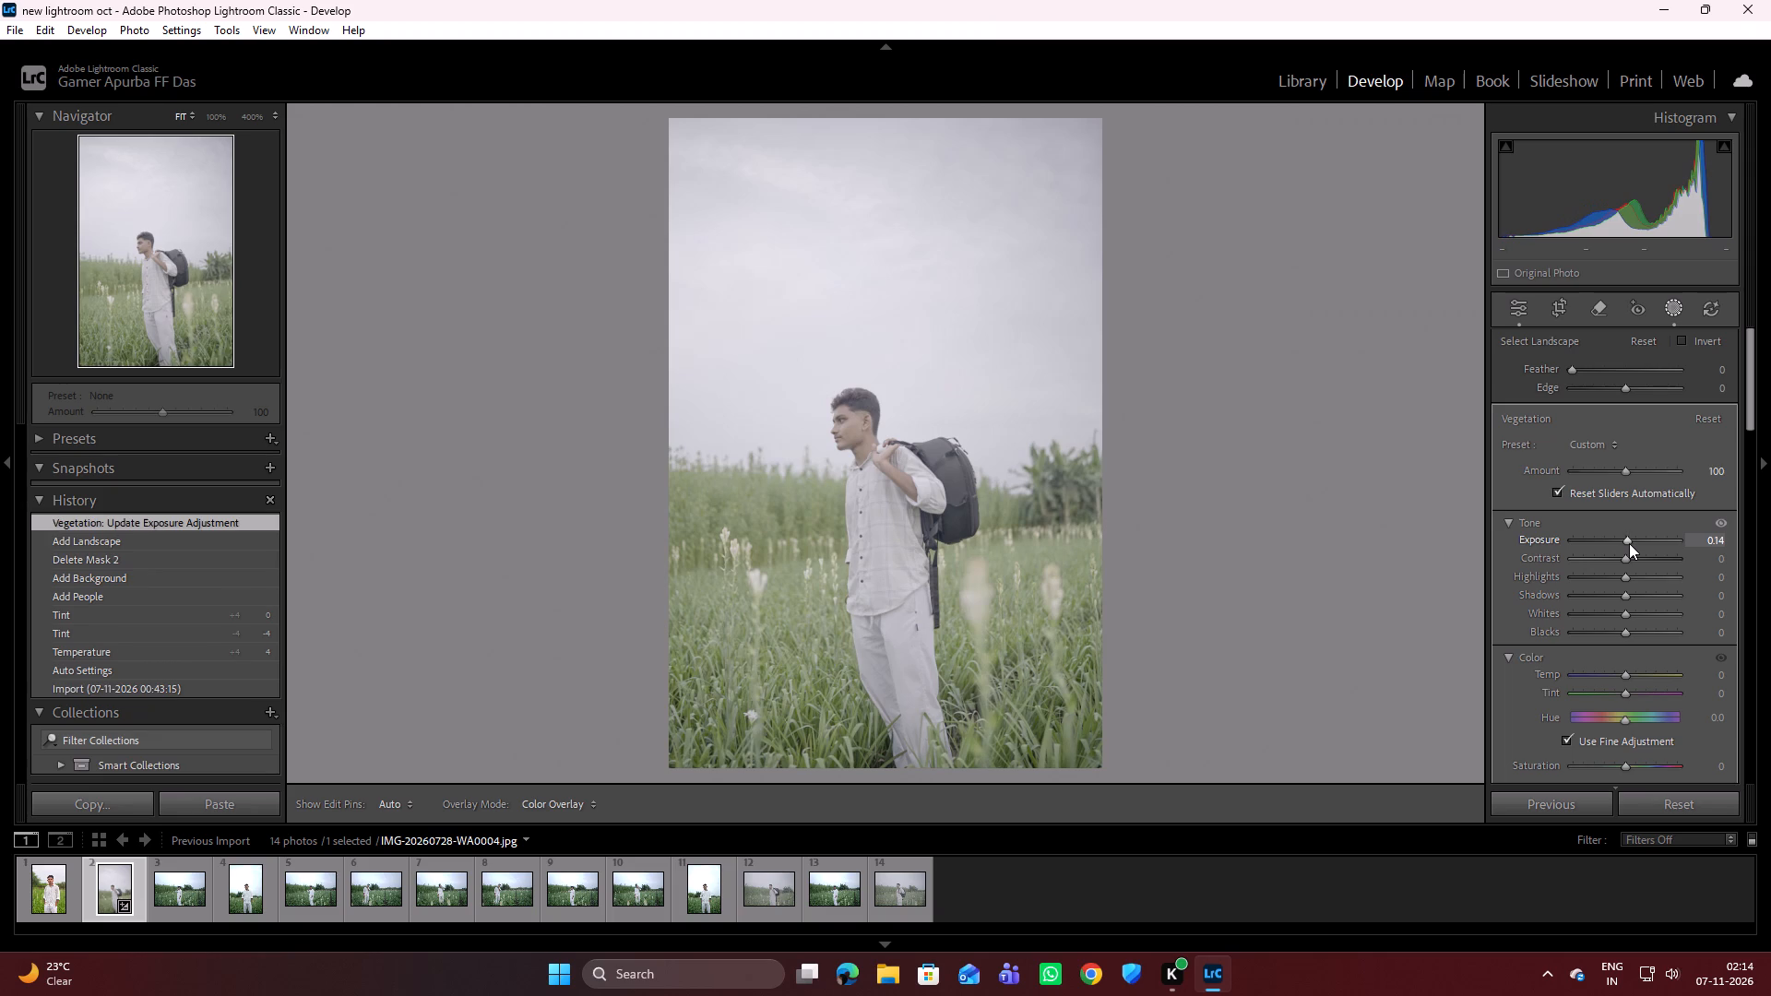
left_click_drag(1624, 559, 1696, 536)
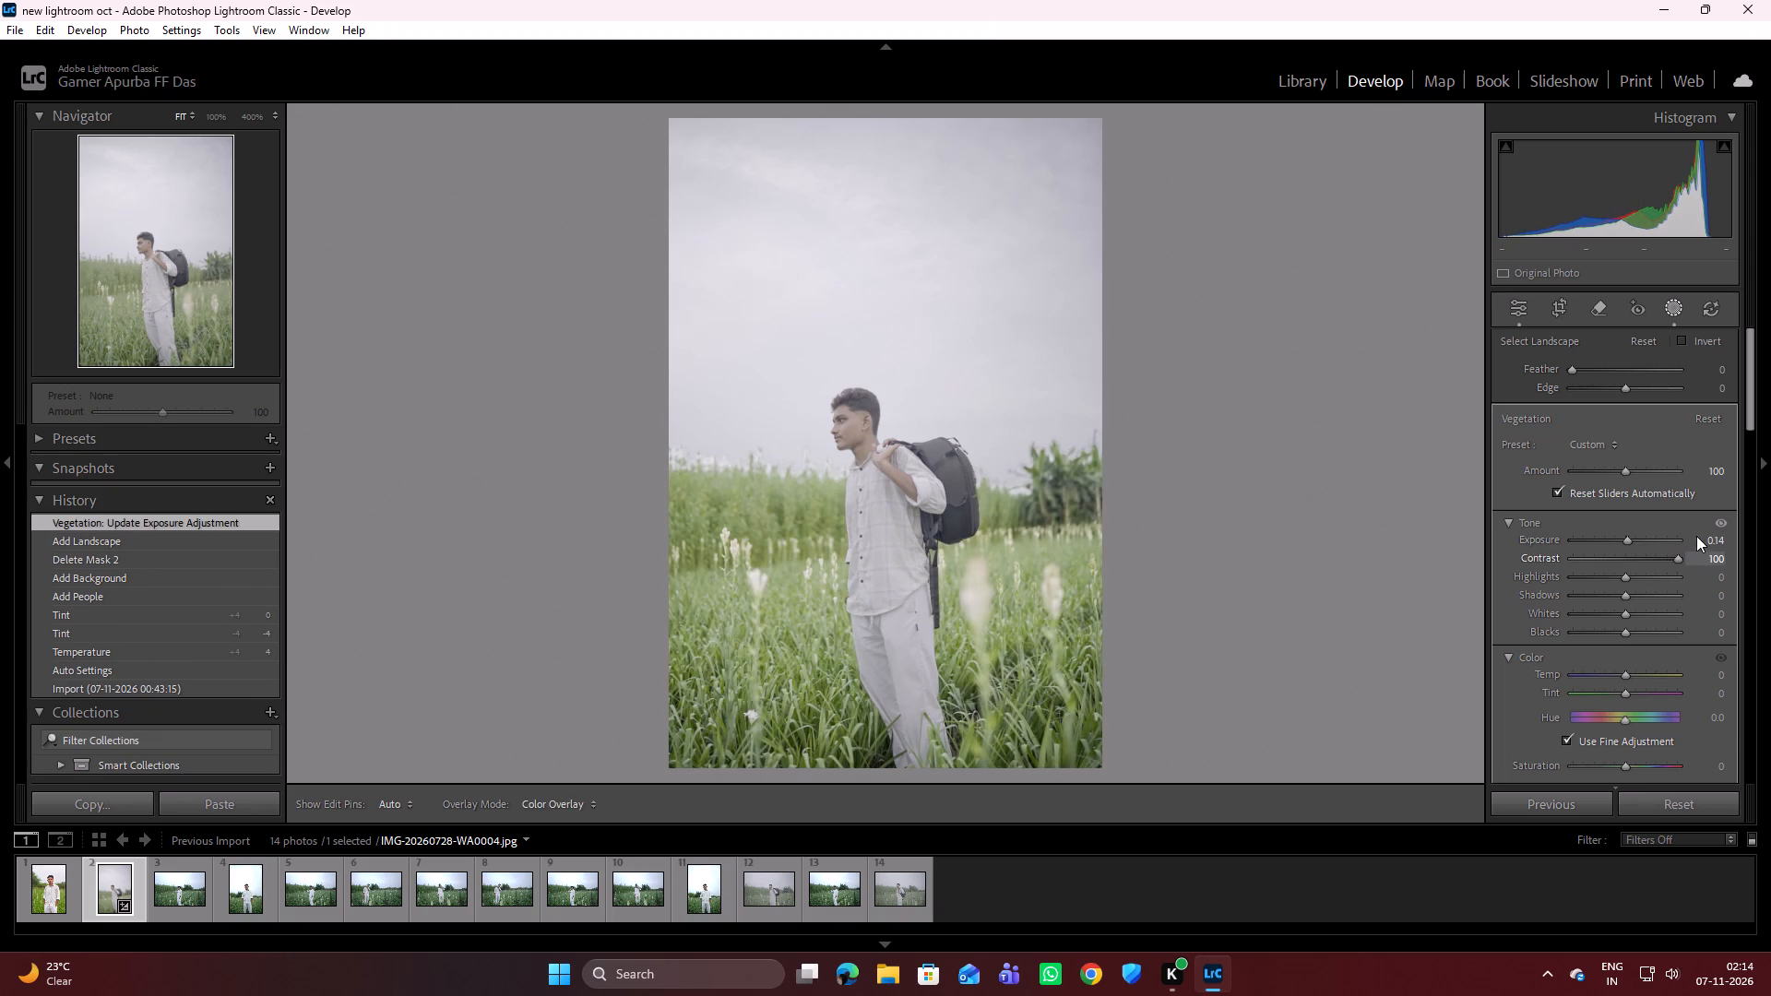
left_click_drag(1696, 536, 1658, 543)
left_click_drag(1658, 543, 1670, 544)
left_click_drag(1670, 544, 1660, 544)
Set the vegetation mask's highlights to -14, shadows to -7, whites to -16 and blacks to -25.
left_click(1624, 575)
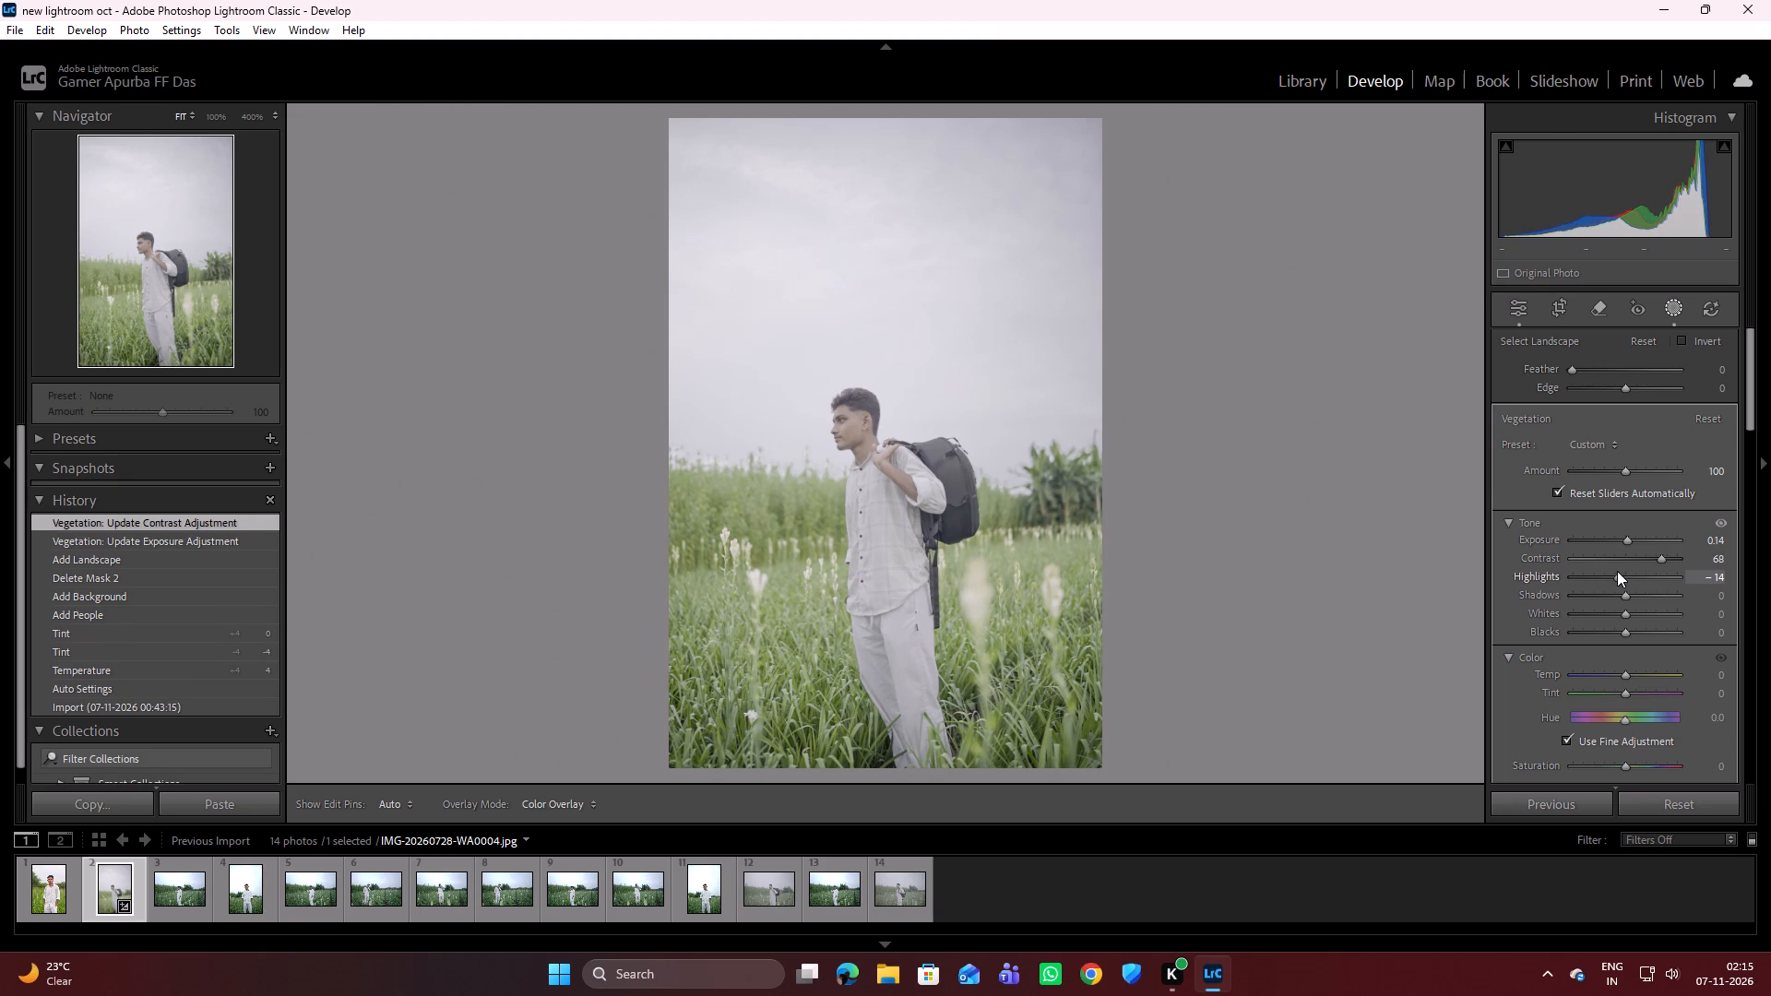
left_click(1626, 593)
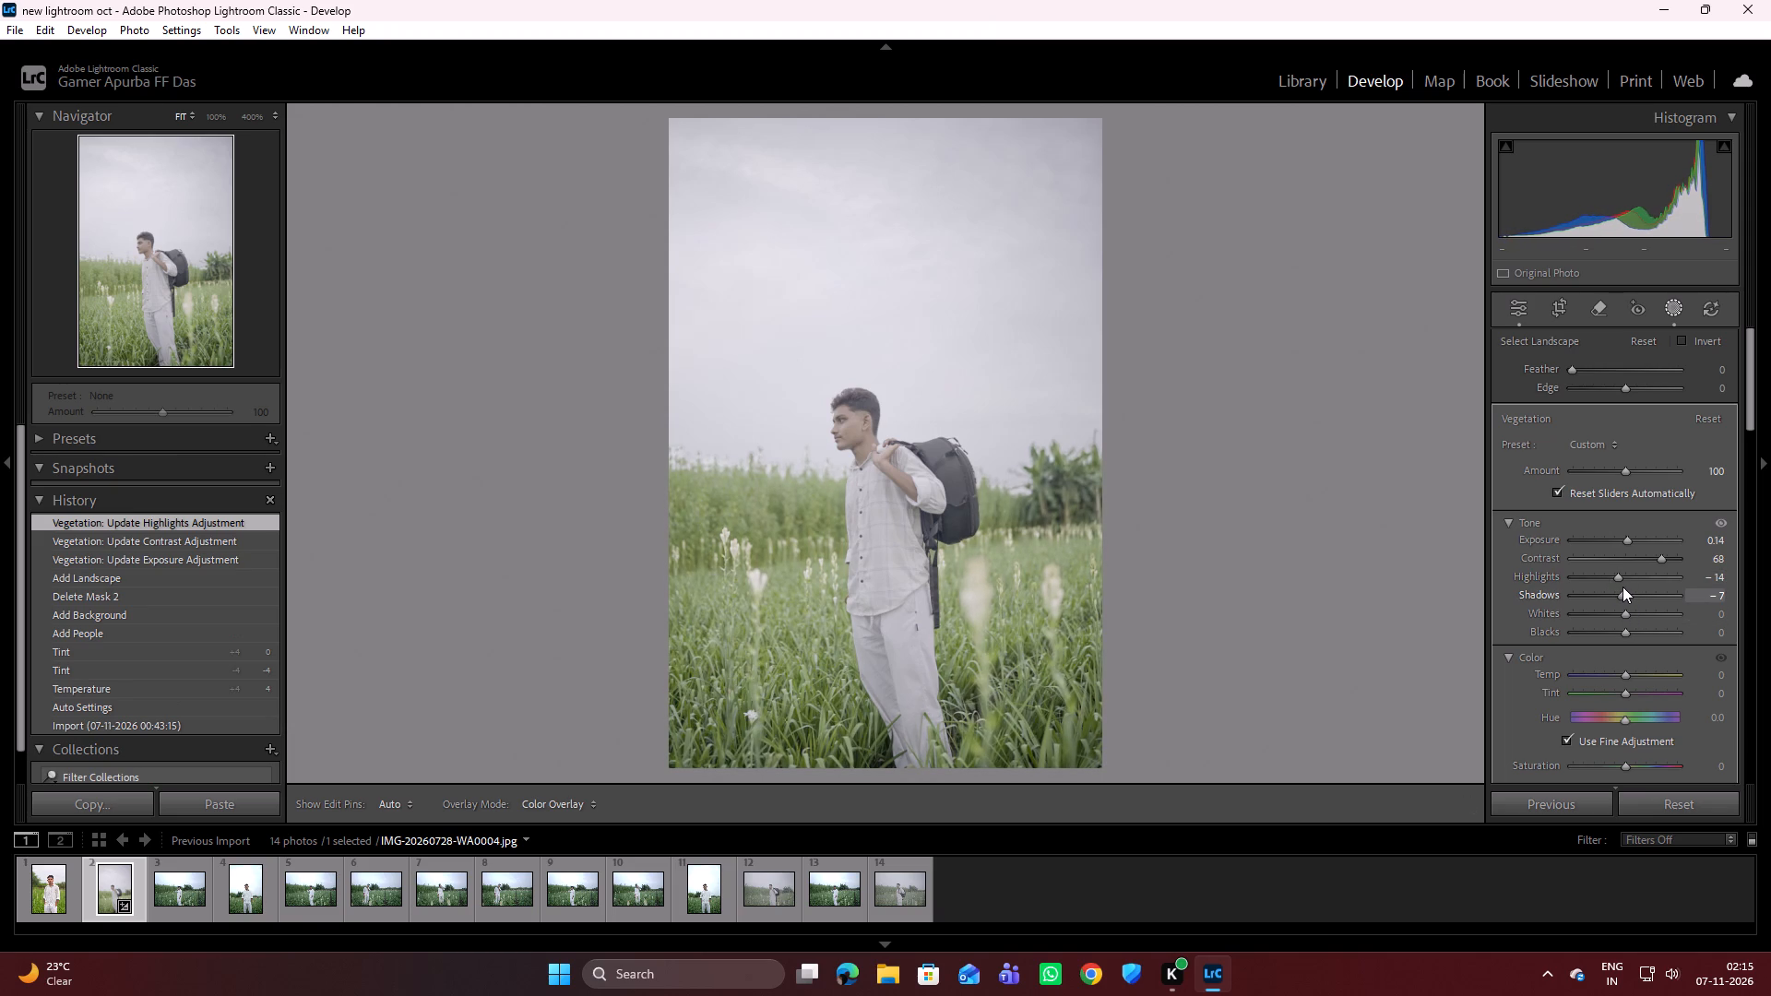
left_click_drag(1623, 612, 1648, 612)
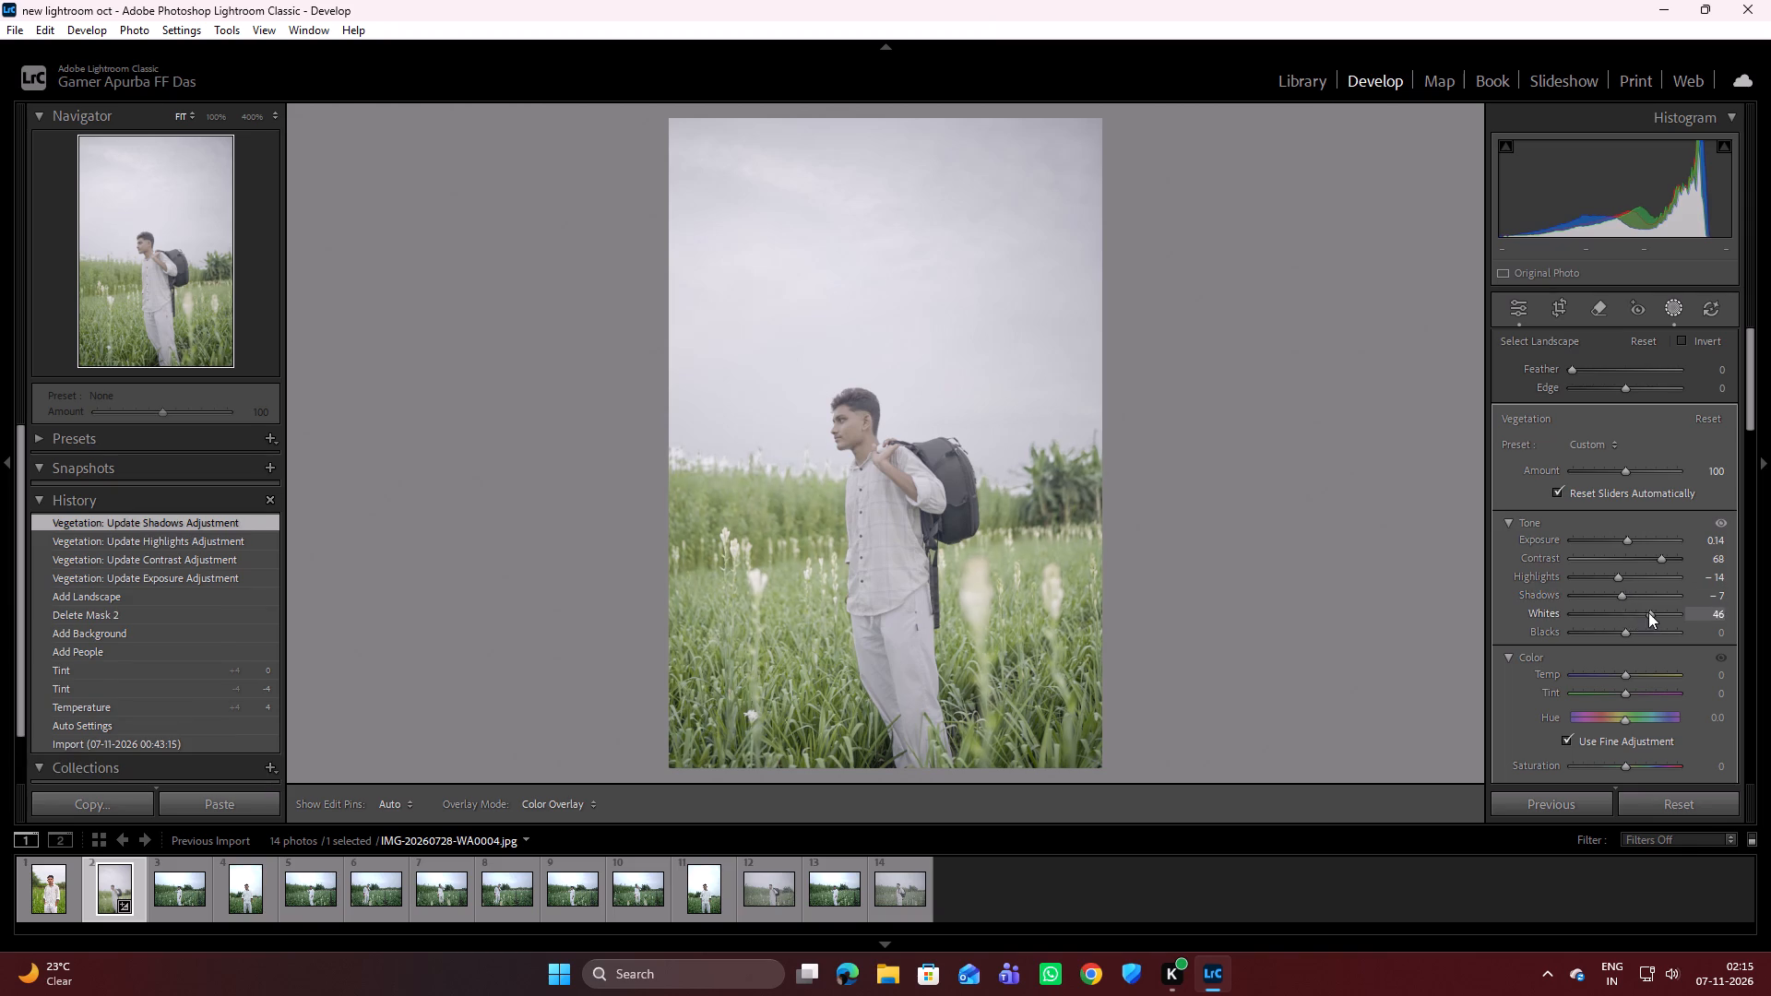
left_click_drag(1648, 612, 1637, 603)
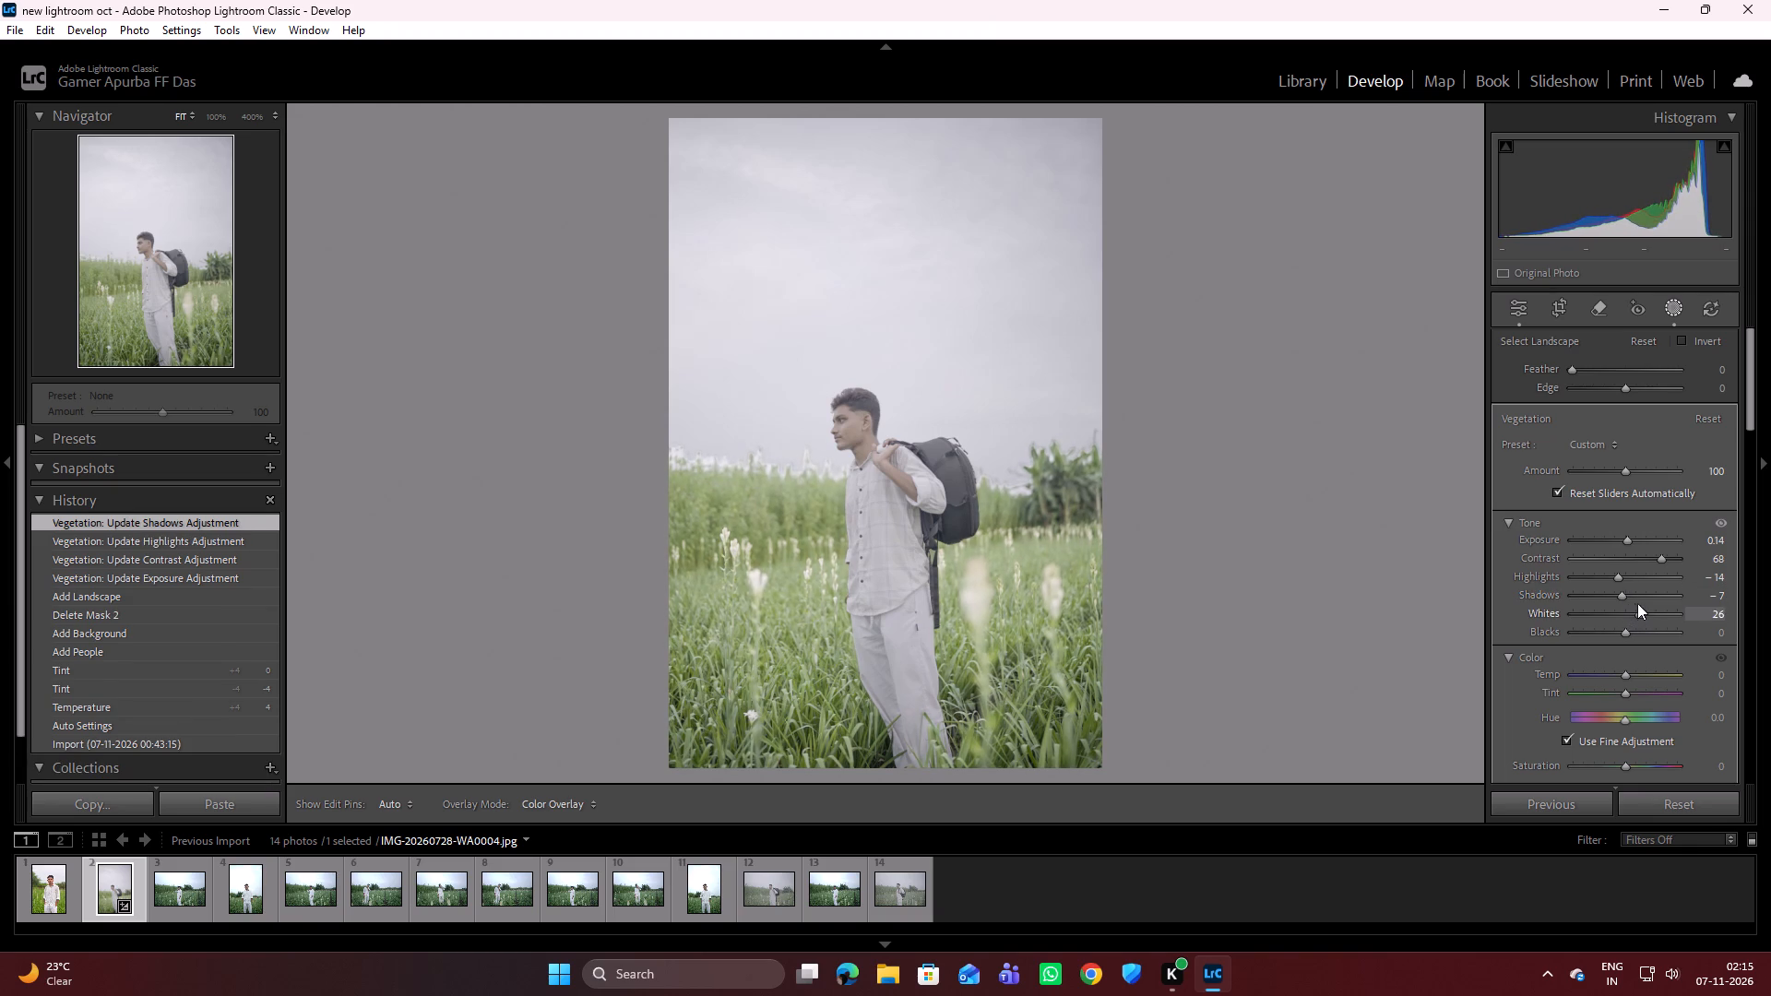
left_click_drag(1637, 603, 1612, 595)
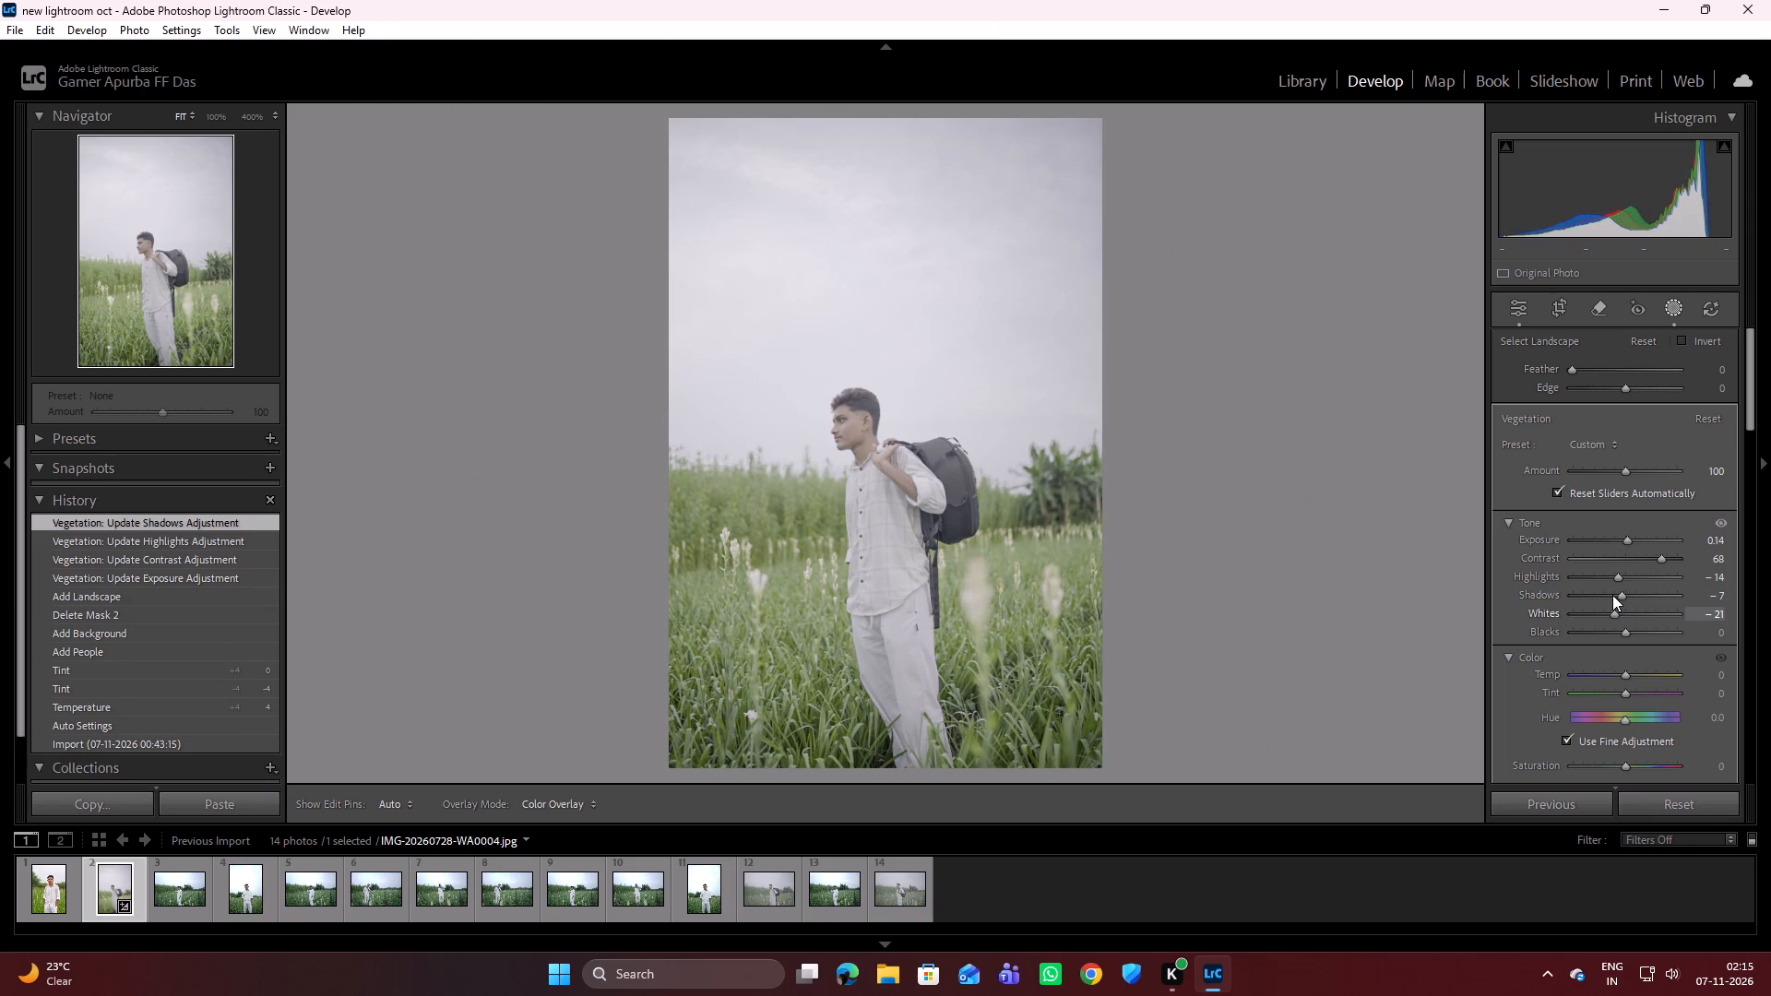
left_click_drag(1612, 595, 1615, 595)
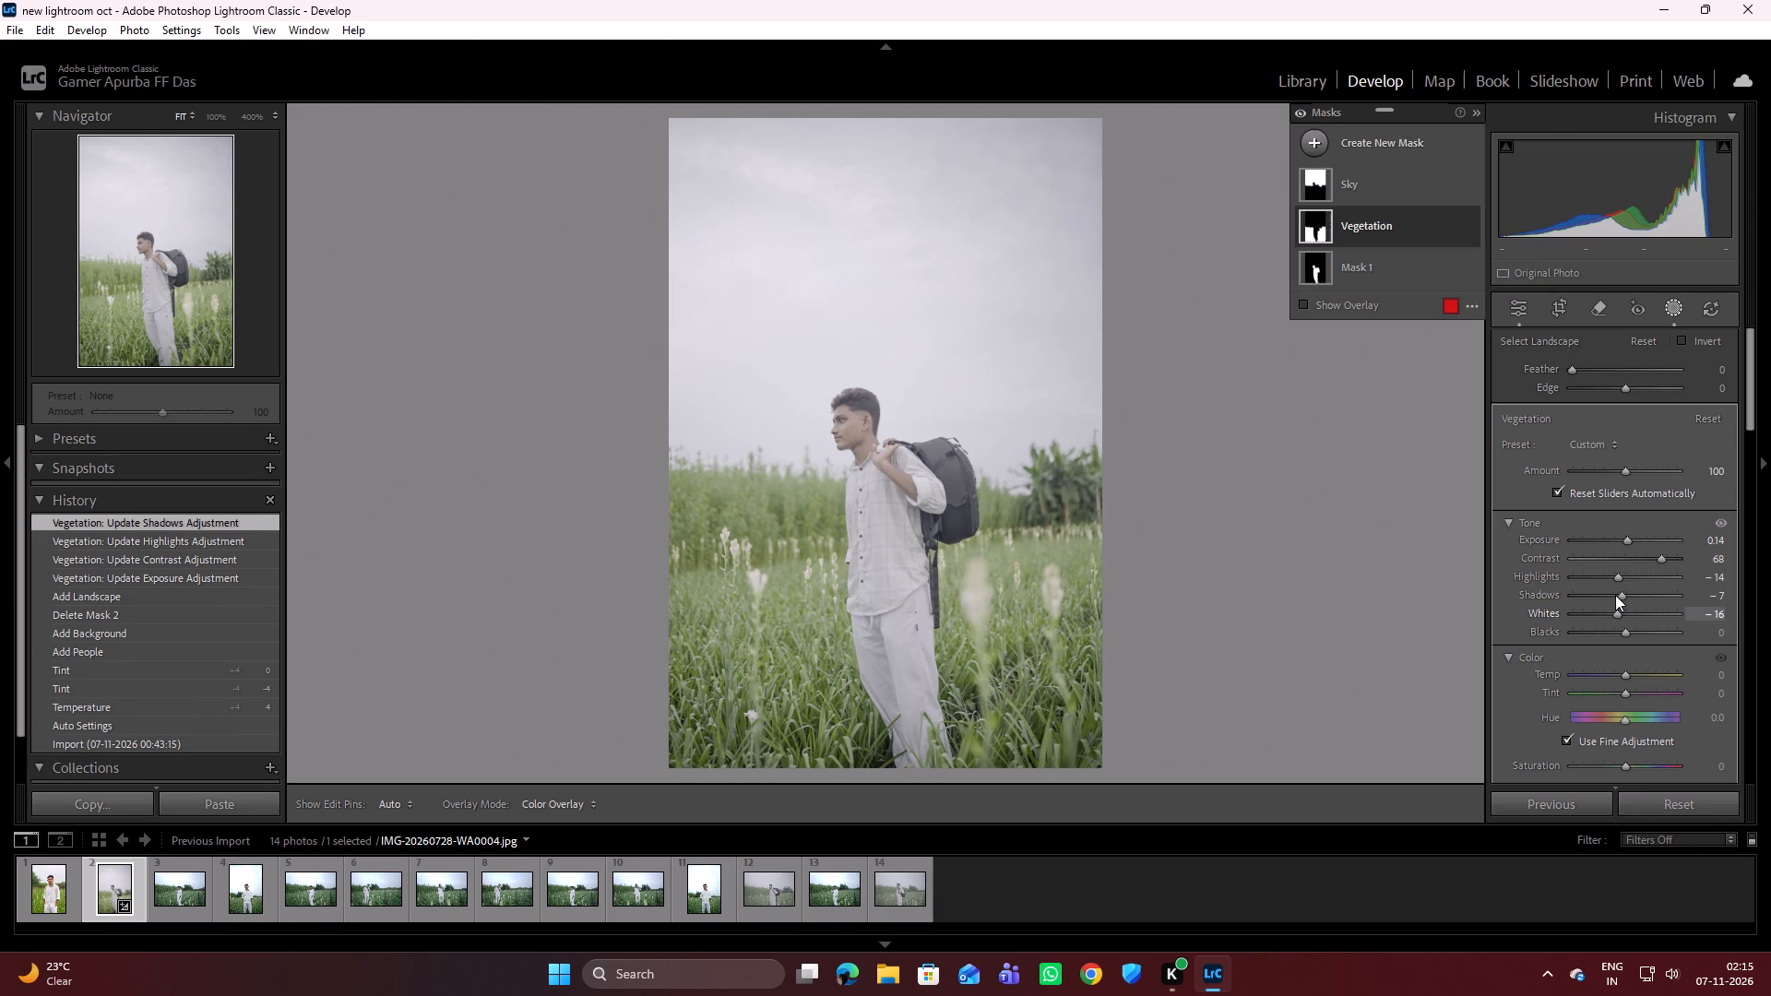
left_click_drag(1626, 628, 1607, 613)
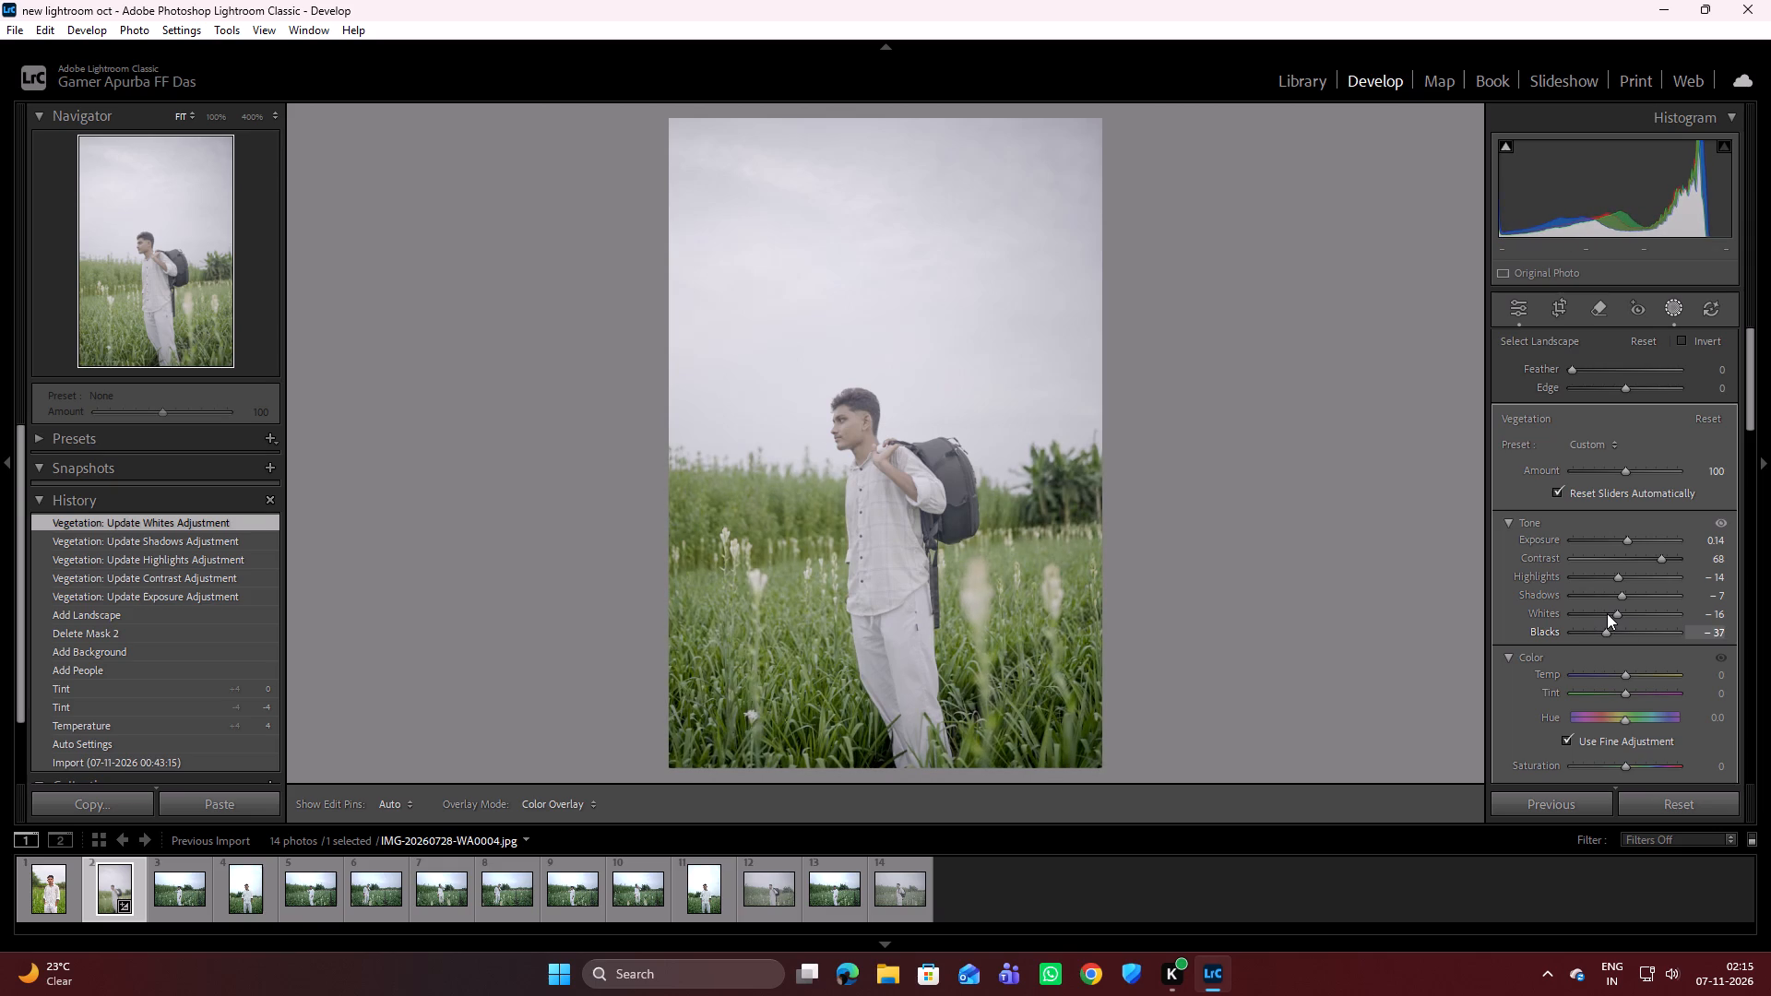
left_click_drag(1607, 613, 1613, 617)
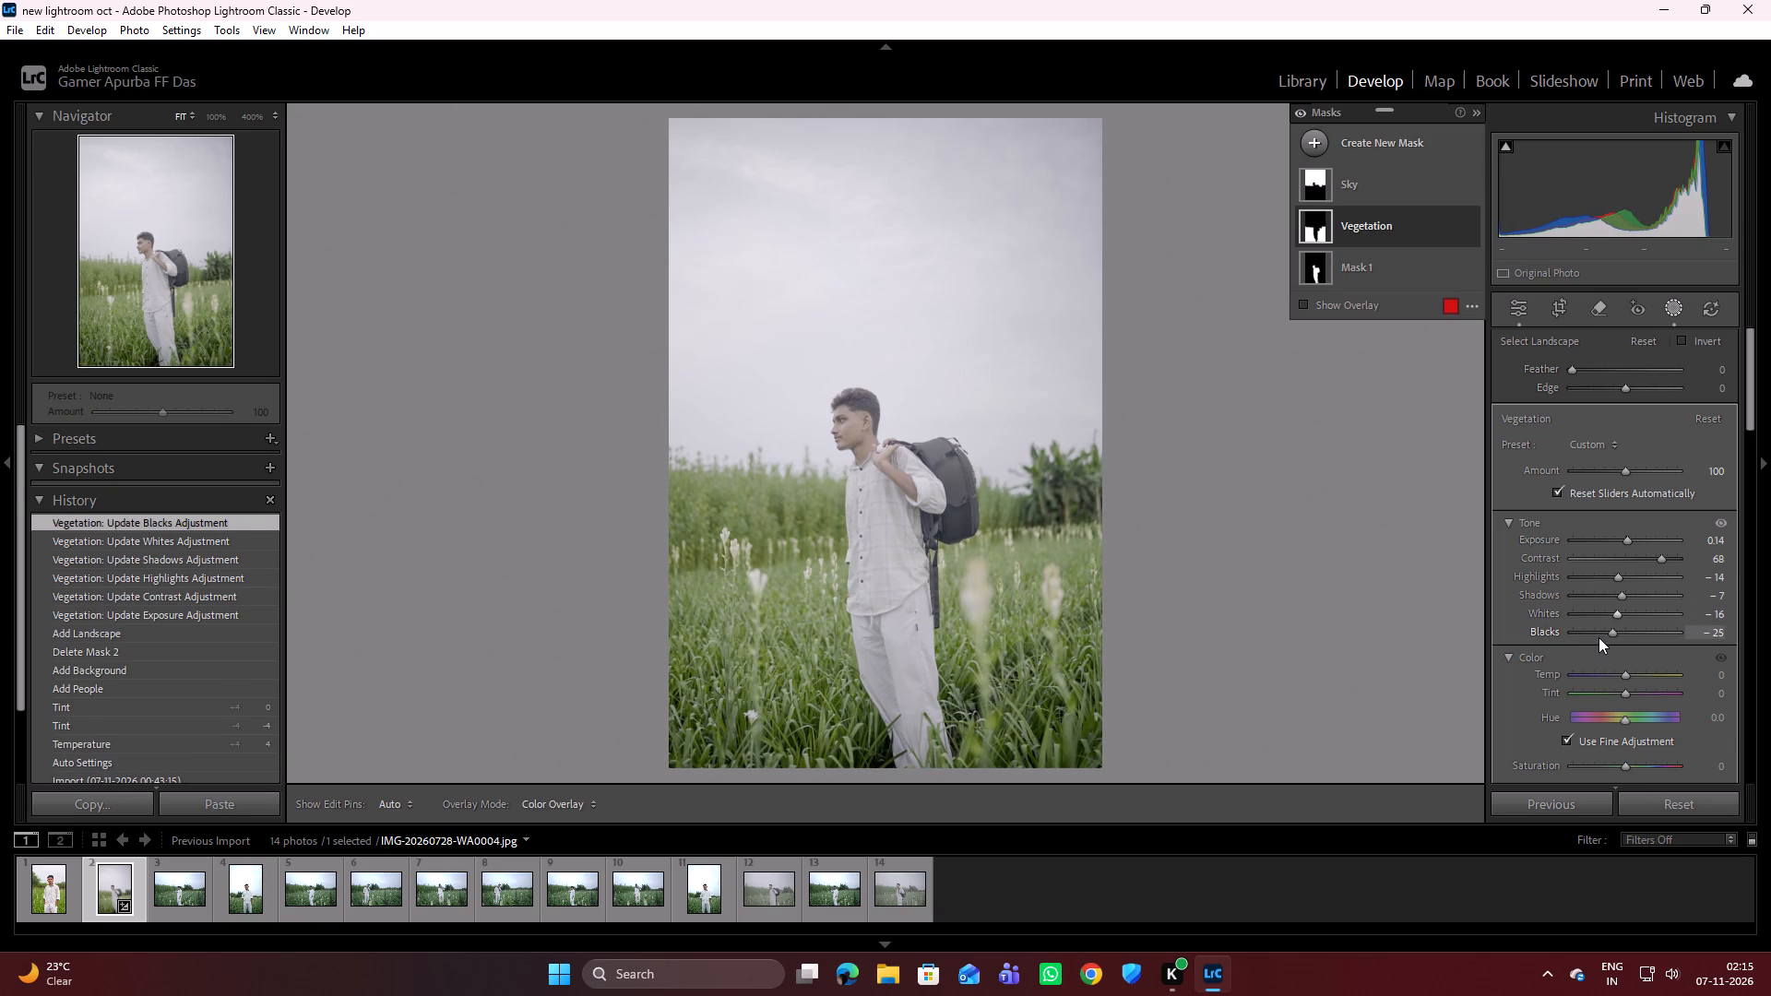
left_click(1612, 633)
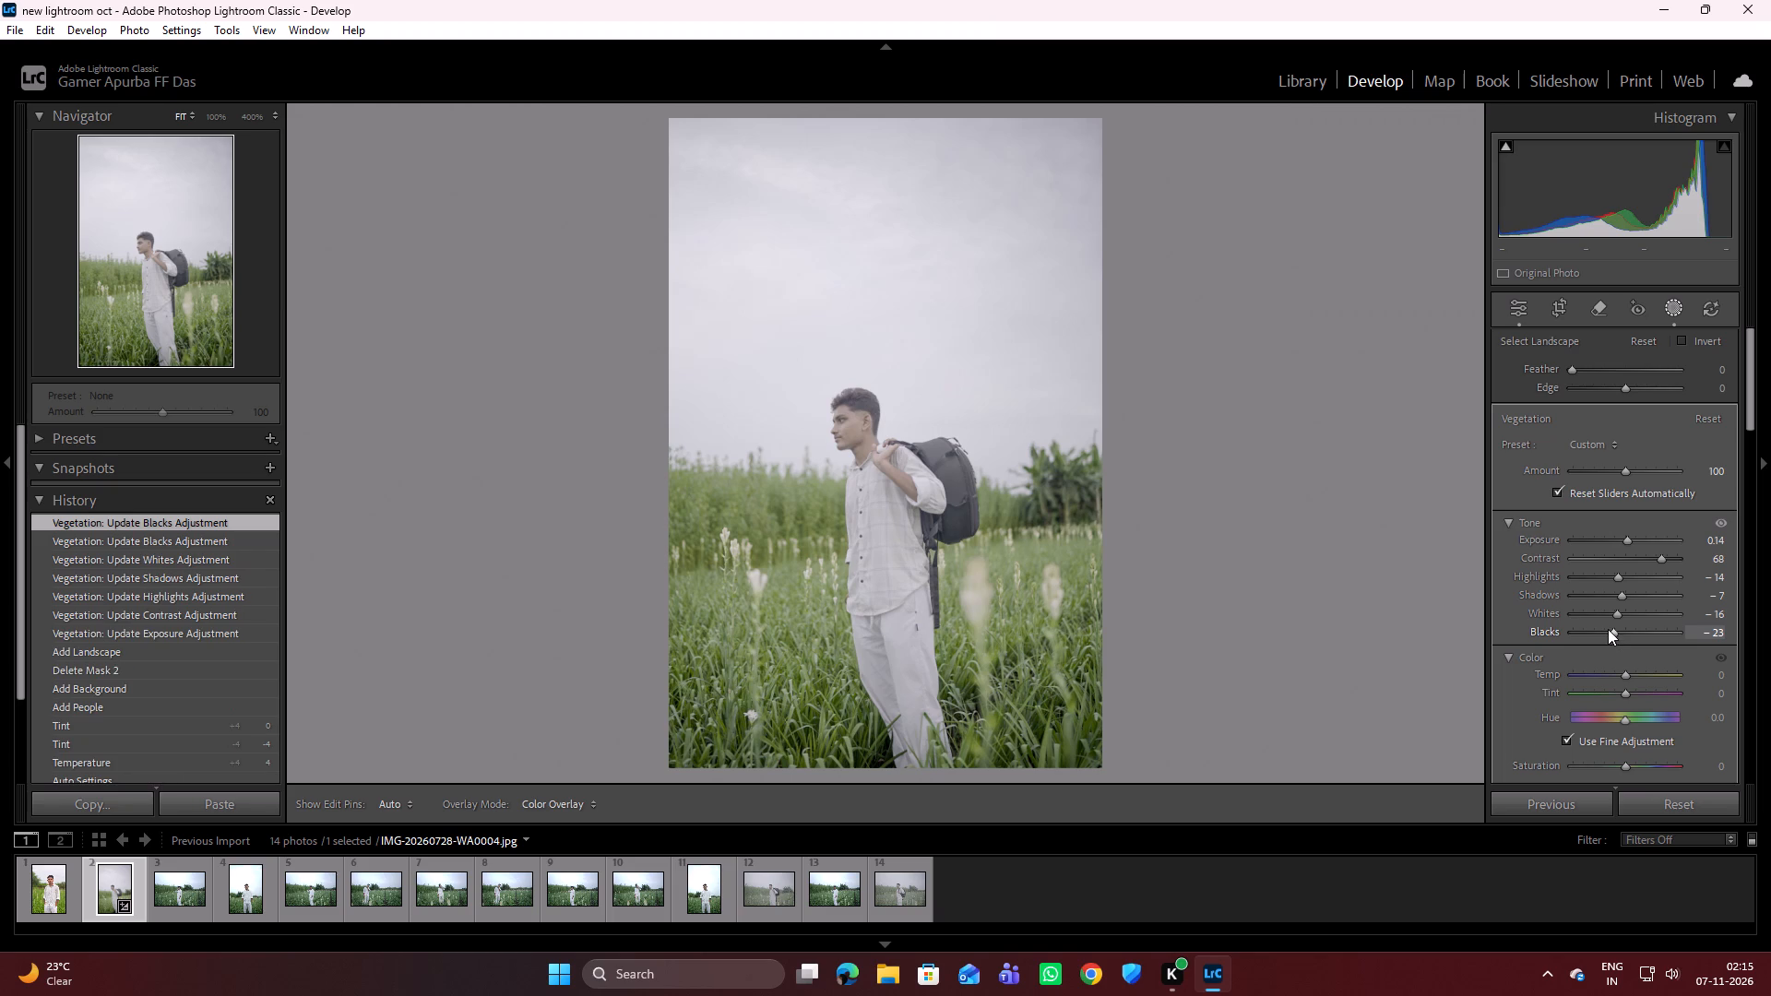
Set the vegetation mask's colour temperature to 2 and tint to -16.
scroll(1577, 628, "down", 2)
left_click(1624, 671)
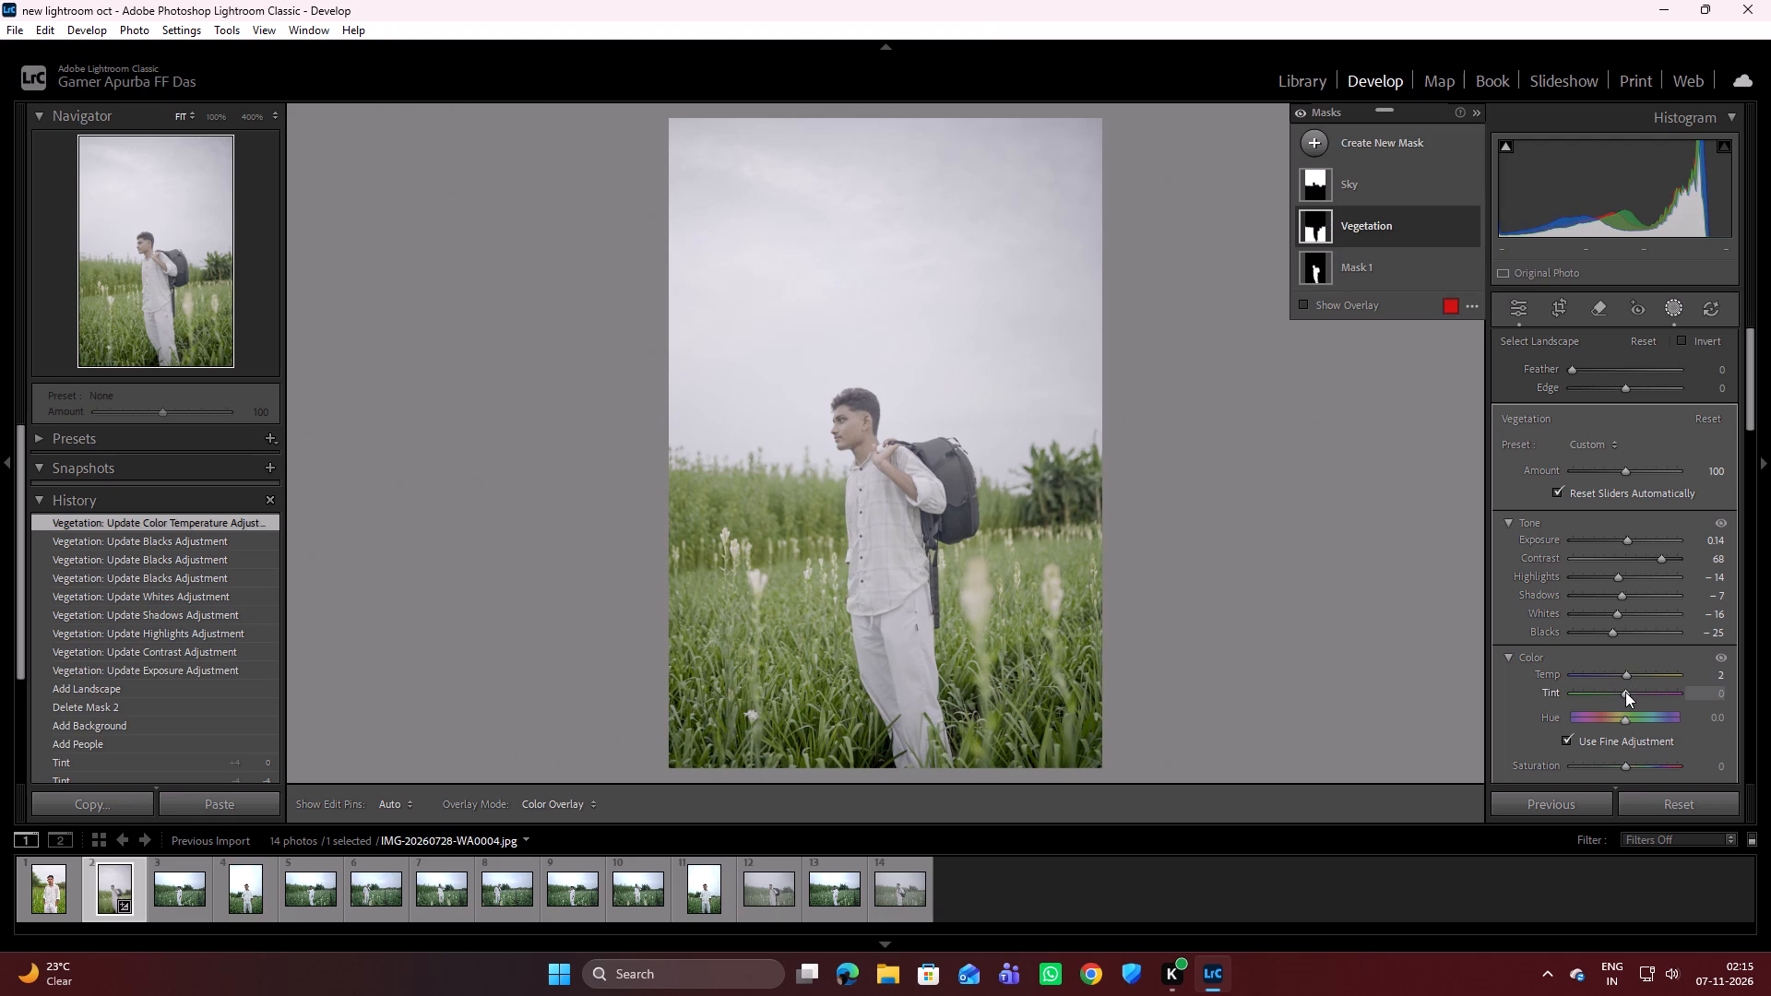
left_click_drag(1625, 692, 1616, 674)
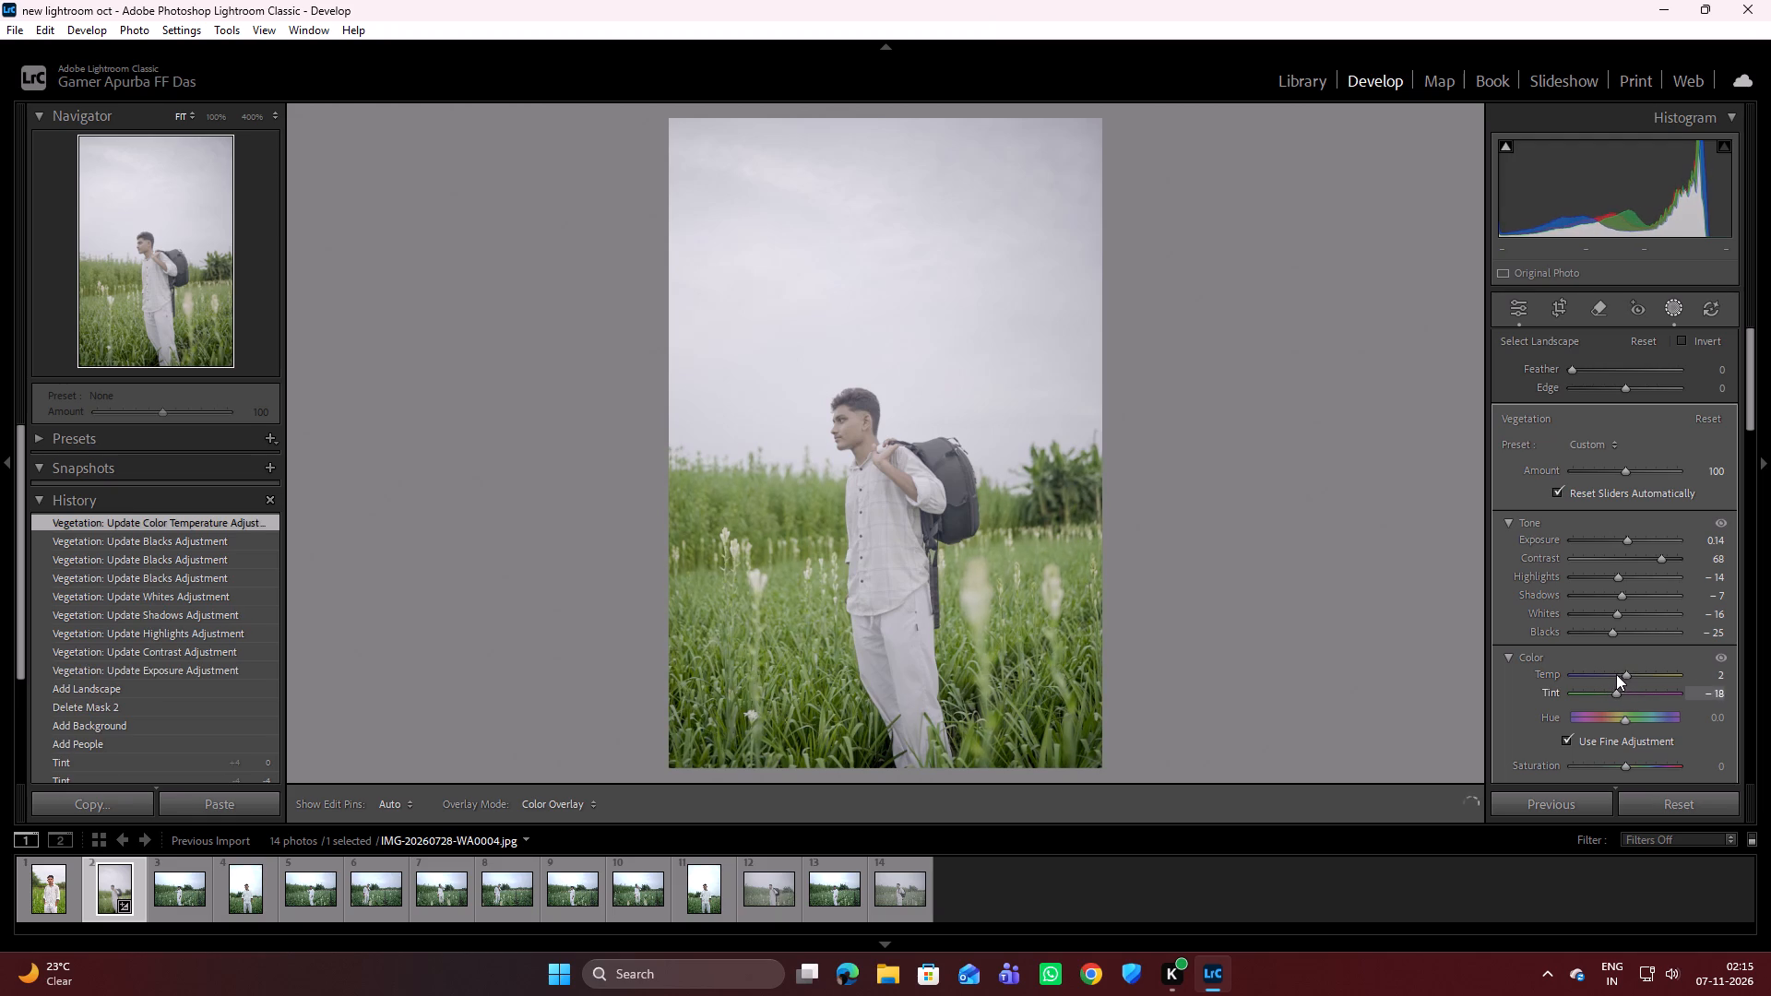
left_click_drag(1616, 674, 1620, 663)
left_click_drag(1620, 663, 1617, 661)
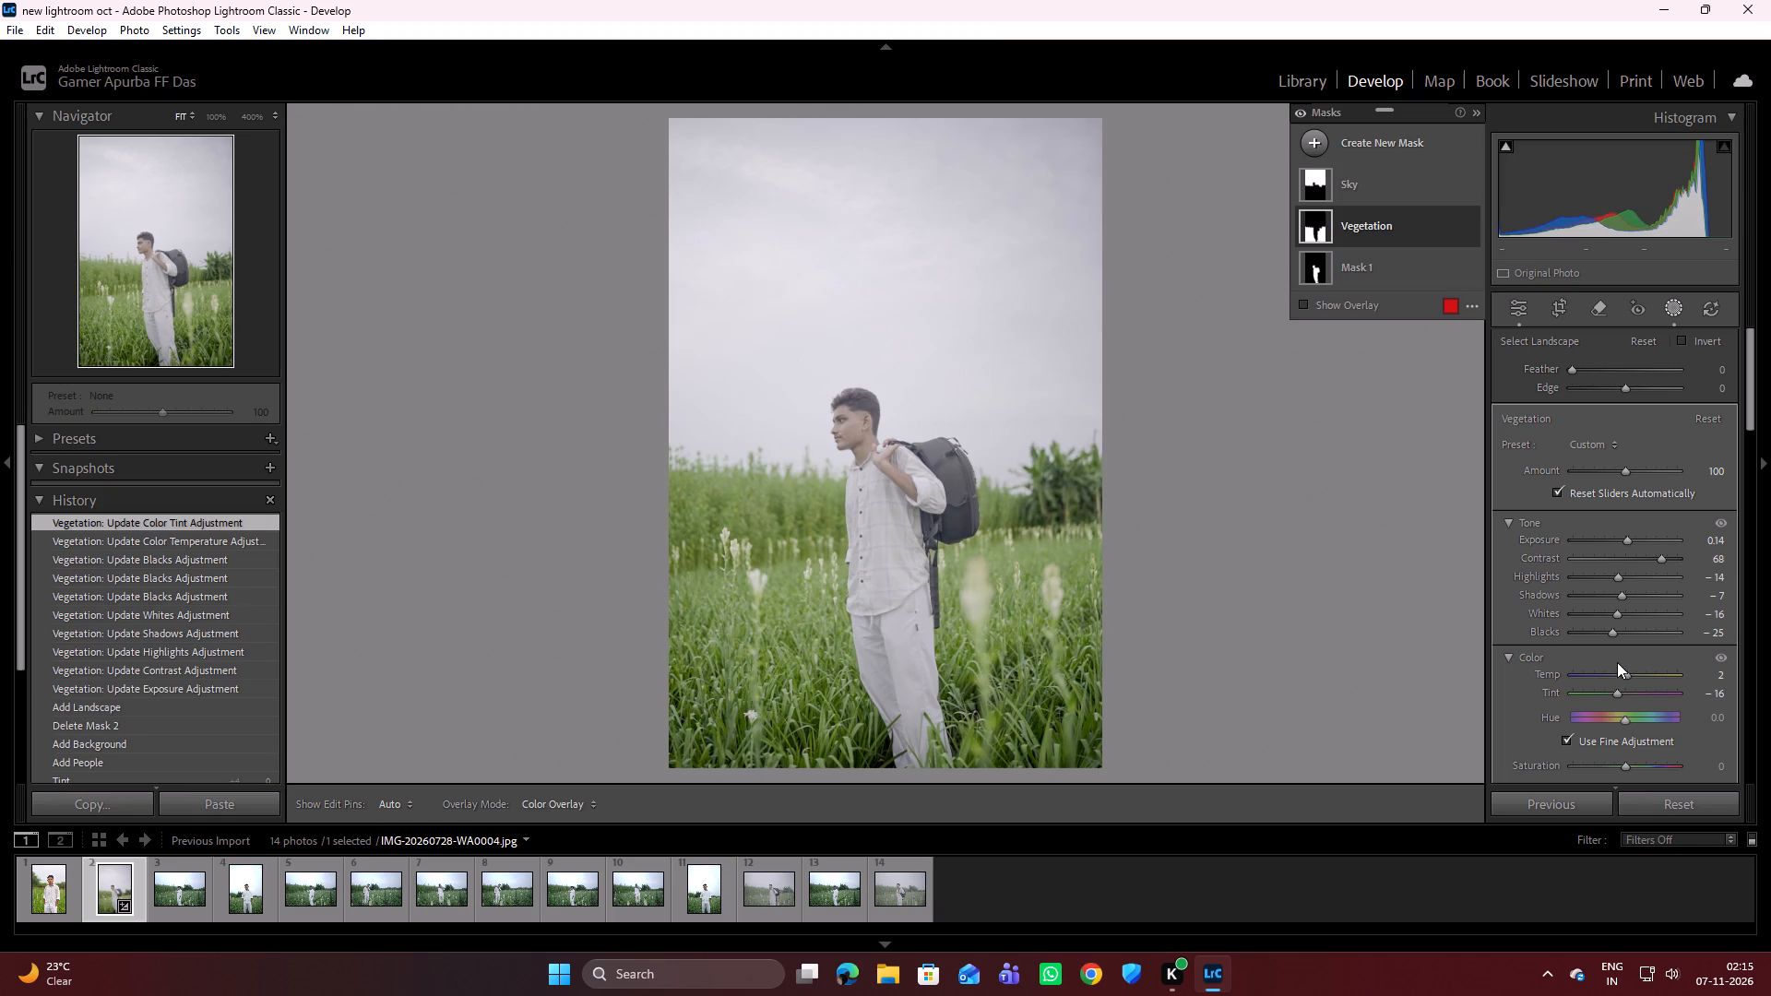
Shift the vegetation mask's hue to 2.3 and raise its saturation to 33.
scroll(1588, 699, "down", 1)
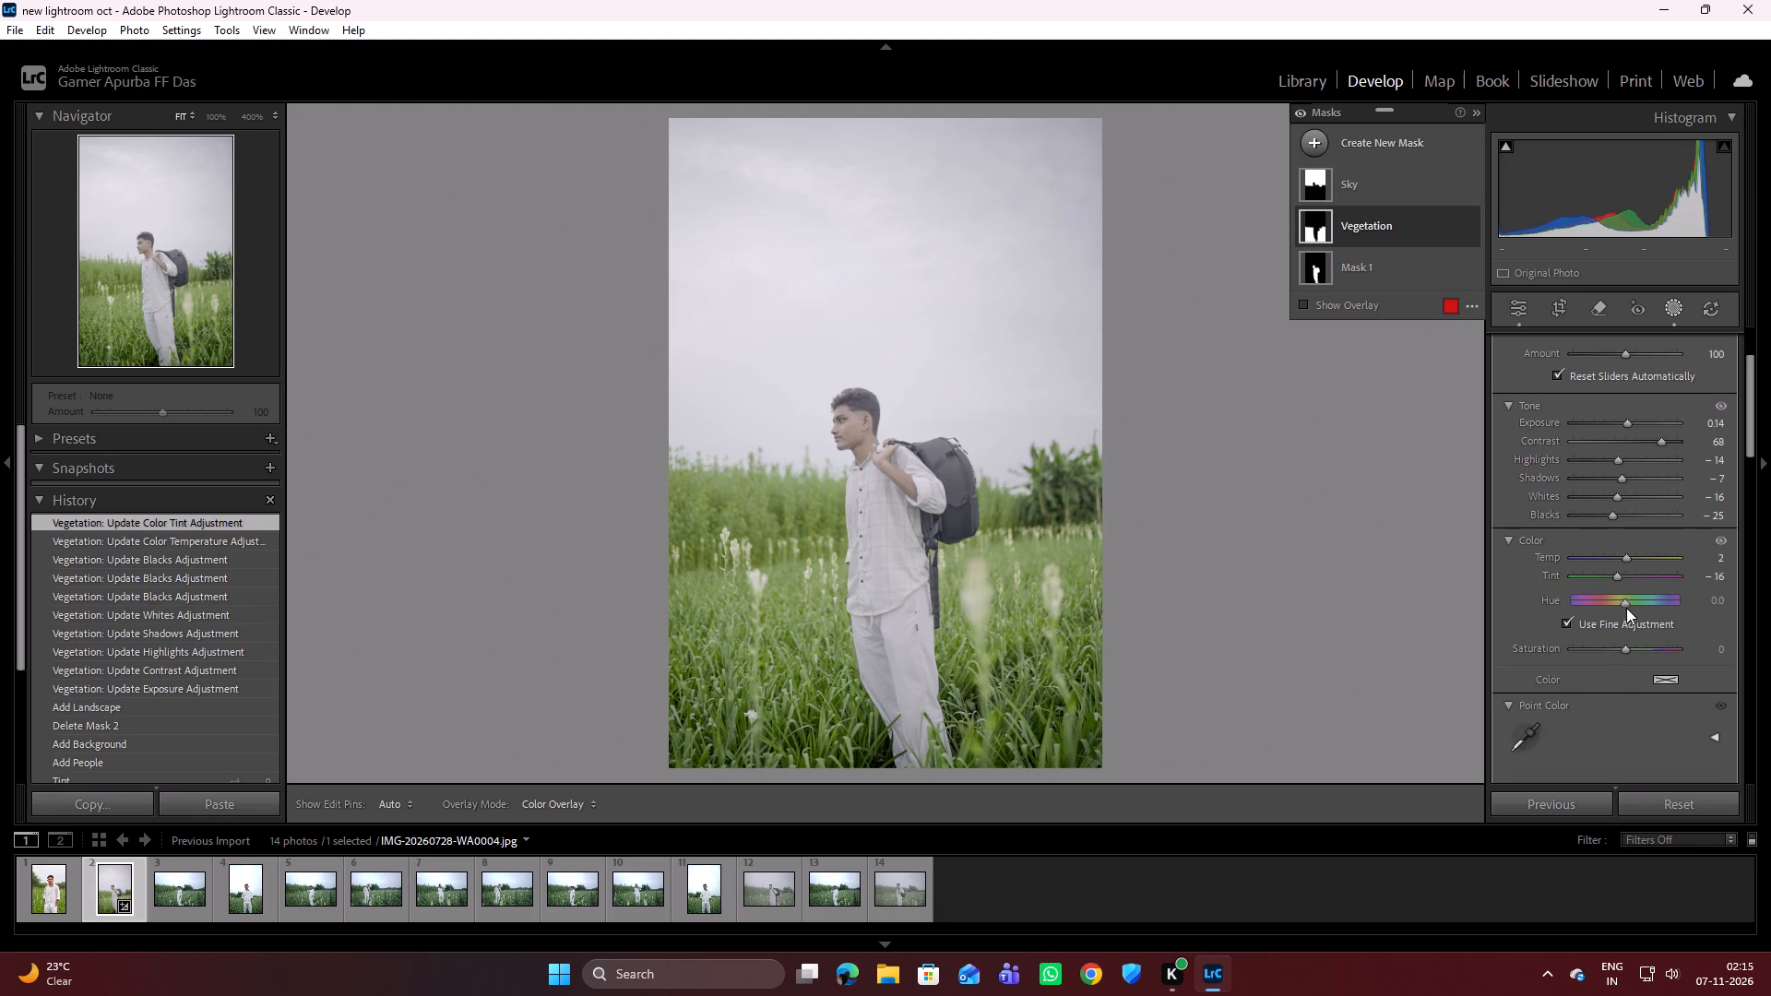
left_click_drag(1625, 602, 1638, 603)
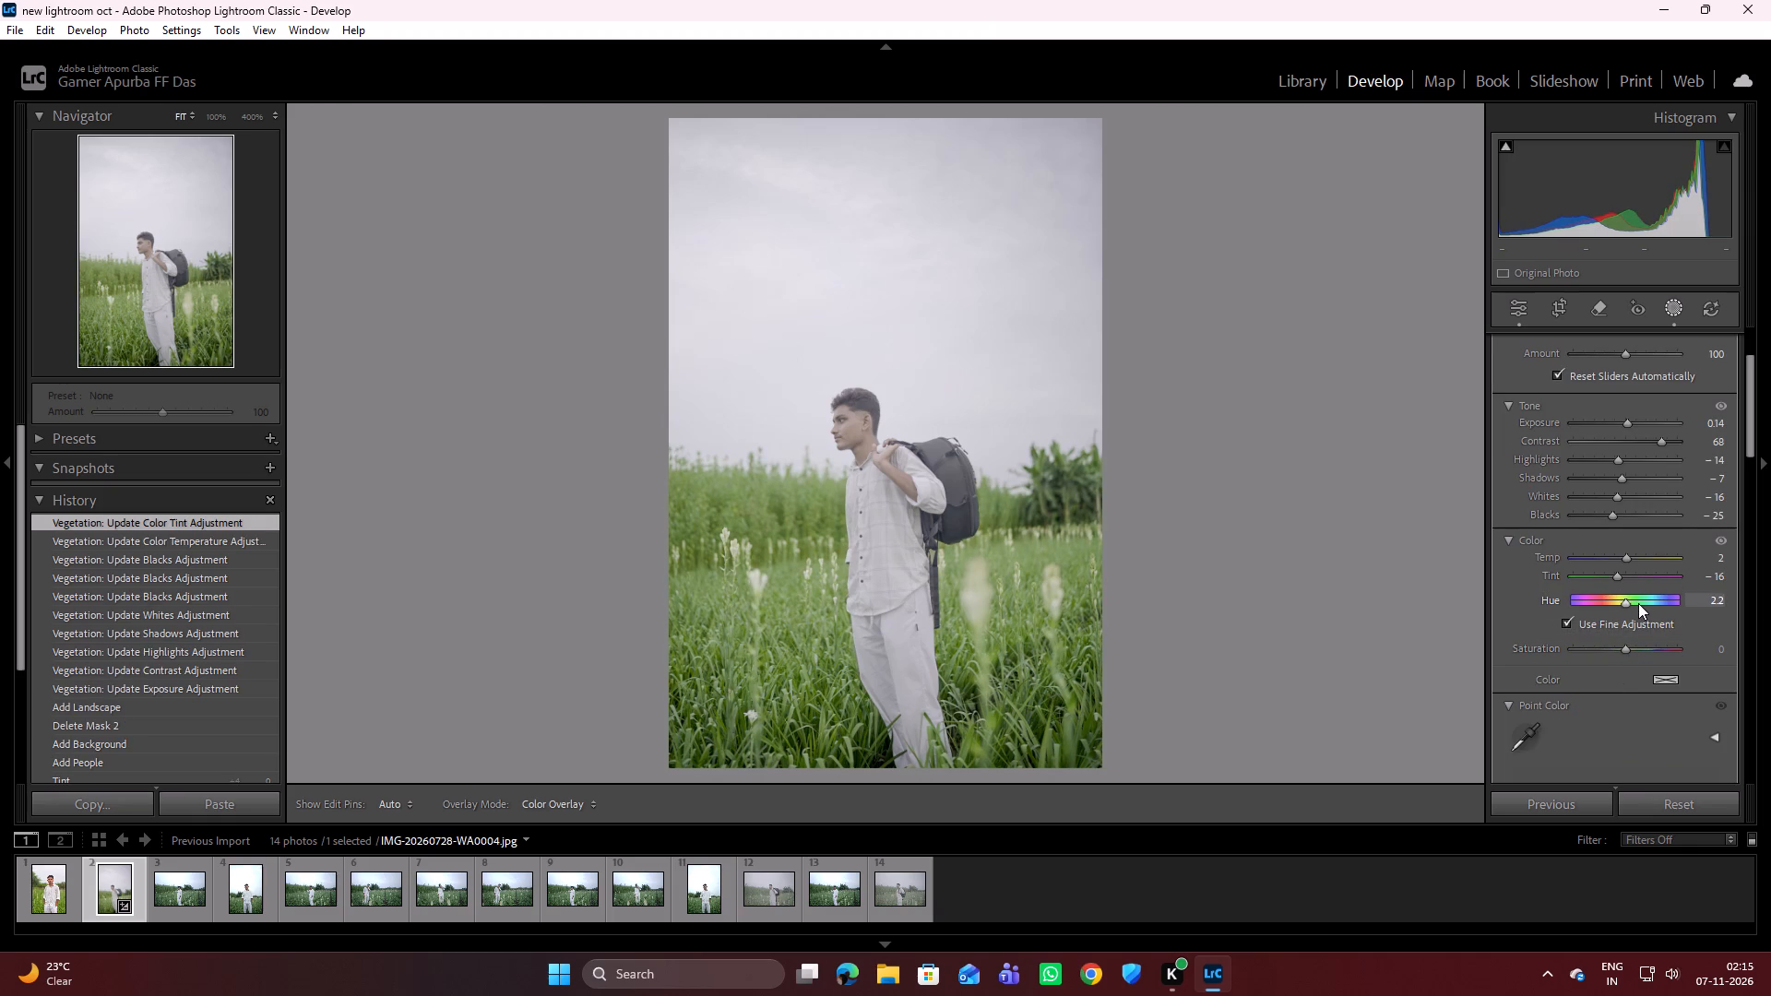
left_click_drag(1638, 603, 1637, 599)
left_click_drag(1637, 599, 1631, 591)
left_click_drag(1631, 591, 1602, 587)
left_click_drag(1602, 587, 1611, 581)
left_click_drag(1611, 581, 1638, 579)
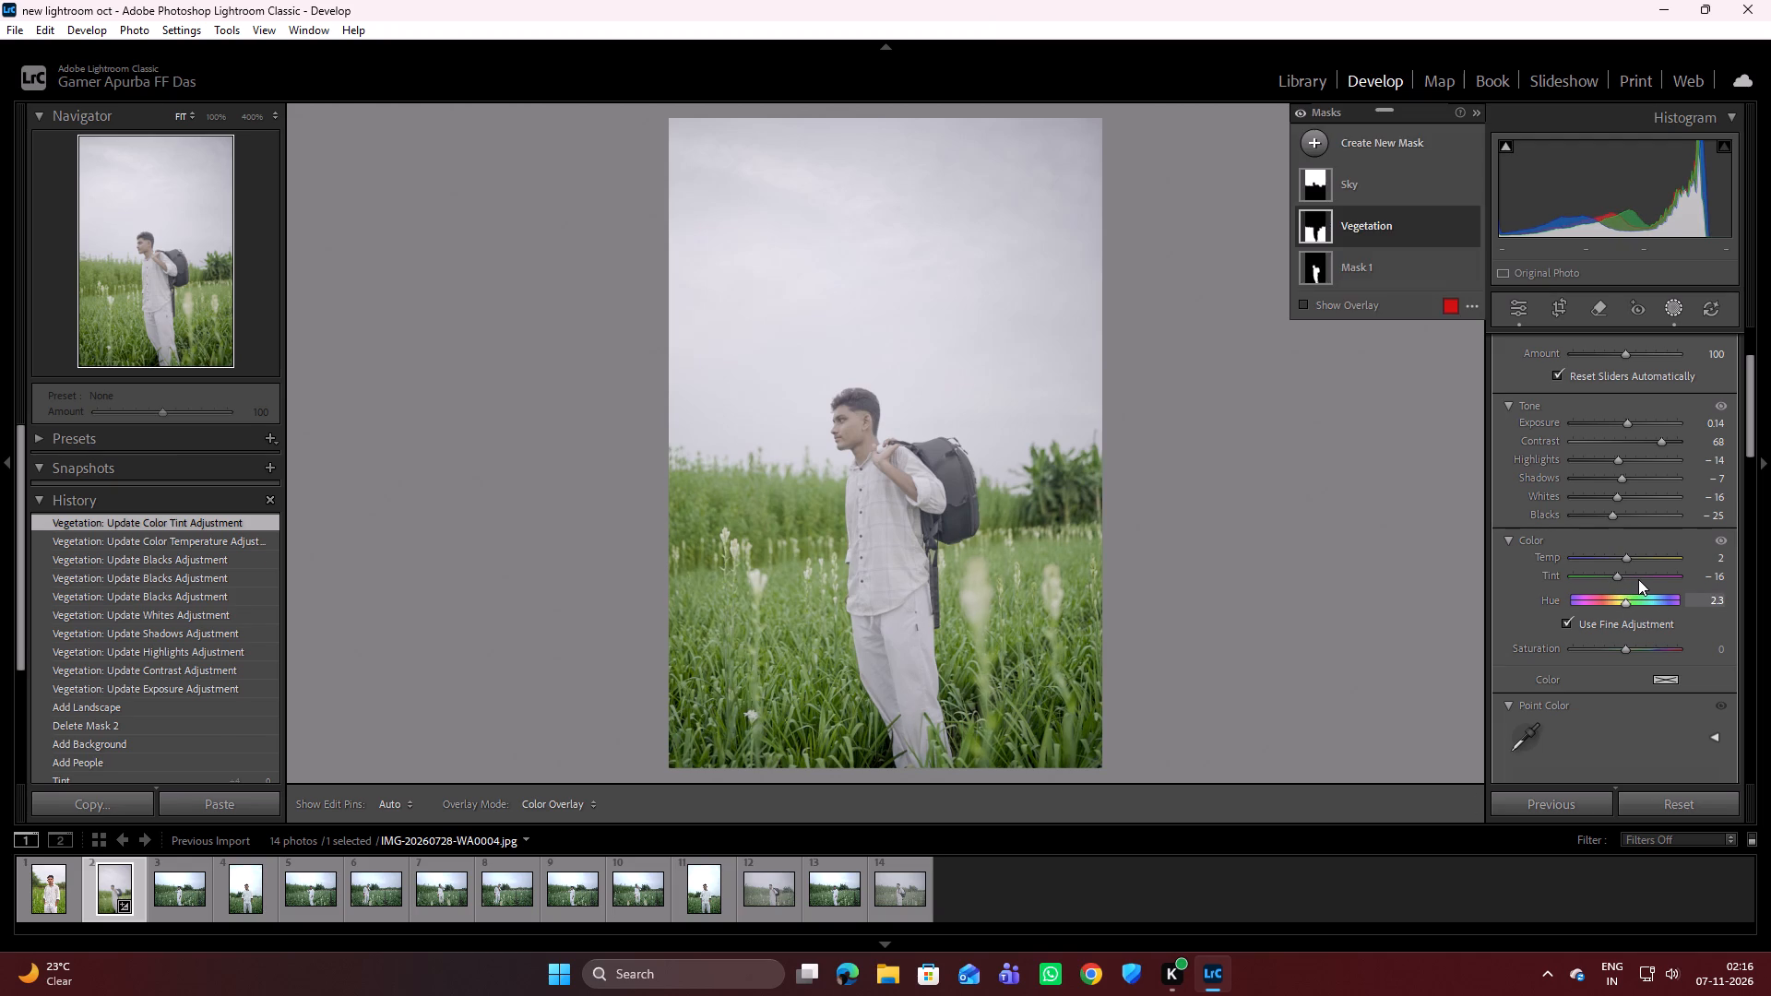
left_click_drag(1625, 646, 1633, 641)
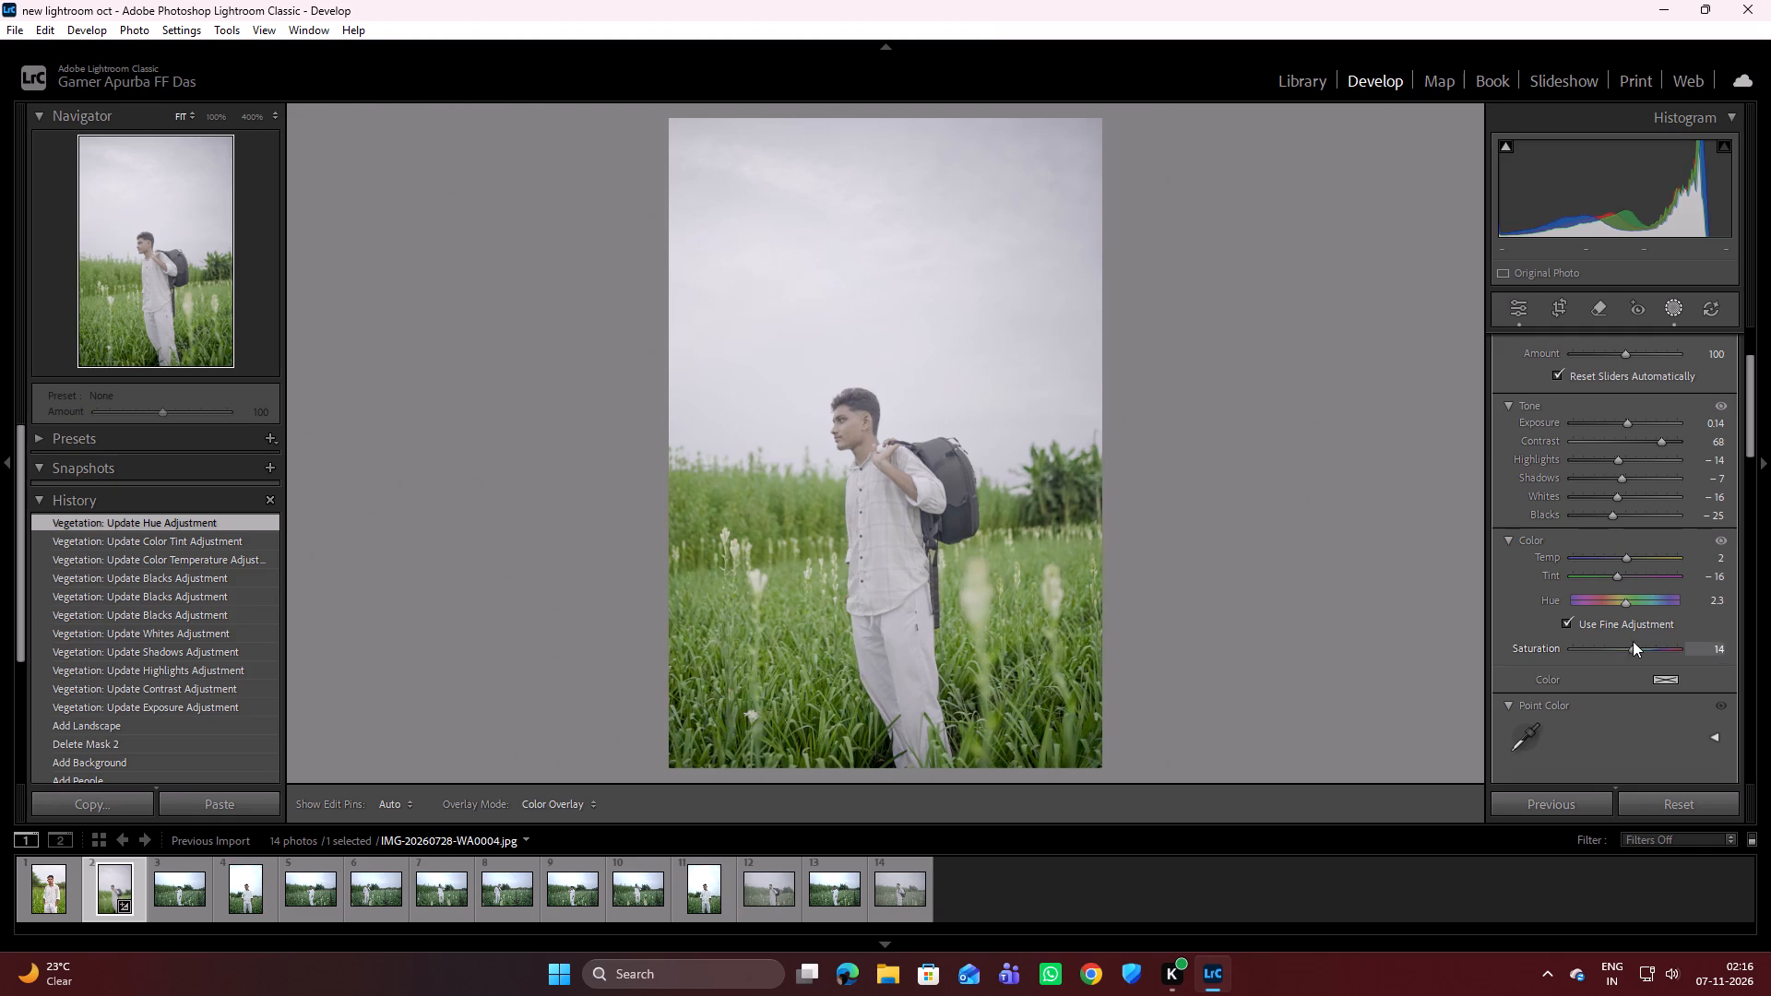
left_click_drag(1633, 641, 1637, 634)
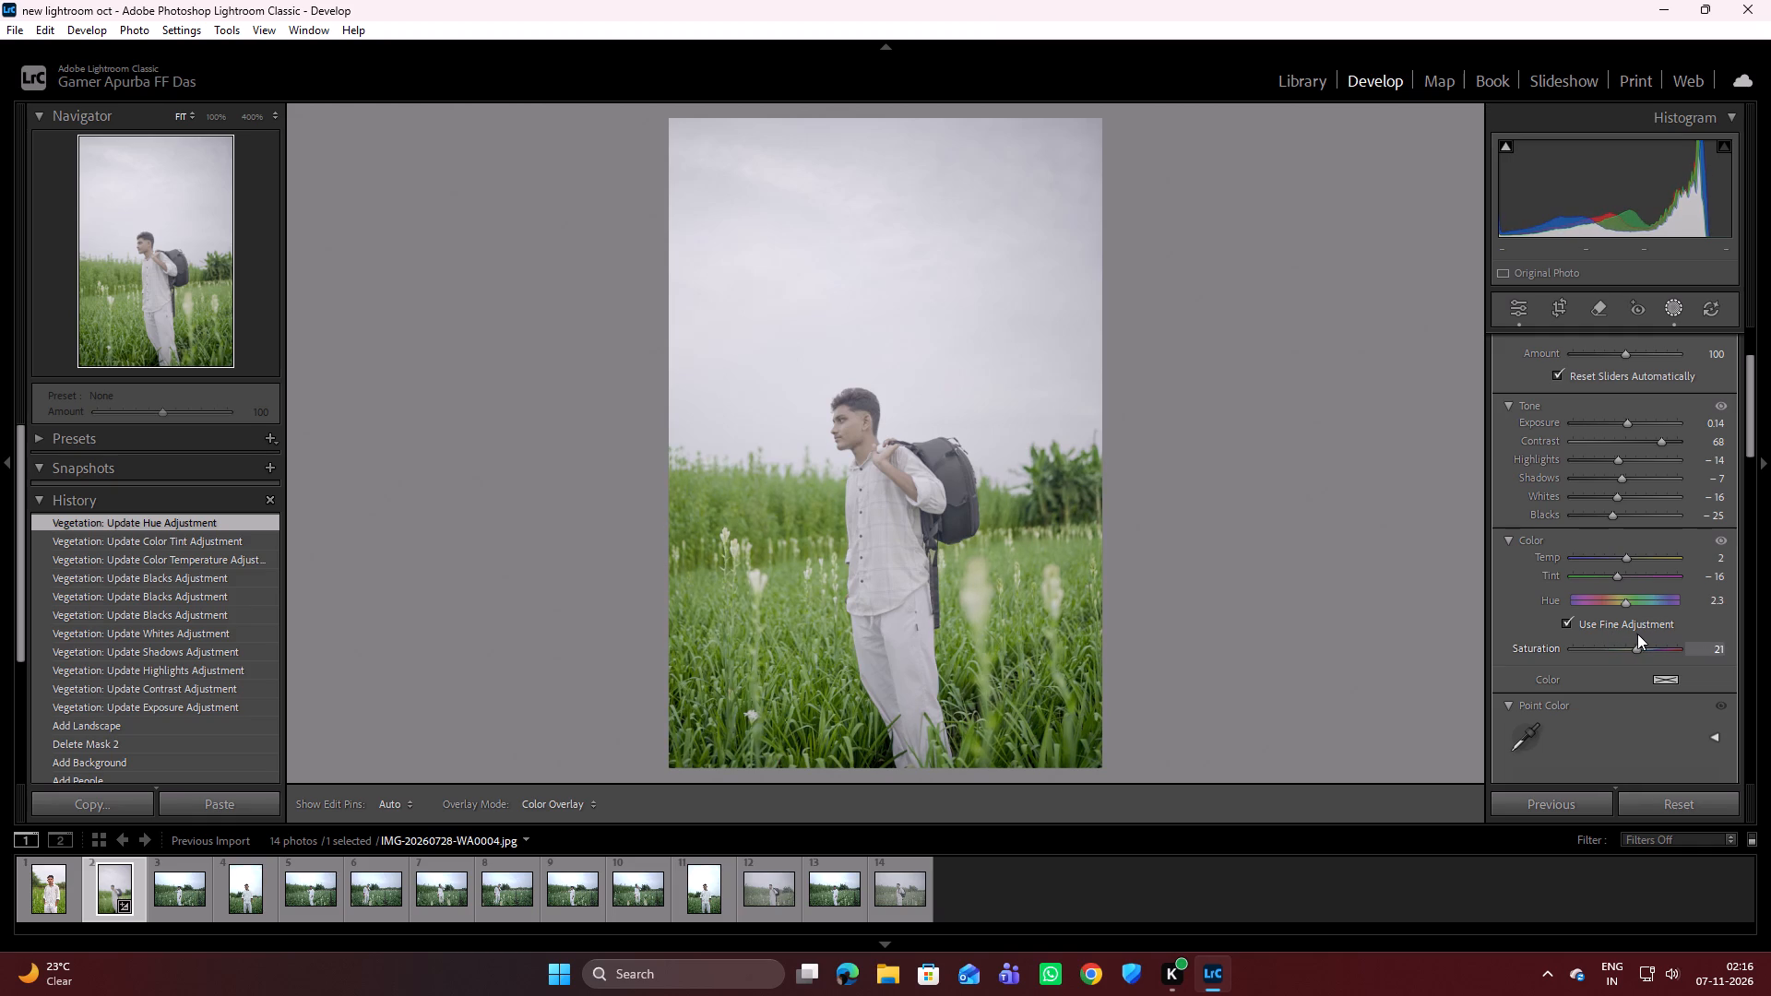
left_click_drag(1637, 634, 1630, 631)
left_click_drag(1630, 631, 1643, 633)
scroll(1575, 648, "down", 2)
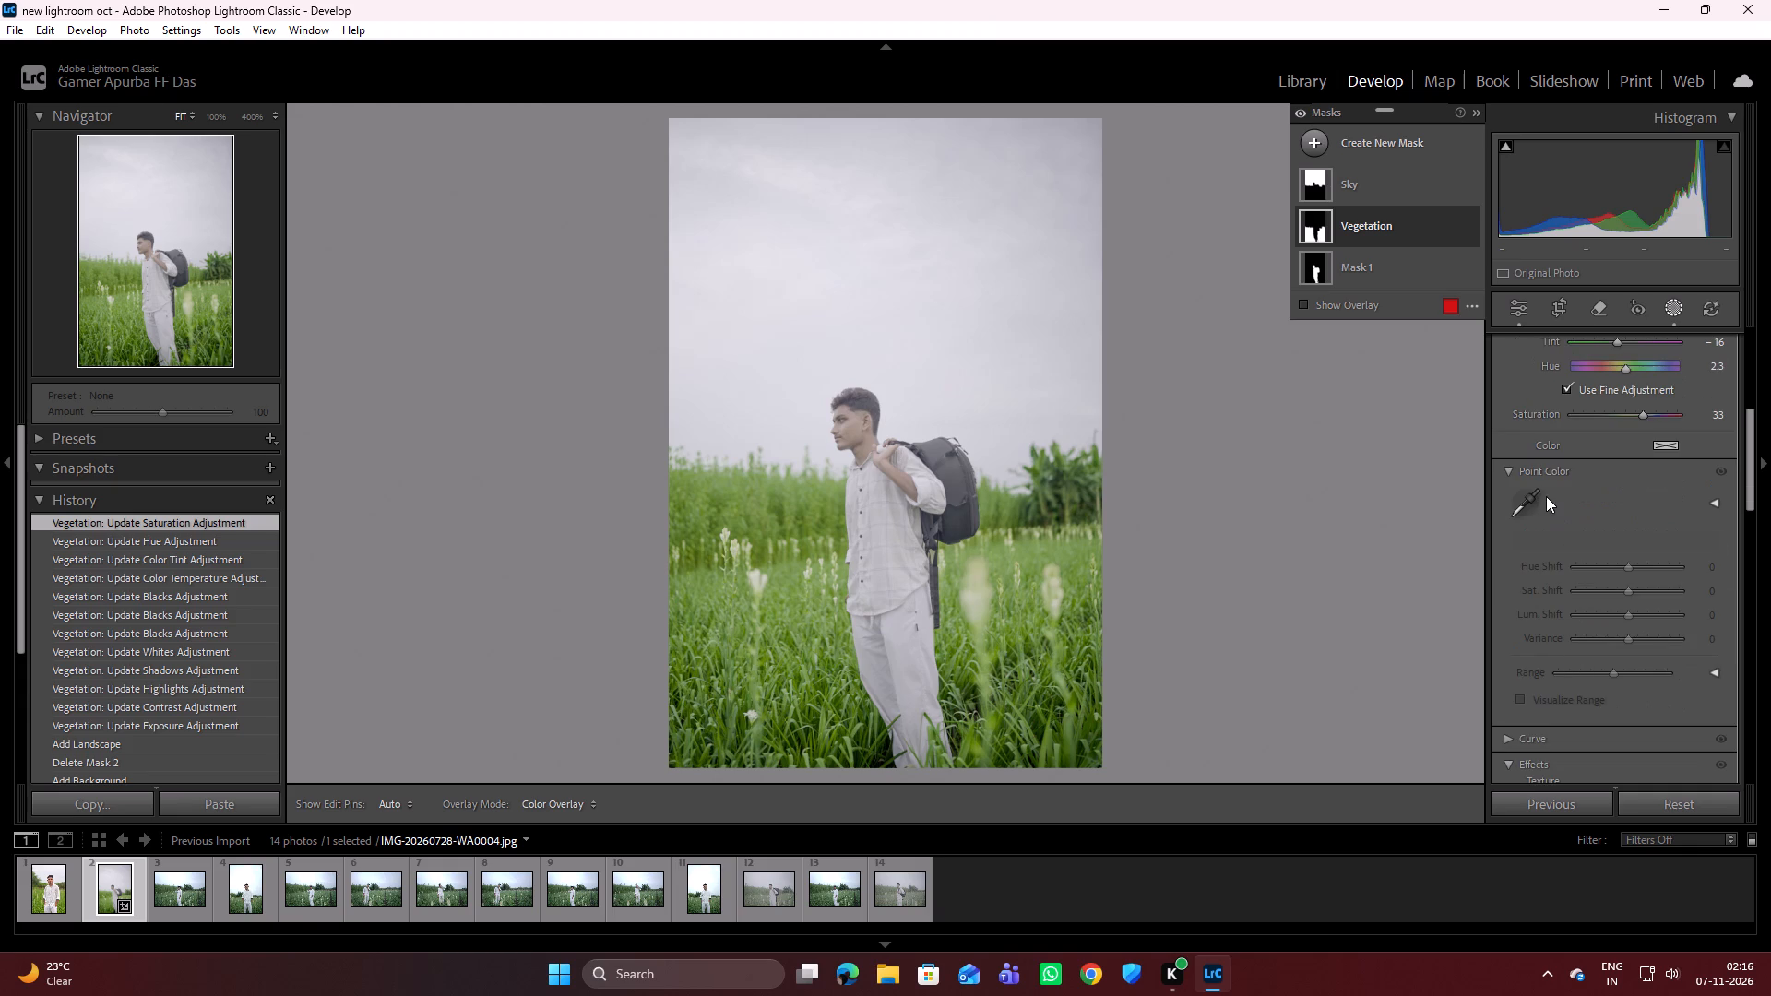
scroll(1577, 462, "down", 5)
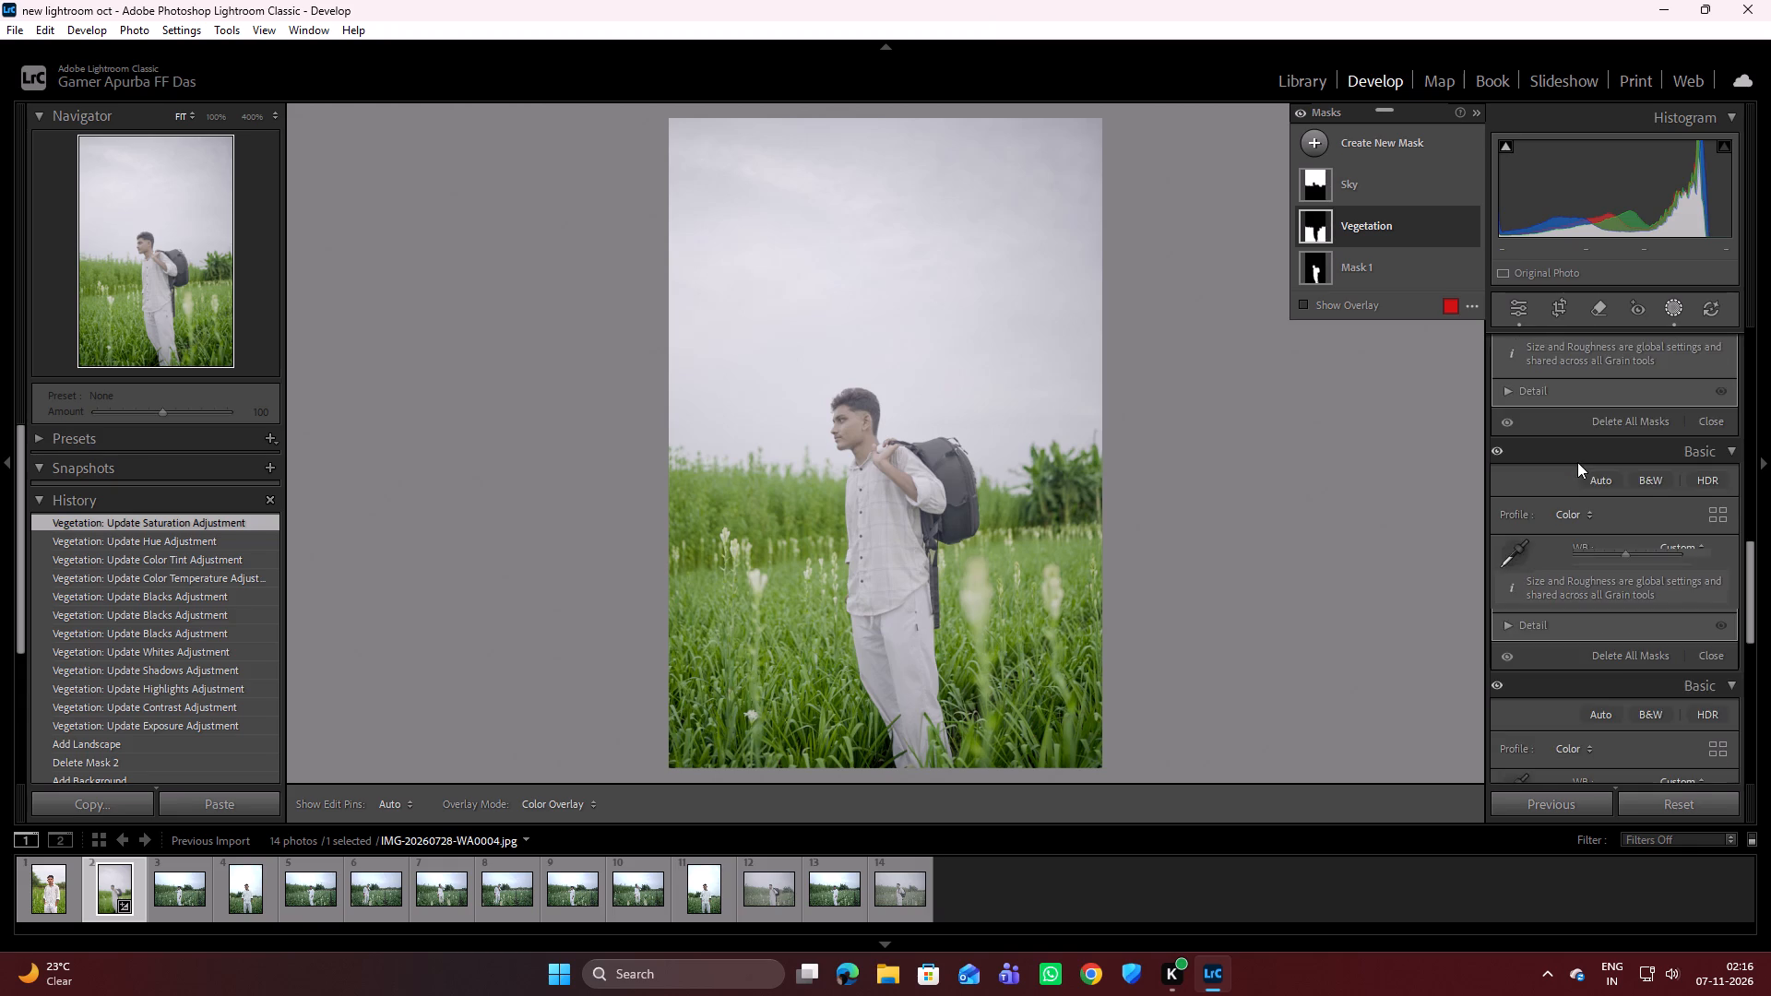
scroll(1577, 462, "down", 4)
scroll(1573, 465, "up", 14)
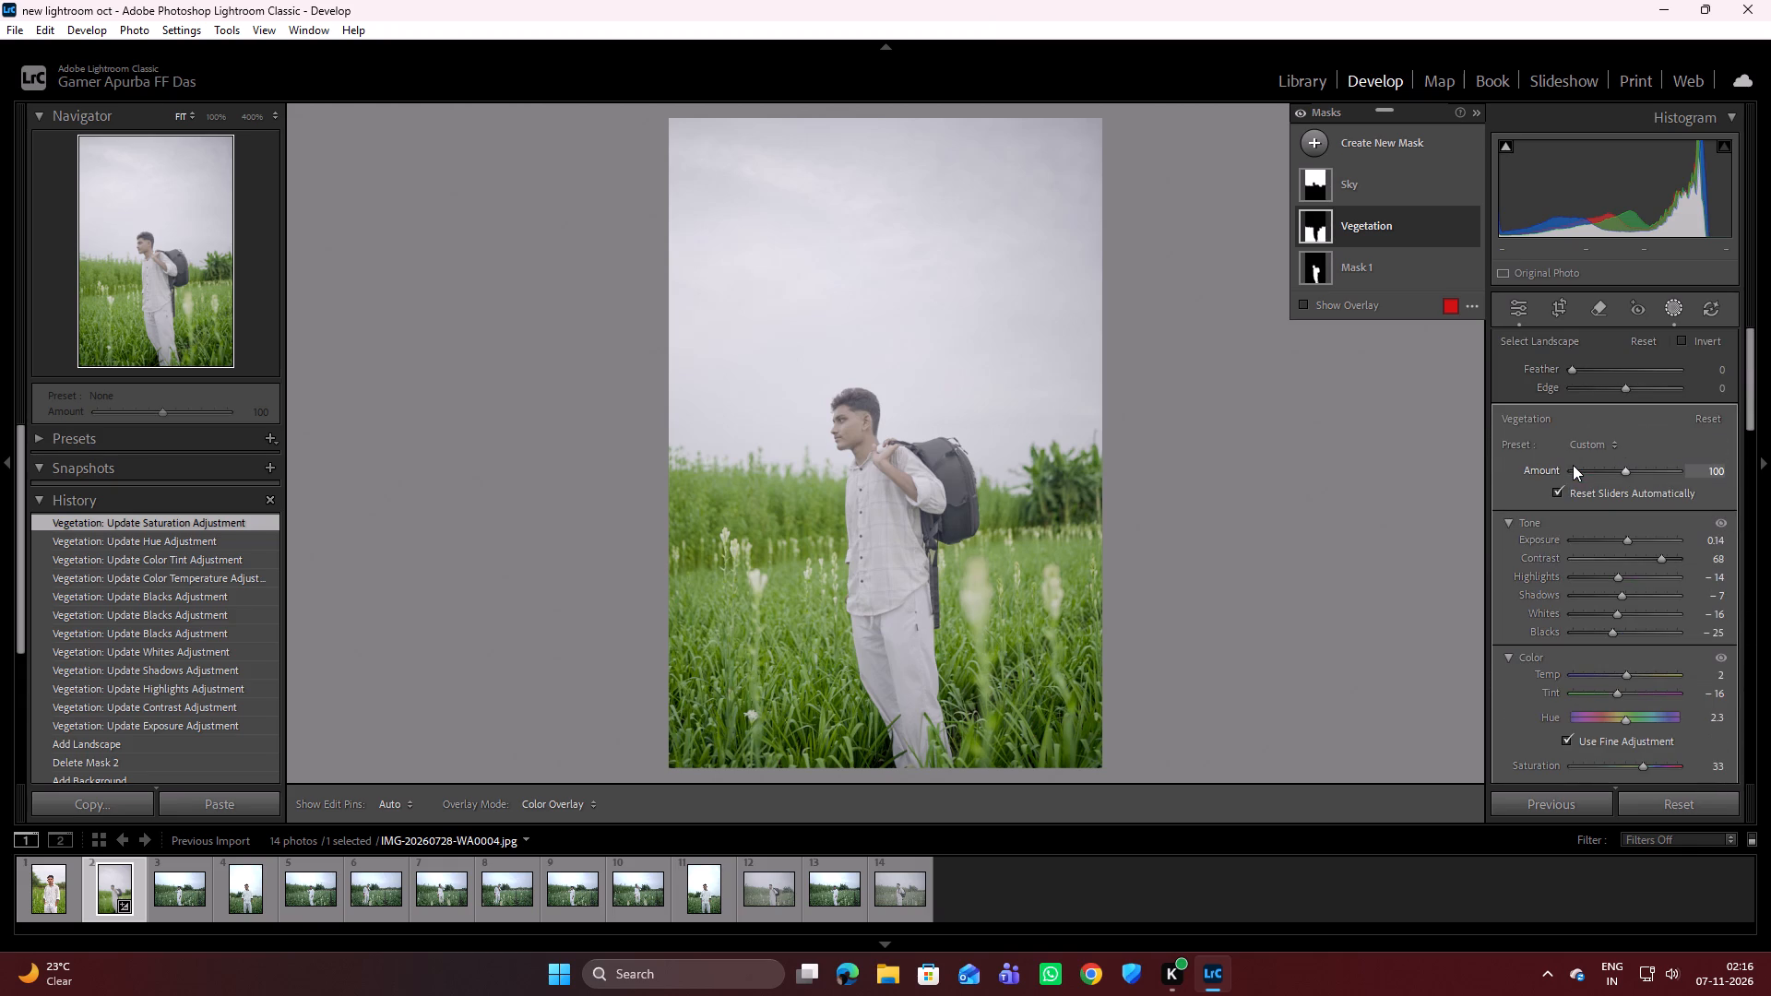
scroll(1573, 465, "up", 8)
Select the Sky mask with its overlay hidden and set its exposure to -0.14 and contrast to 7.
scroll(1497, 482, "down", 3)
scroll(1516, 504, "up", 5)
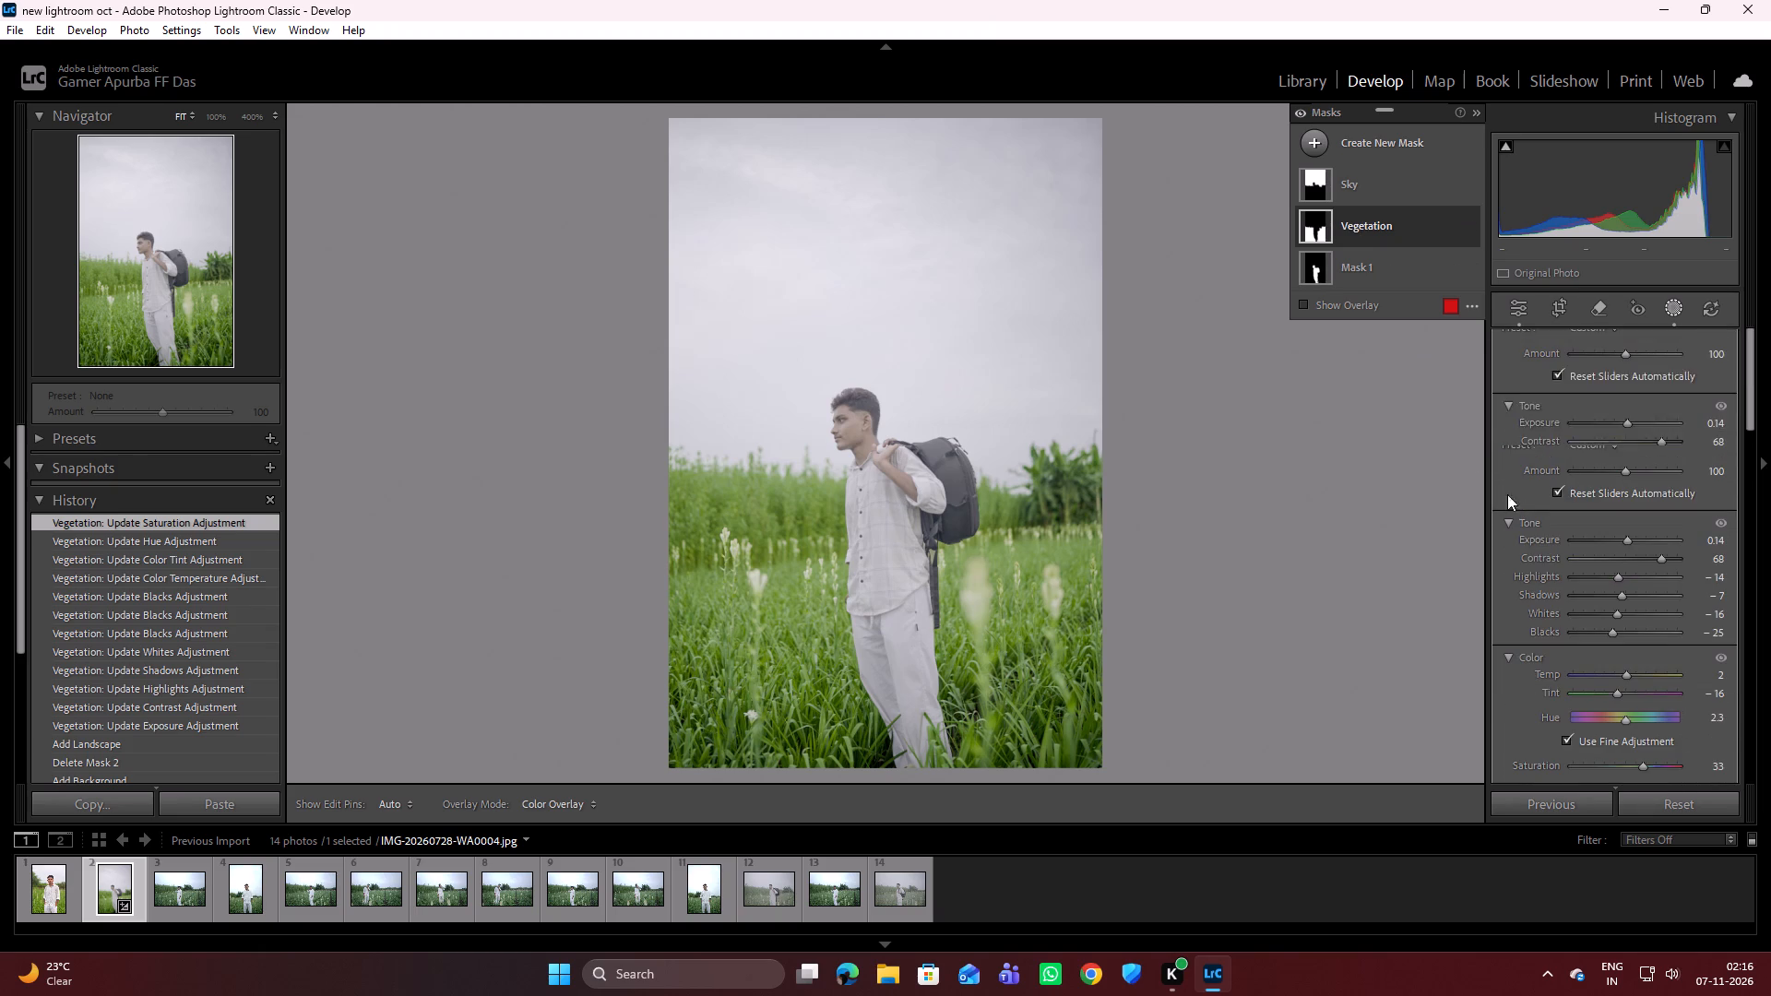
left_click(1344, 184)
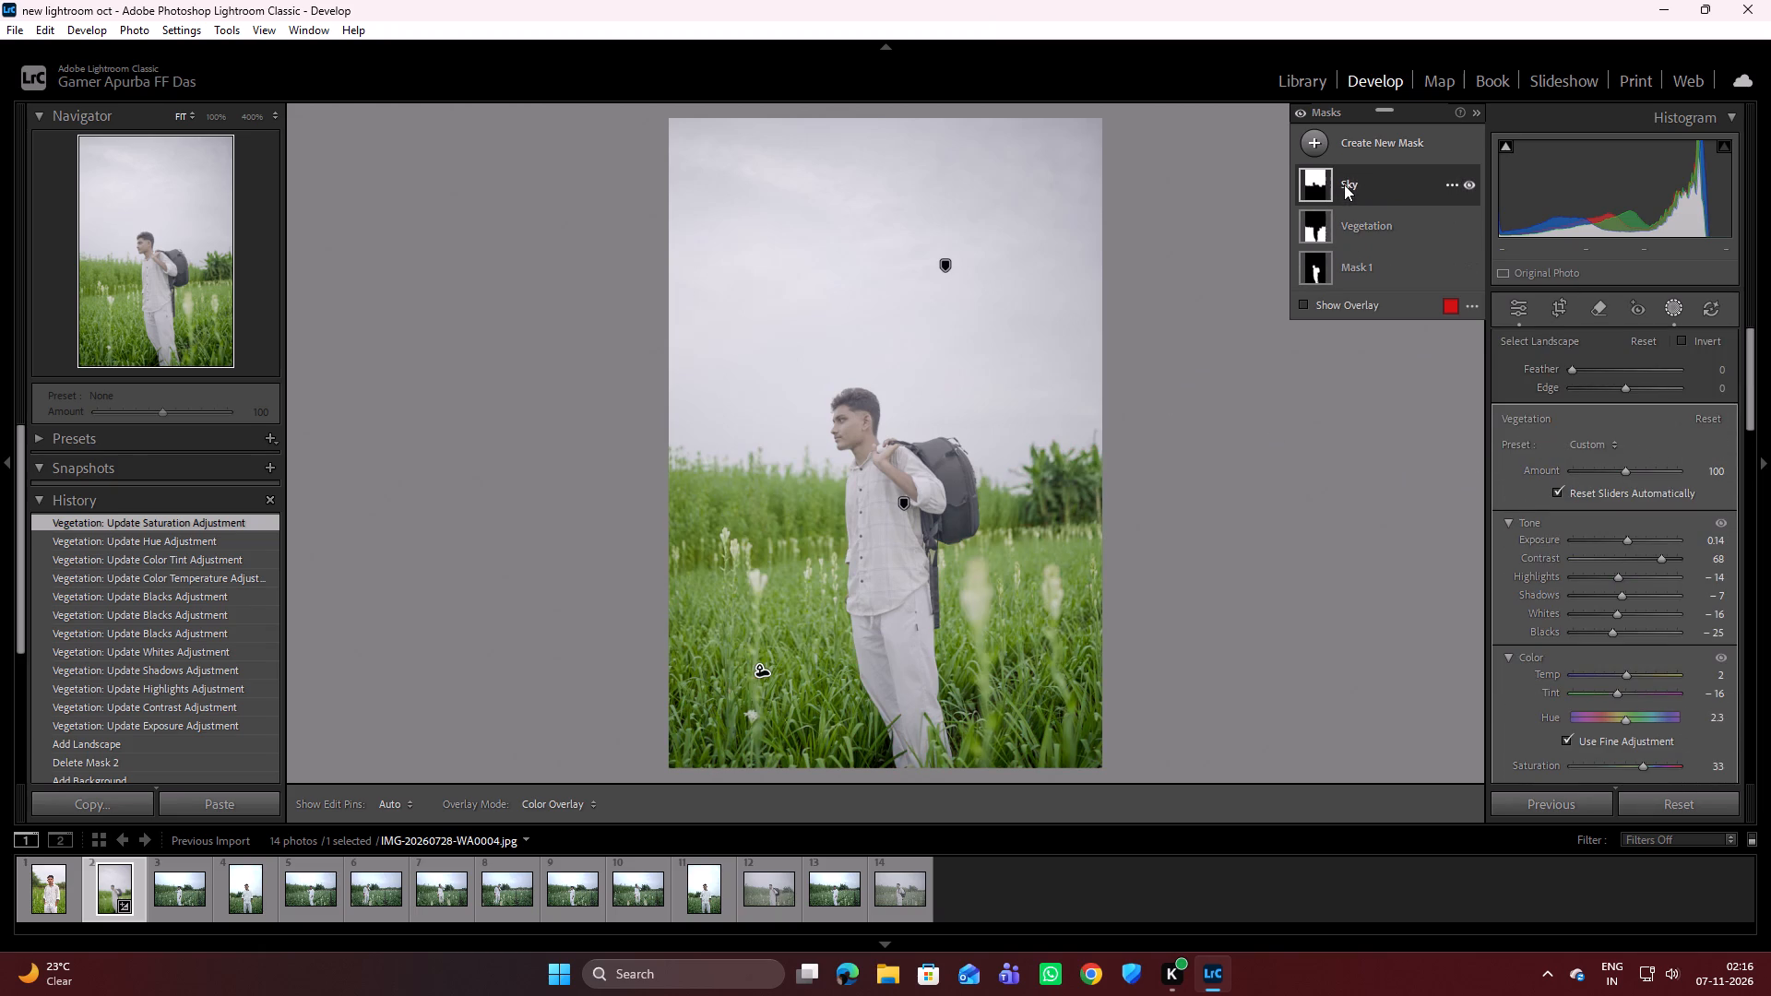
left_click(1302, 303)
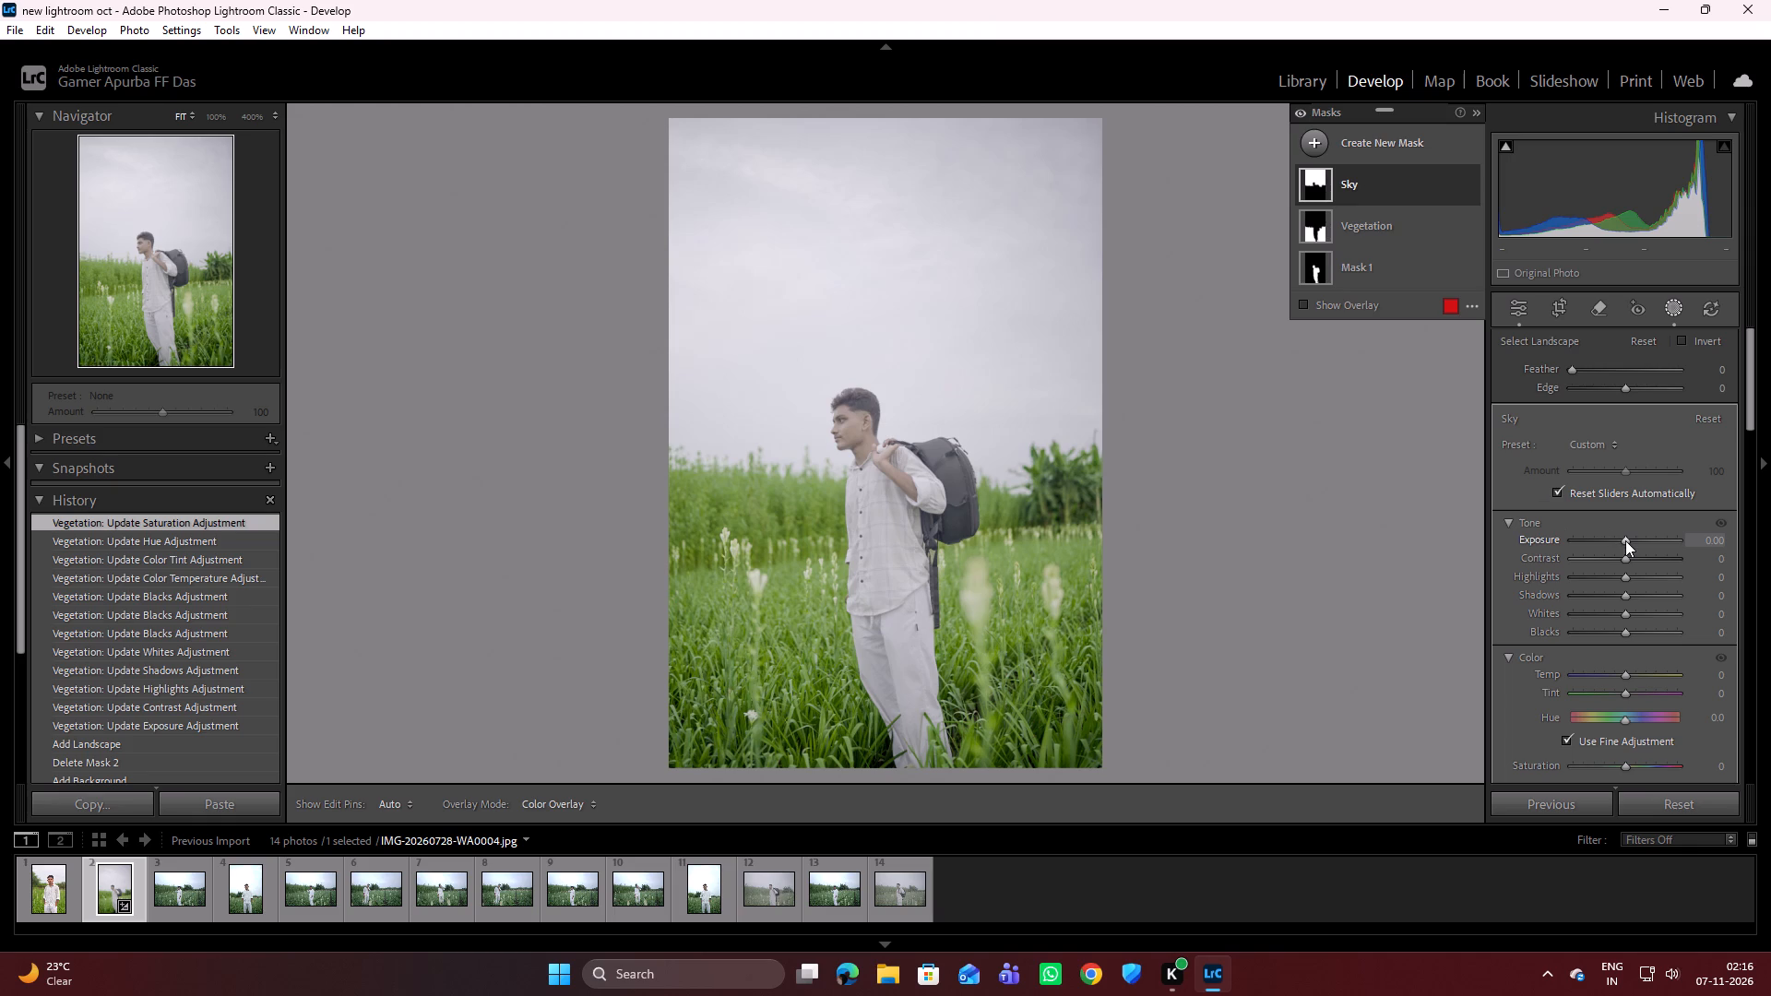
left_click_drag(1625, 540, 1632, 533)
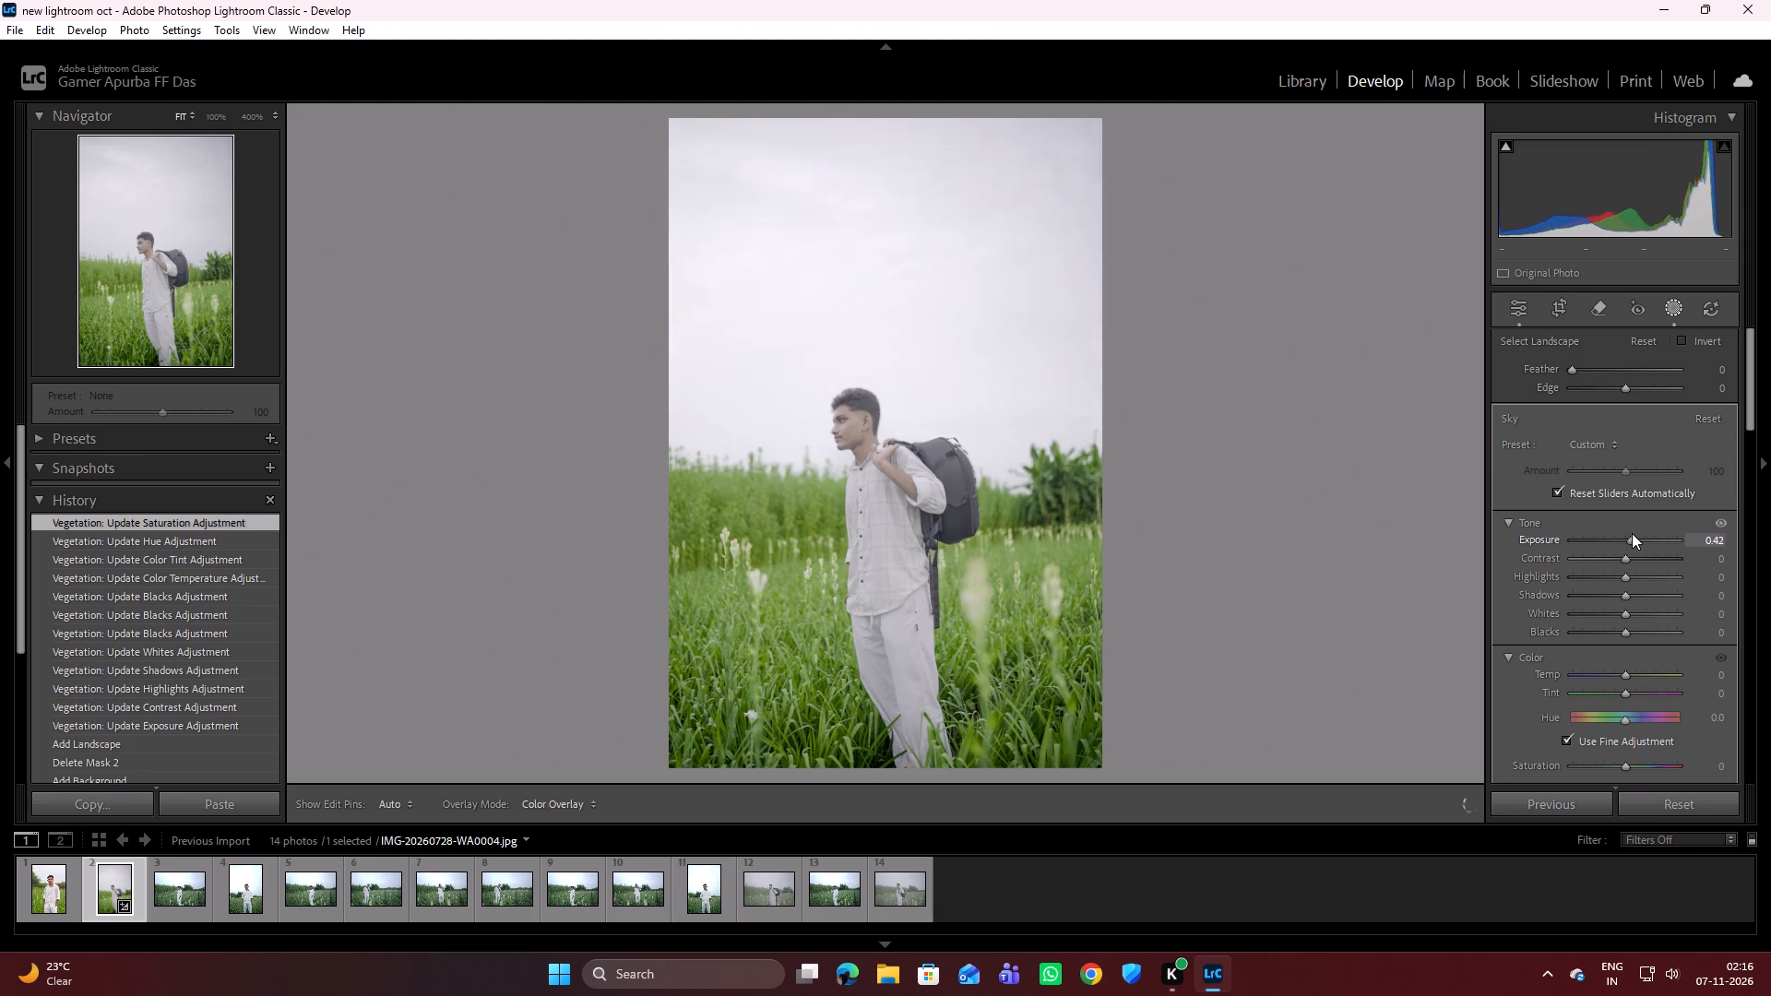
left_click_drag(1632, 533, 1626, 530)
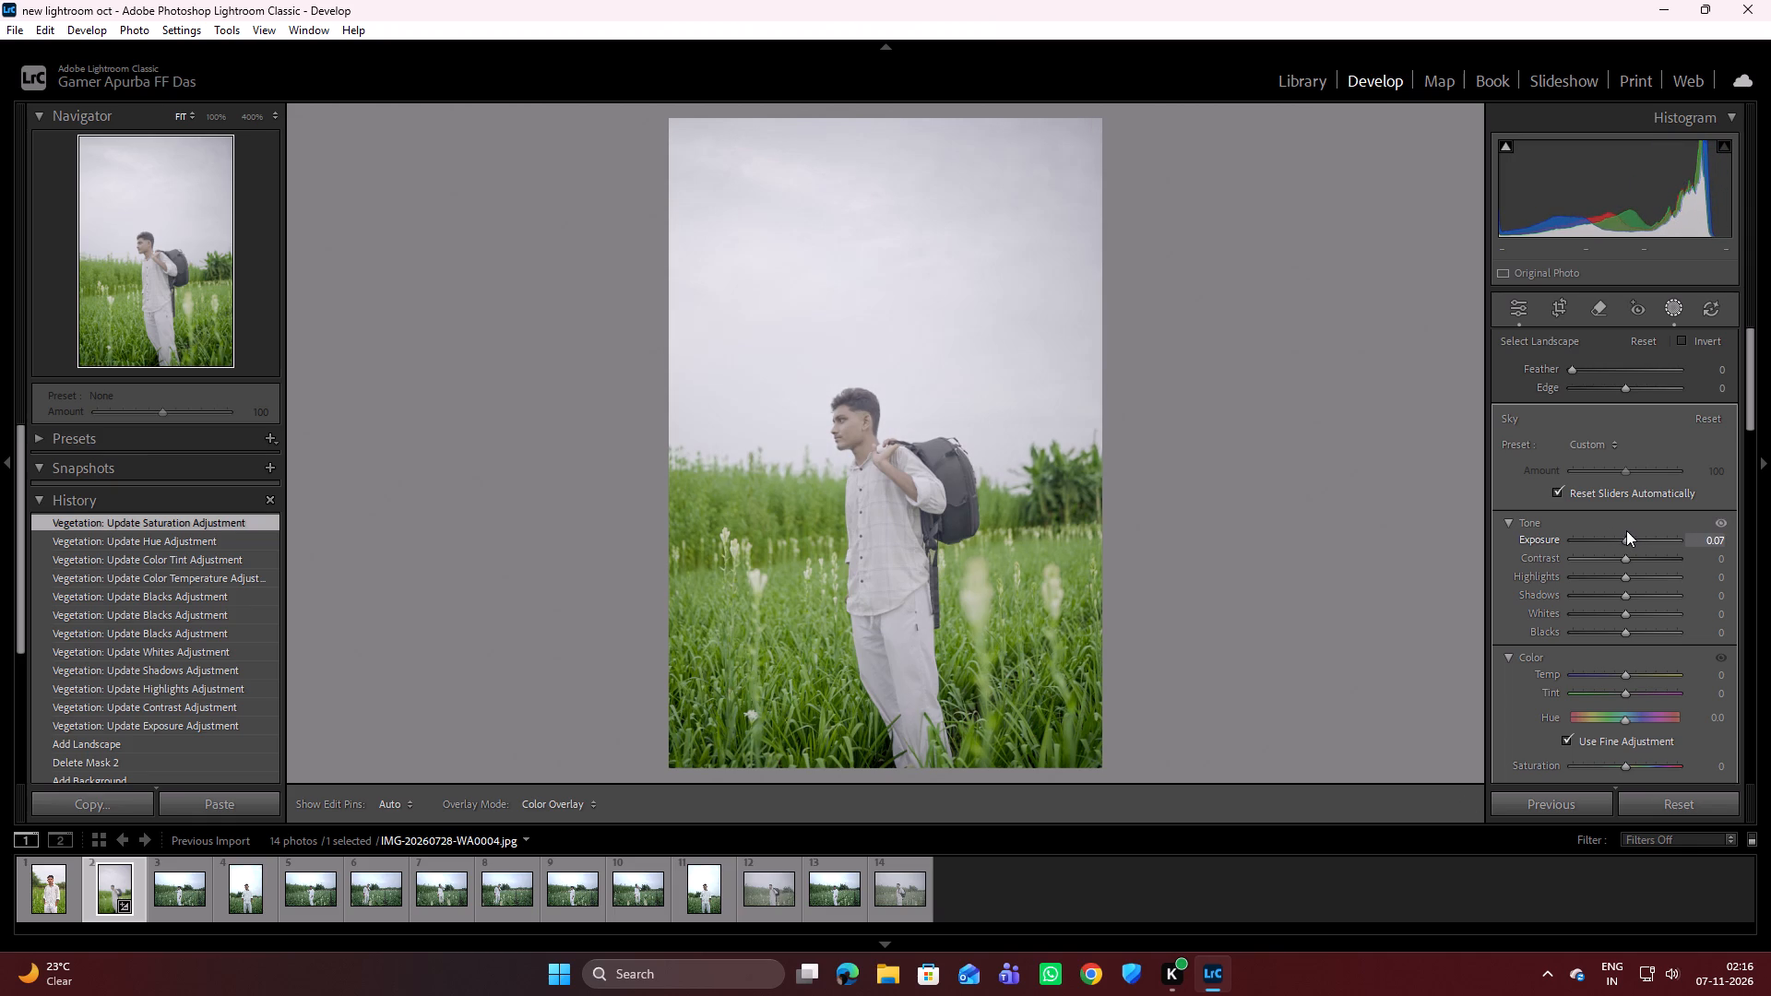
left_click_drag(1626, 530, 1624, 530)
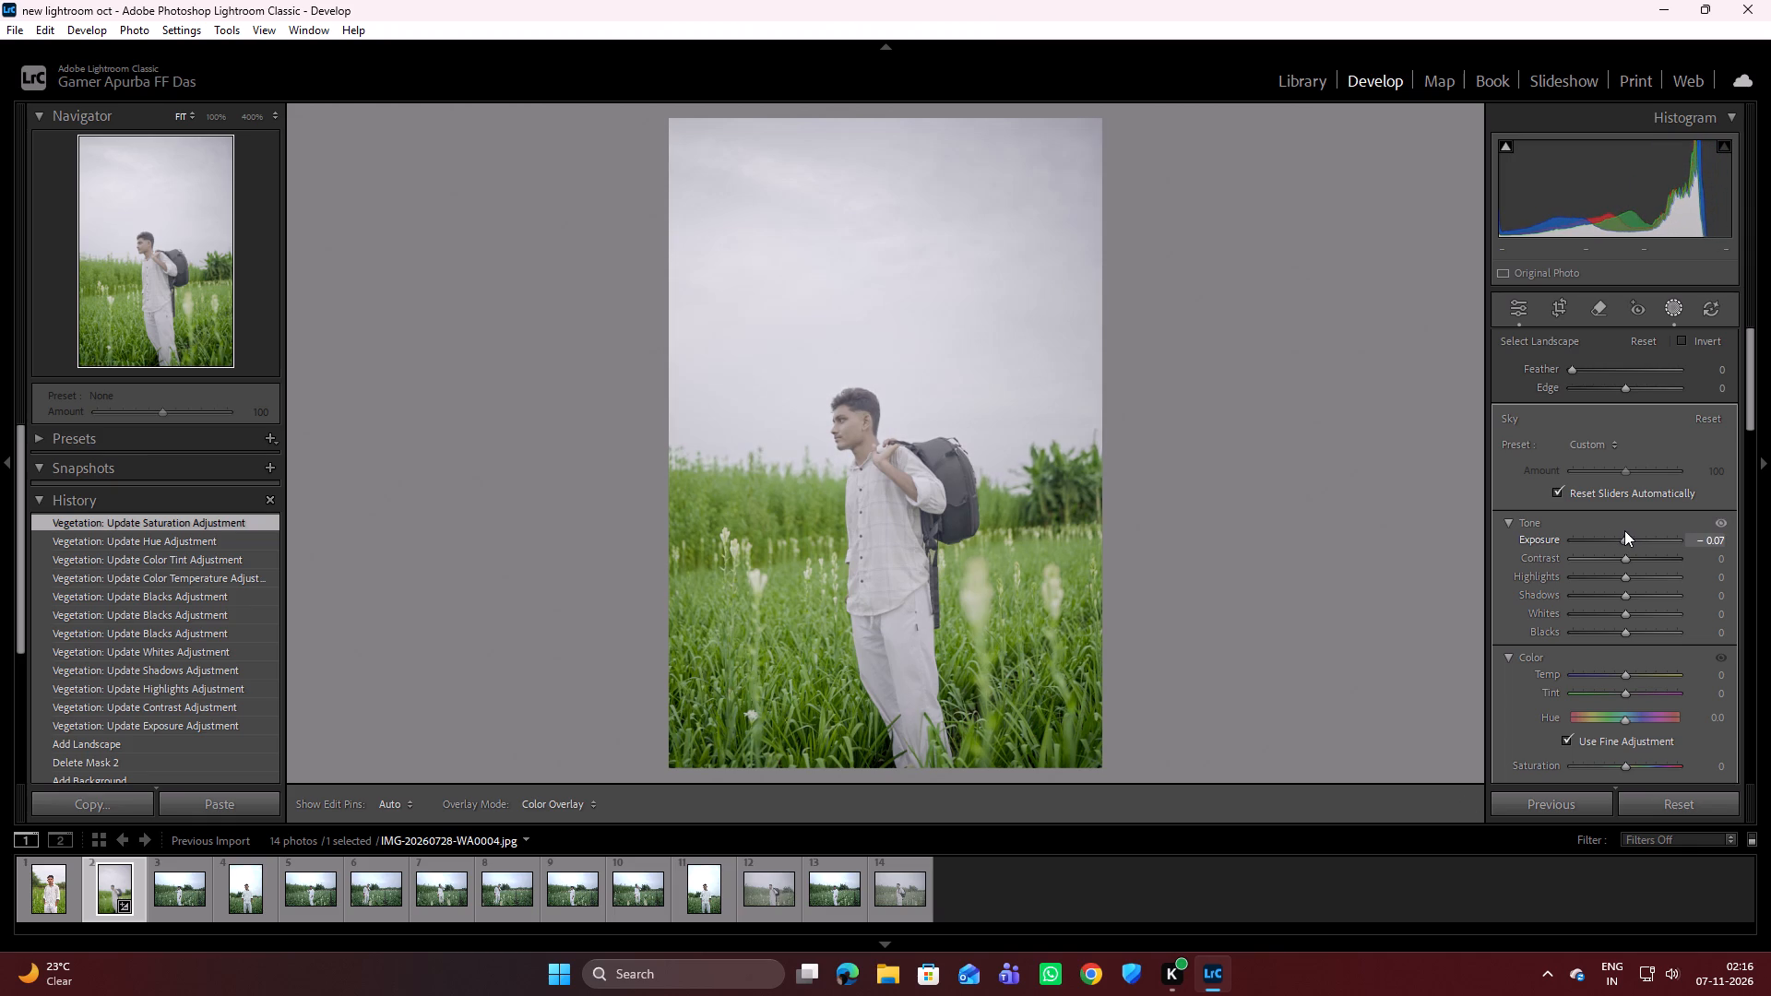
left_click_drag(1624, 530, 1623, 529)
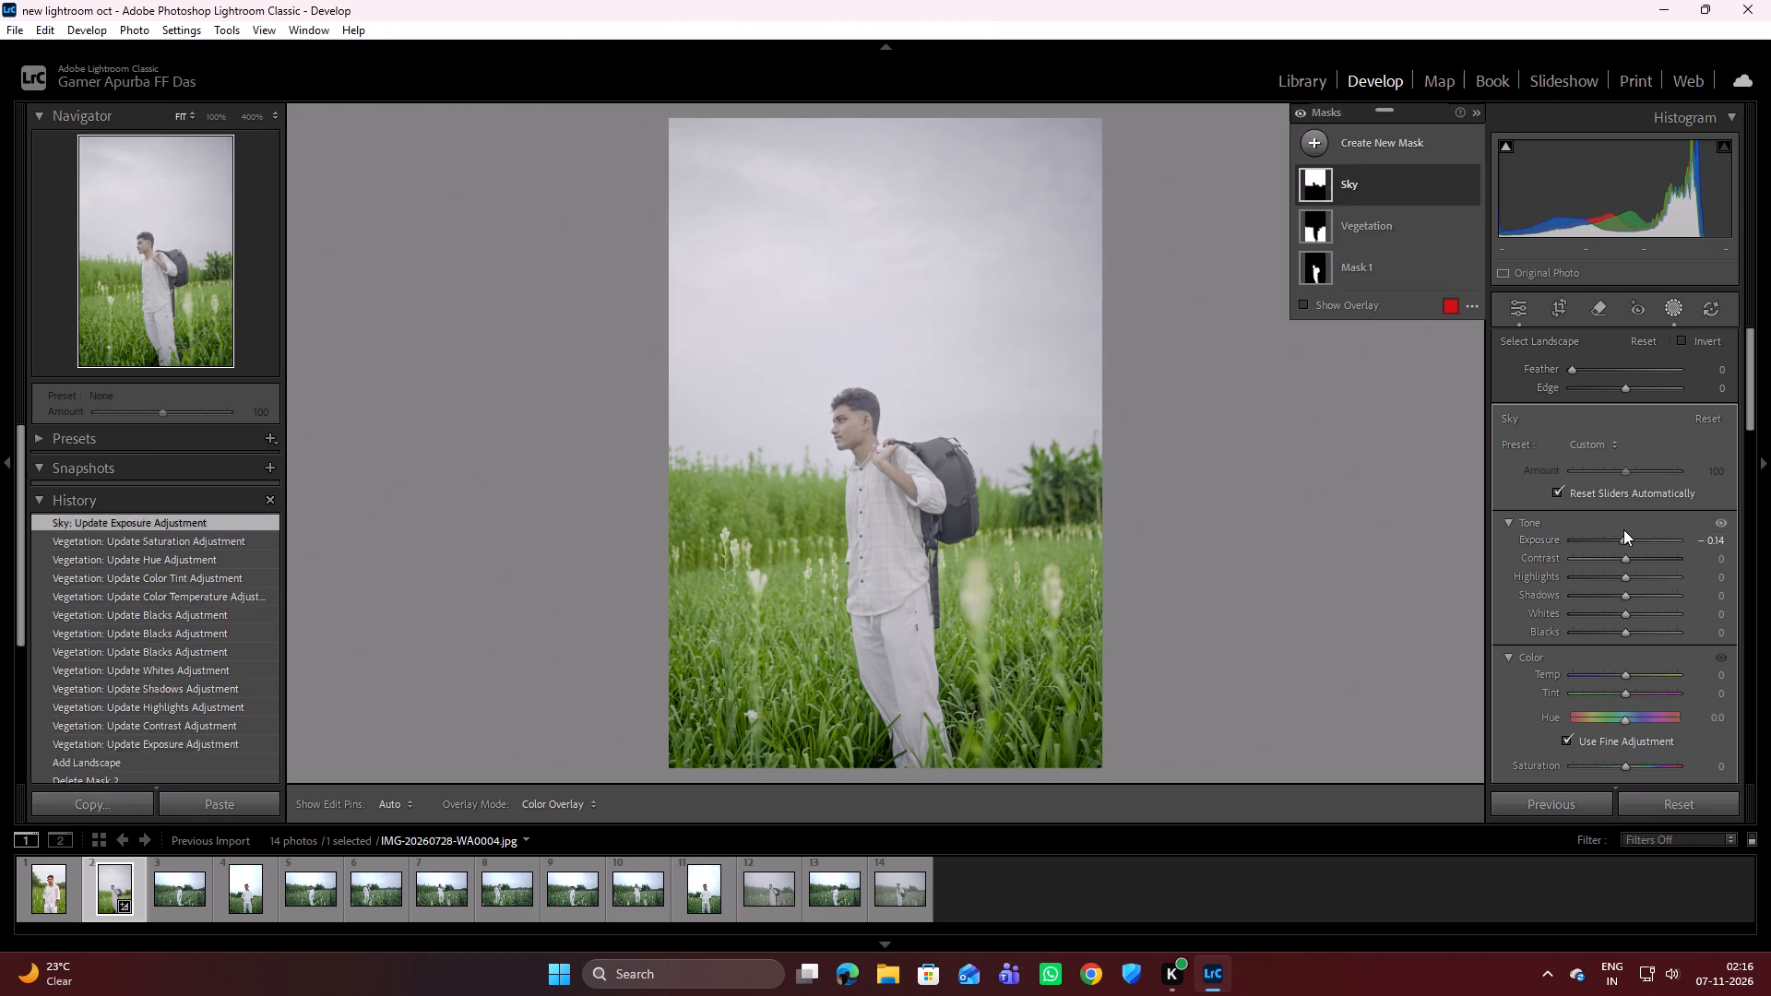
left_click_drag(1626, 557, 1658, 557)
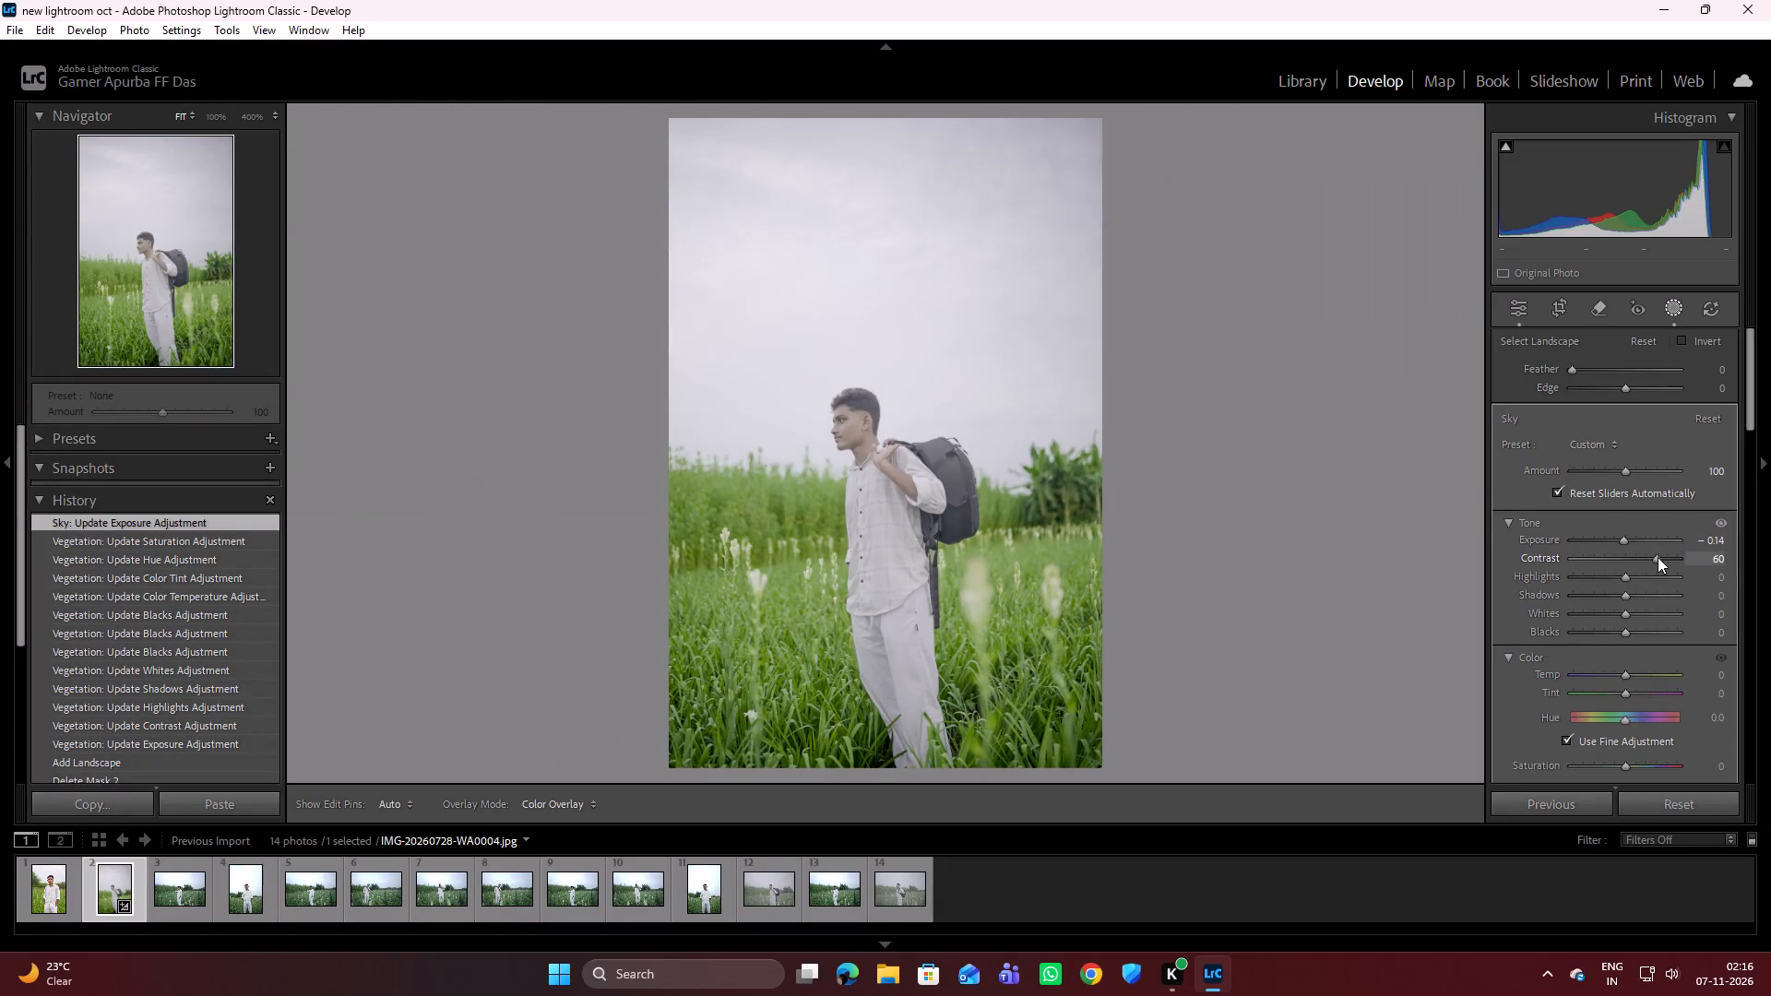
left_click_drag(1658, 557, 1630, 549)
Set the sky mask's highlights to -21, shadows to -12, whites to 2 and blacks to -14.
left_click_drag(1629, 575, 1629, 566)
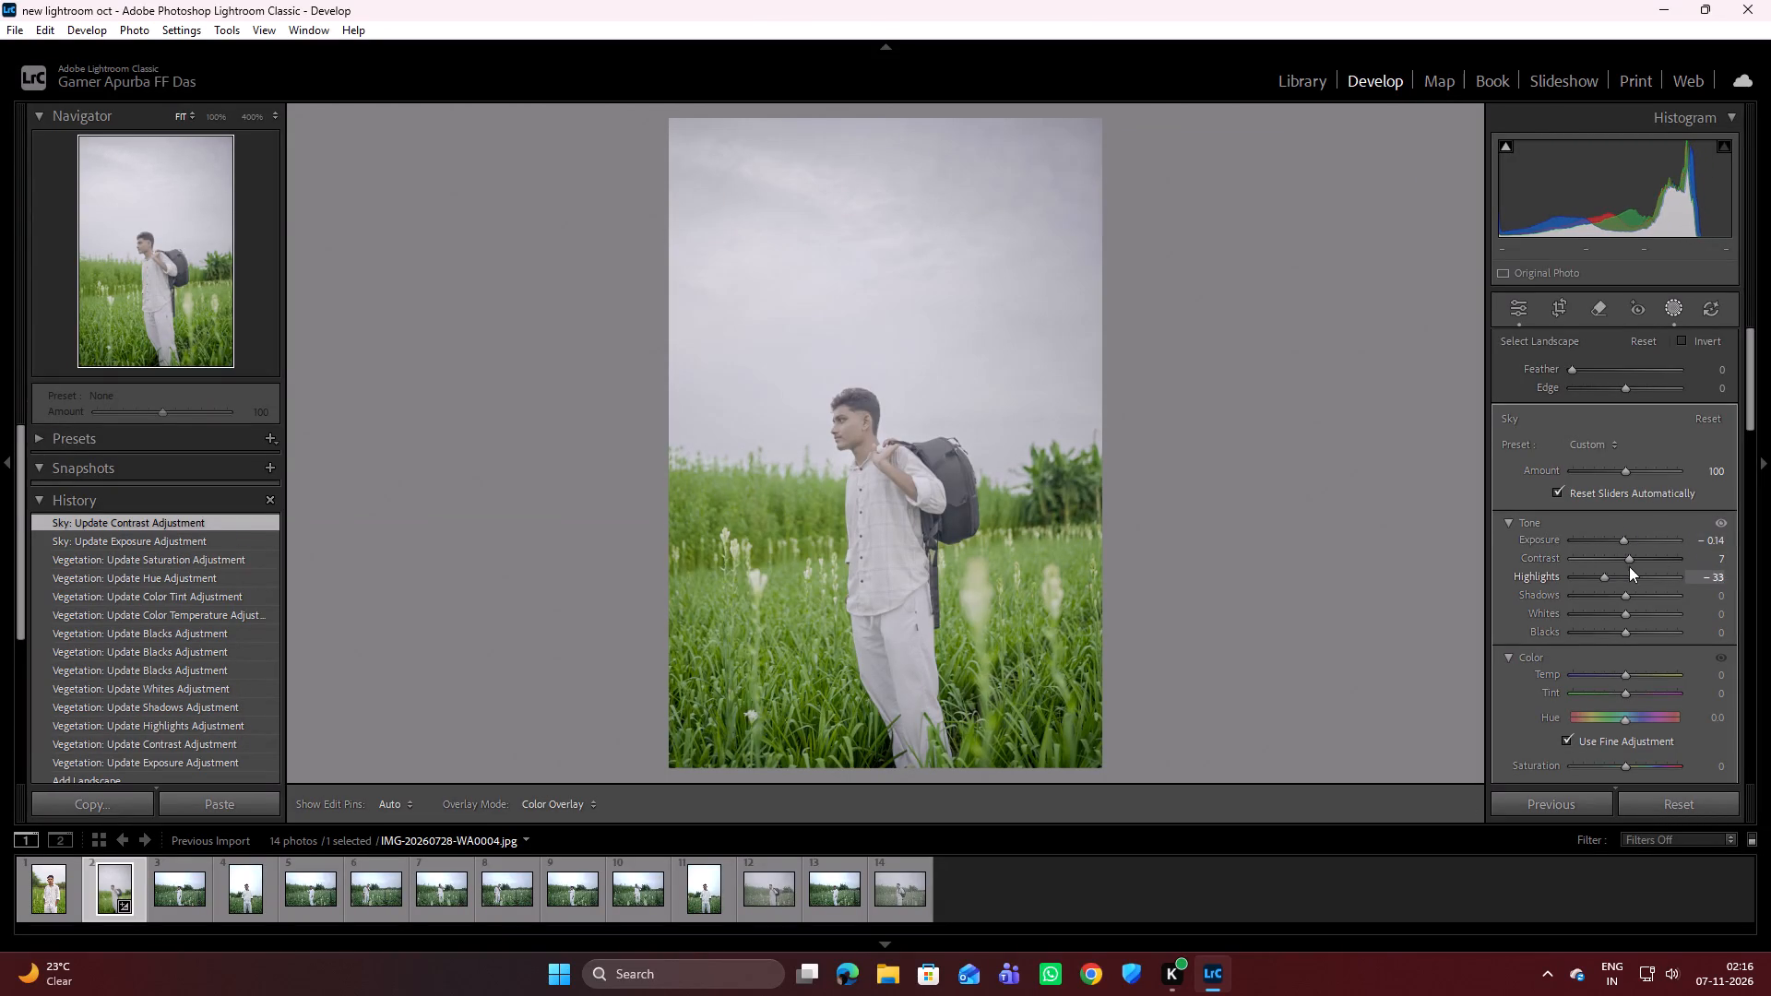
left_click_drag(1629, 566, 1612, 563)
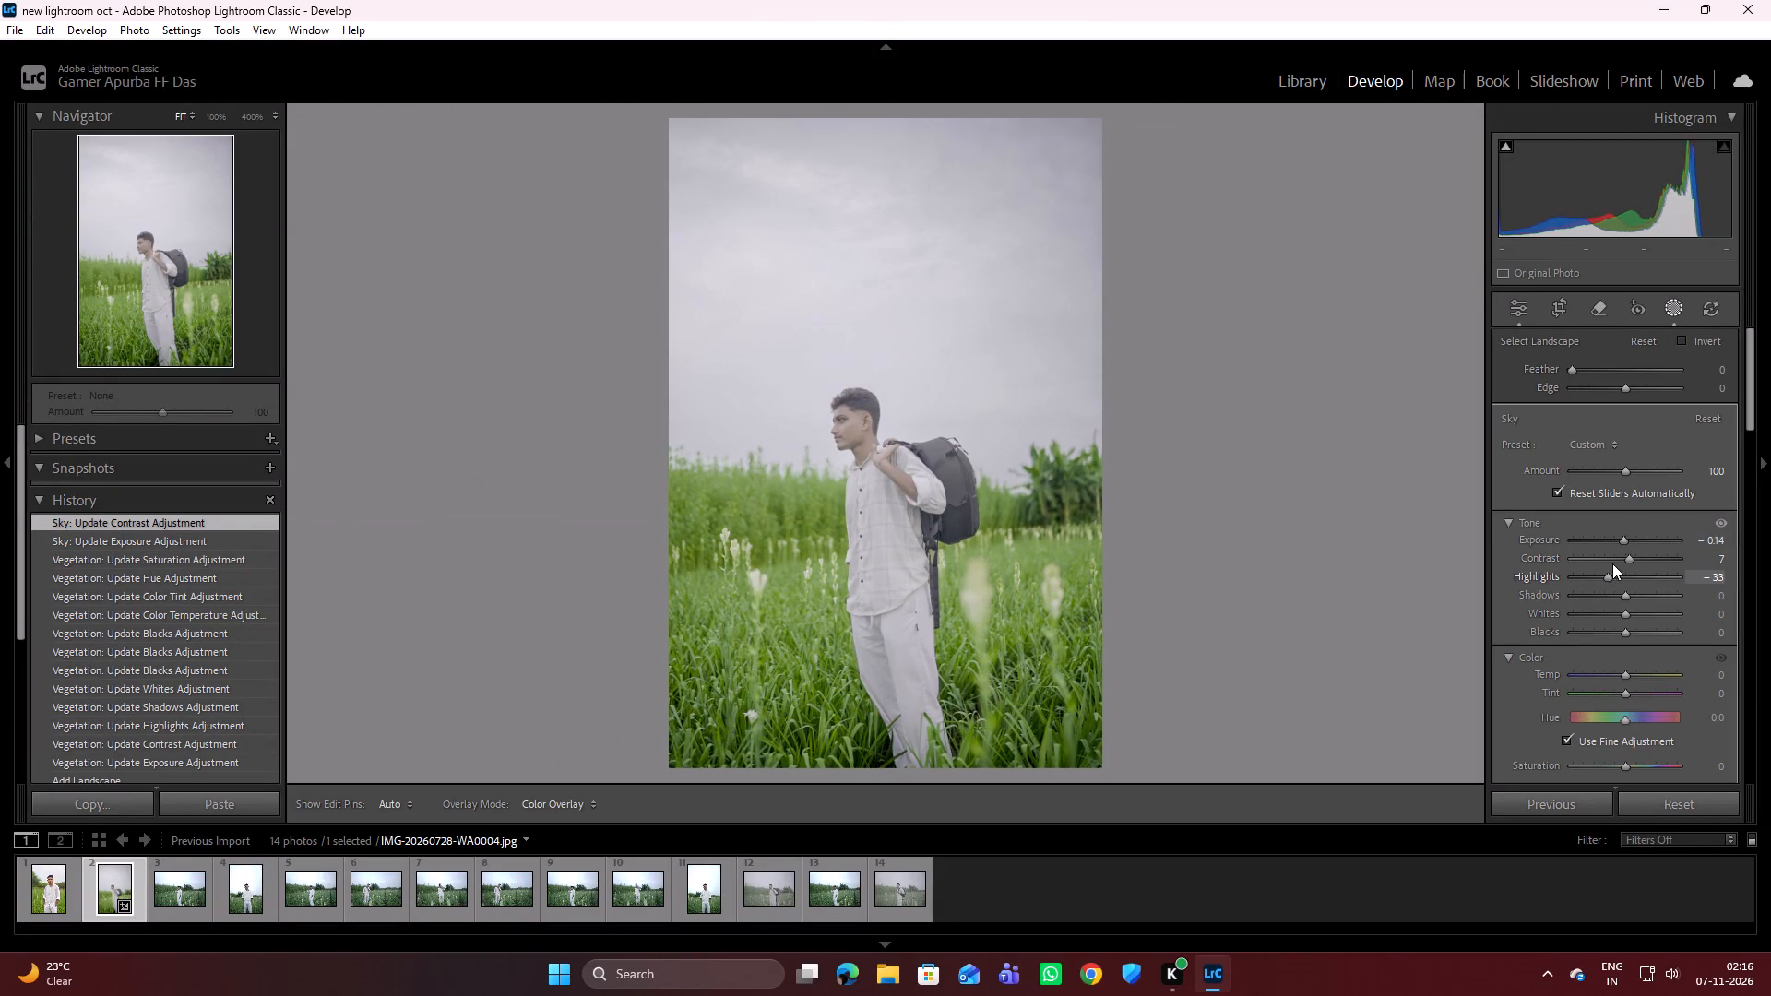
left_click_drag(1612, 563, 1618, 563)
left_click_drag(1624, 591, 1601, 574)
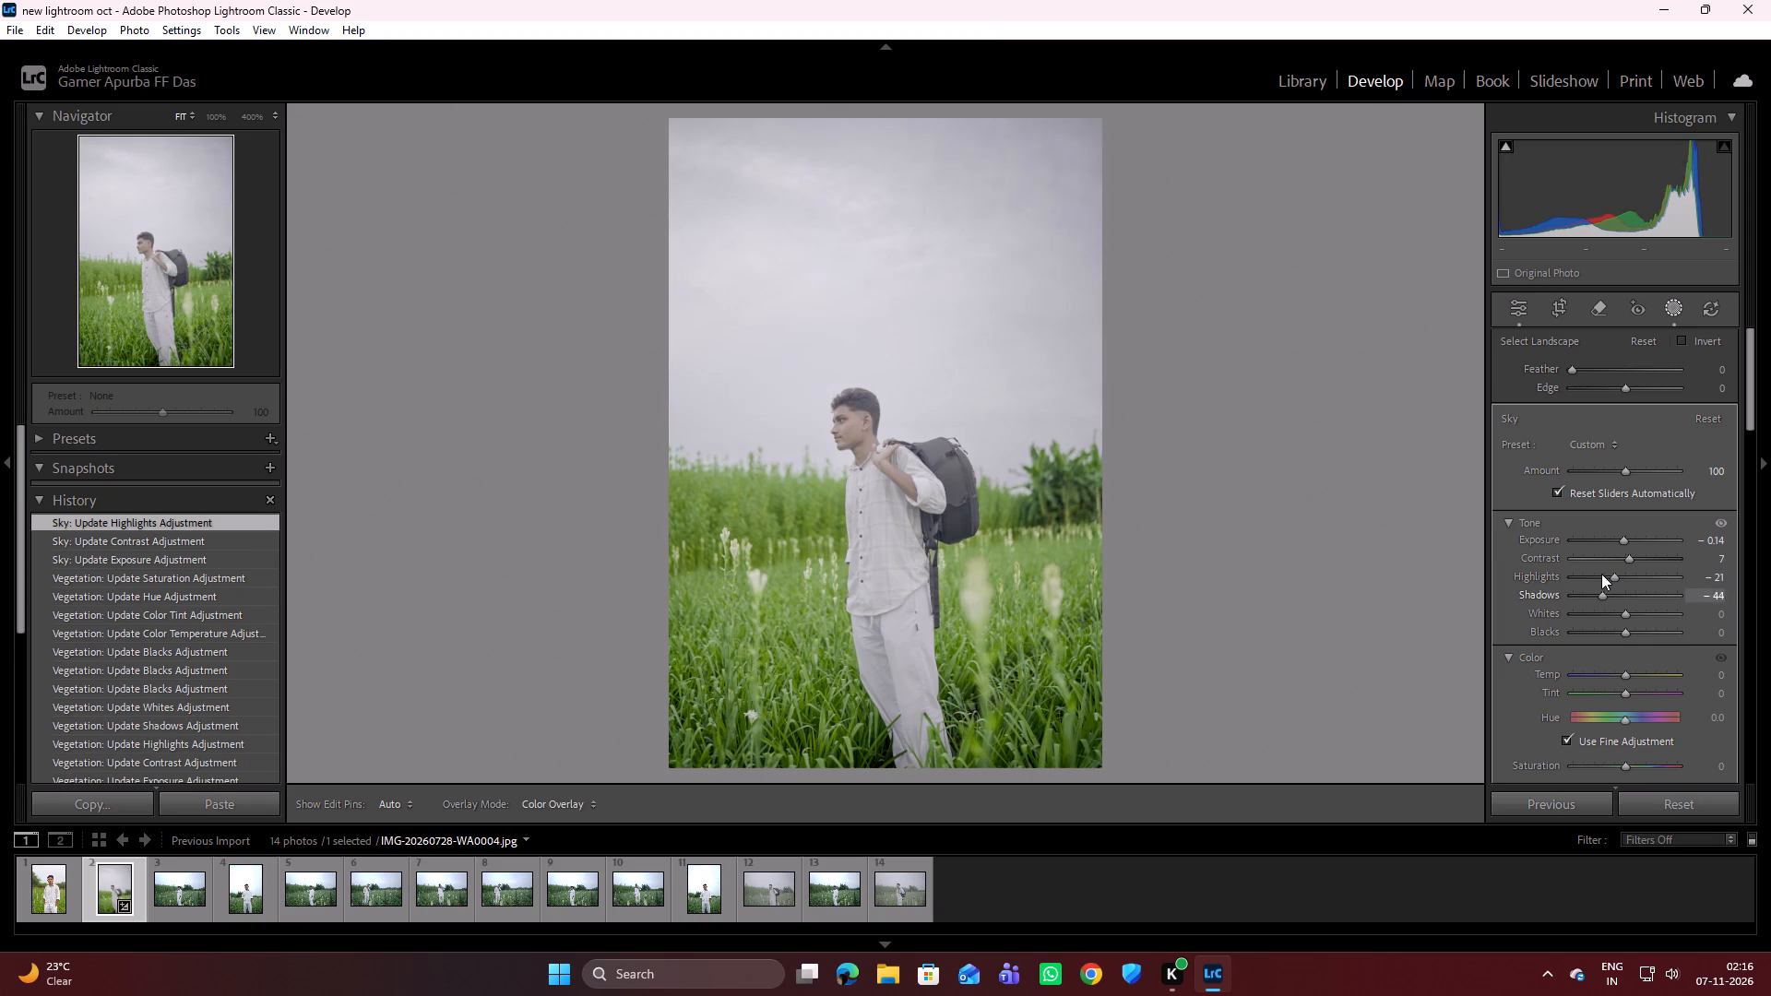
left_click_drag(1601, 574, 1613, 551)
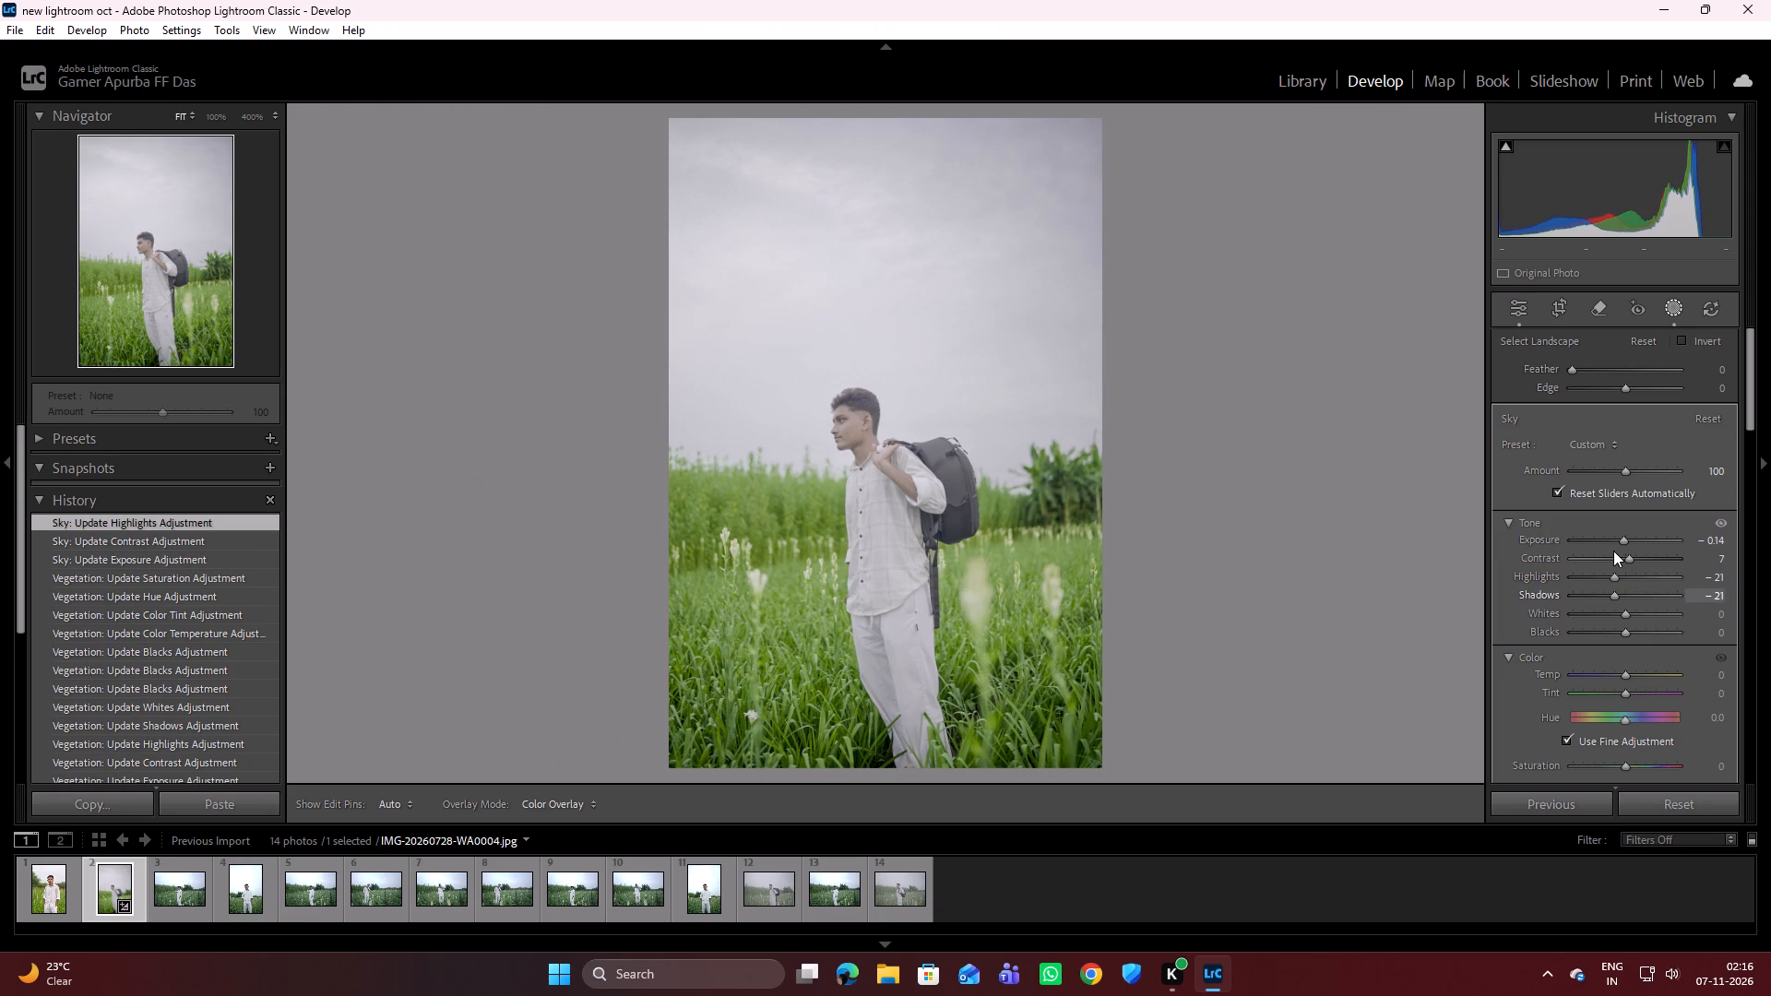
left_click_drag(1613, 551, 1622, 551)
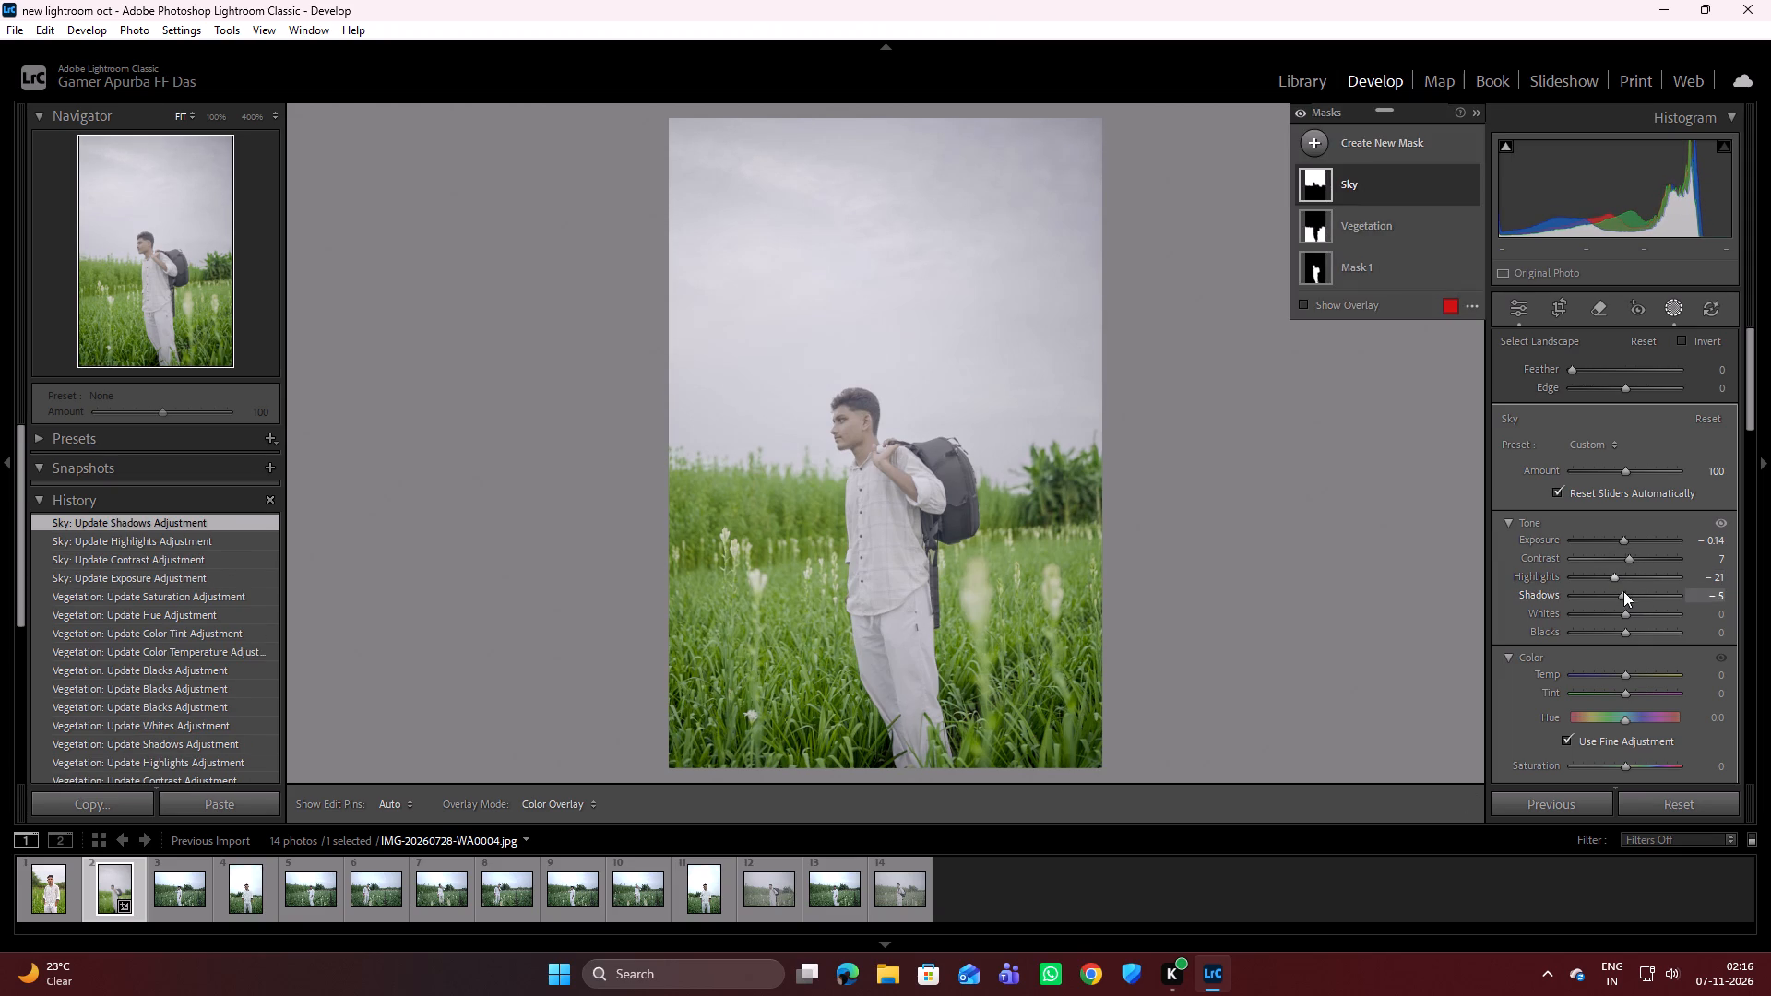
left_click(1622, 591)
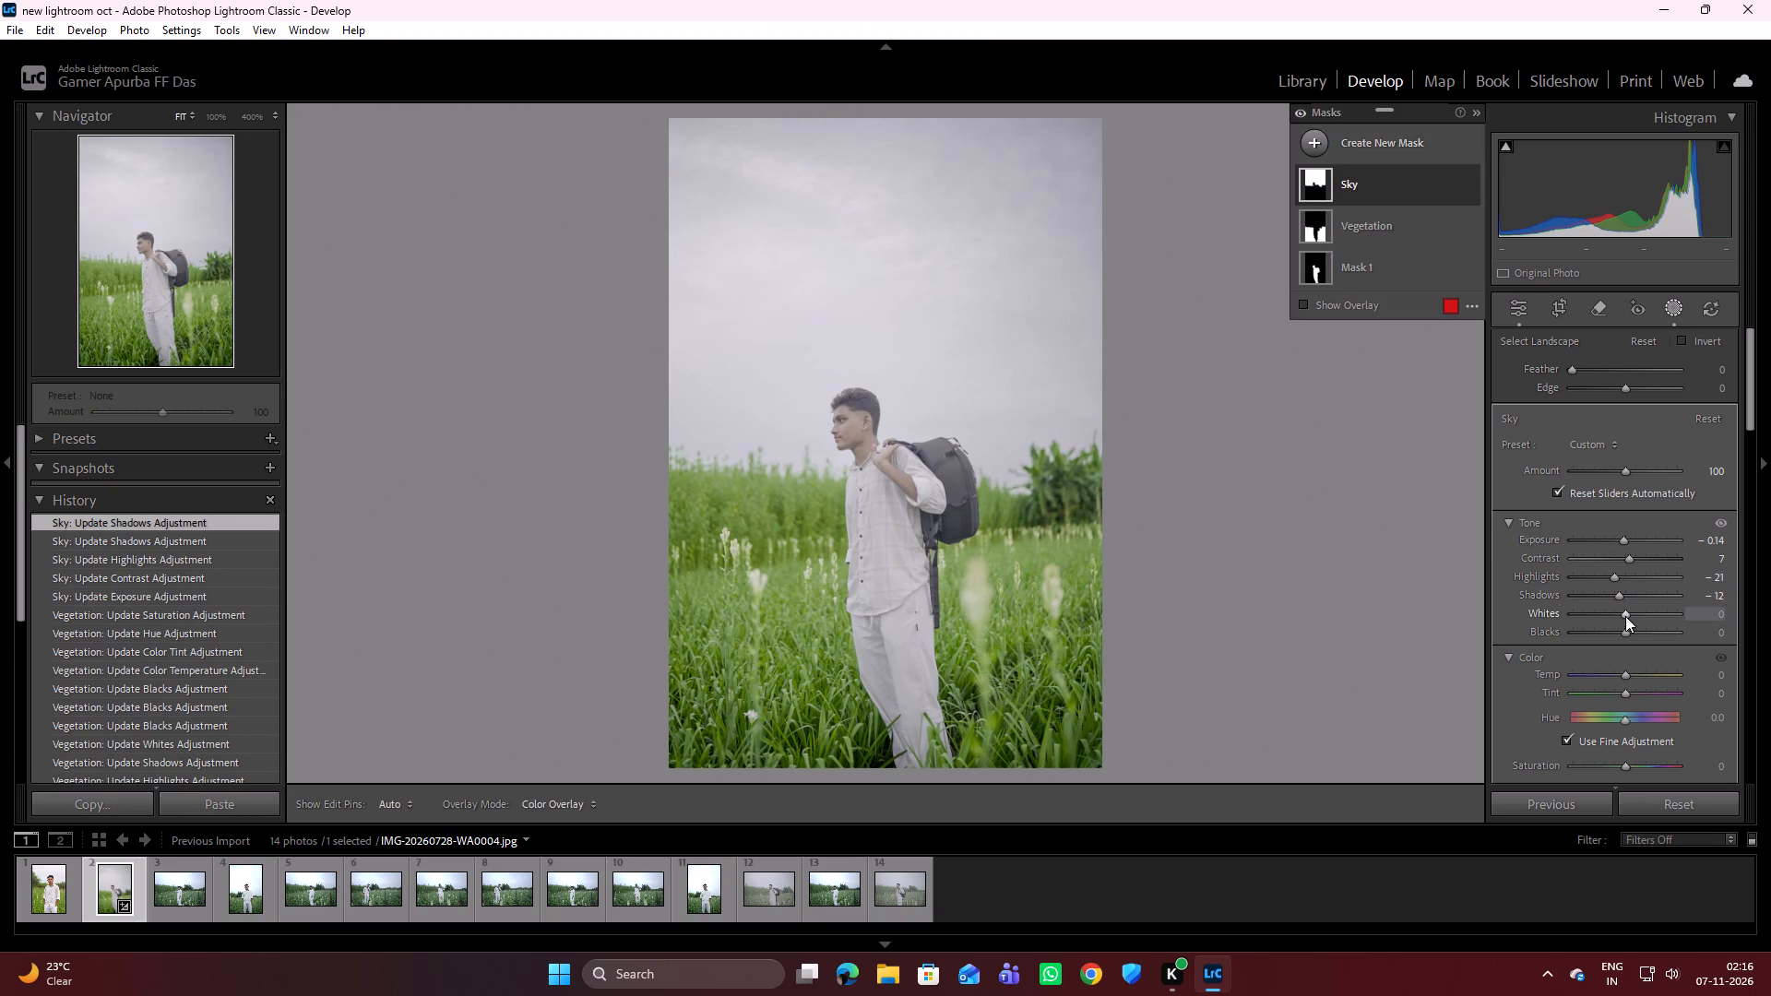
left_click_drag(1626, 611, 1630, 591)
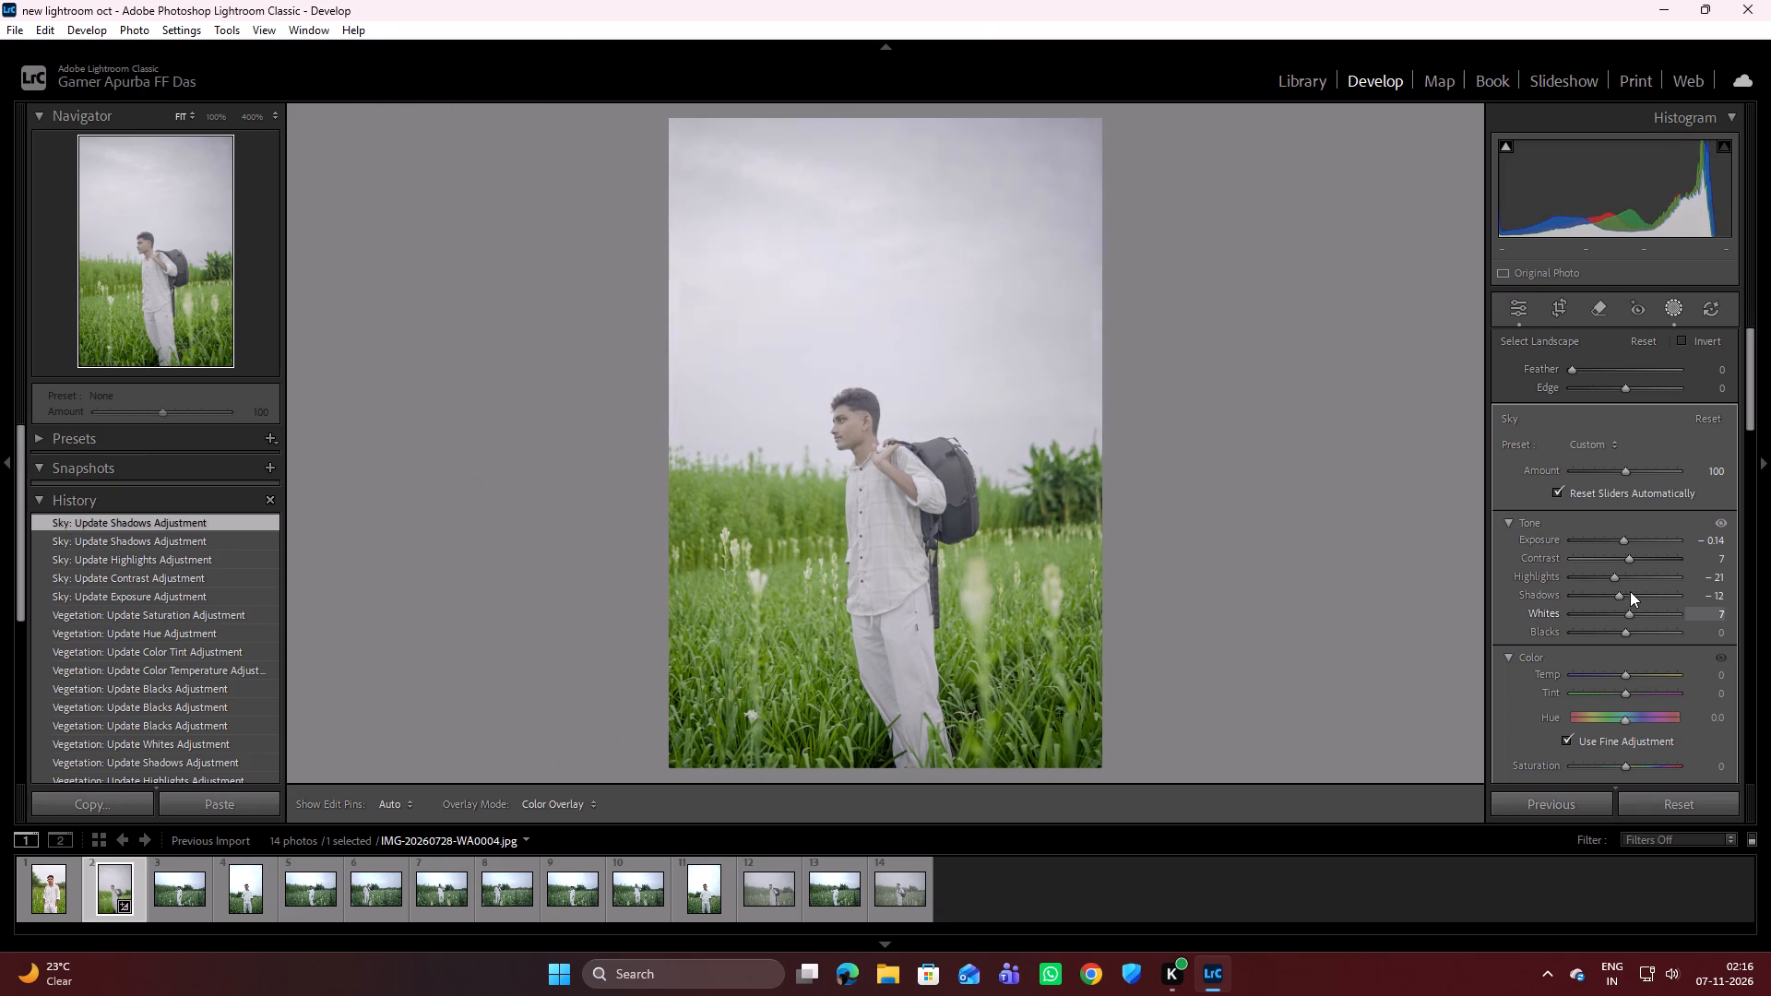
left_click_drag(1630, 591, 1628, 590)
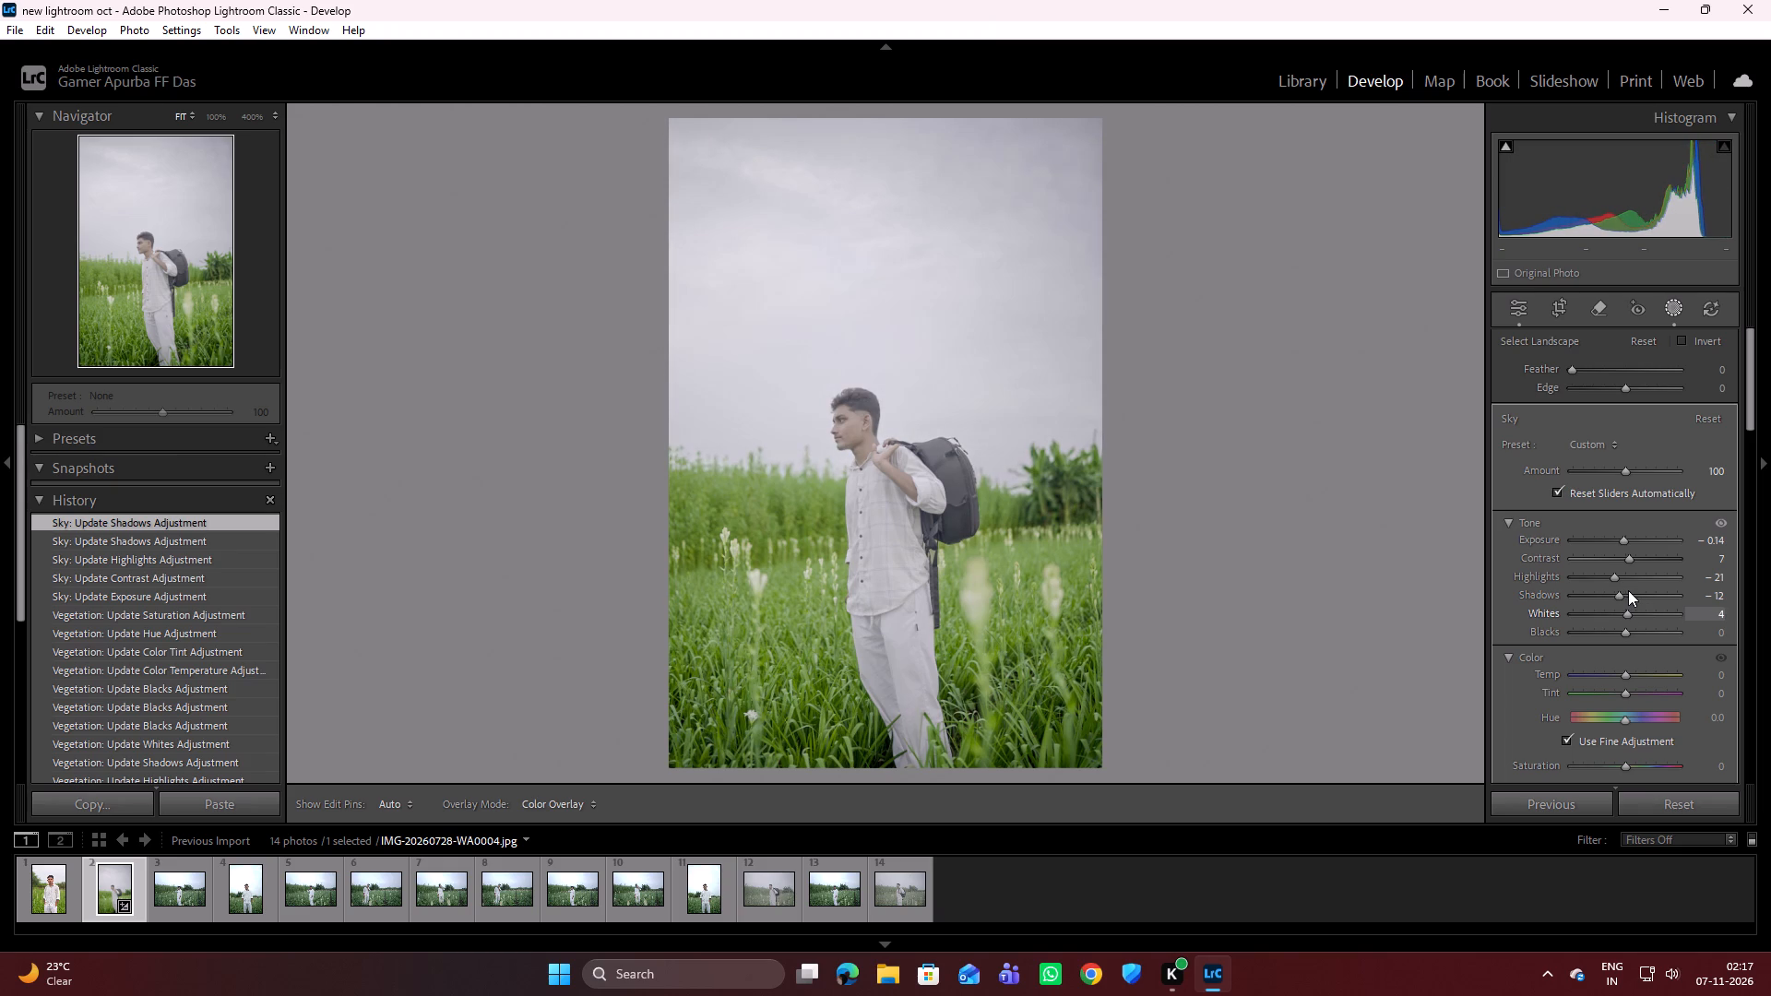
left_click_drag(1628, 590, 1627, 589)
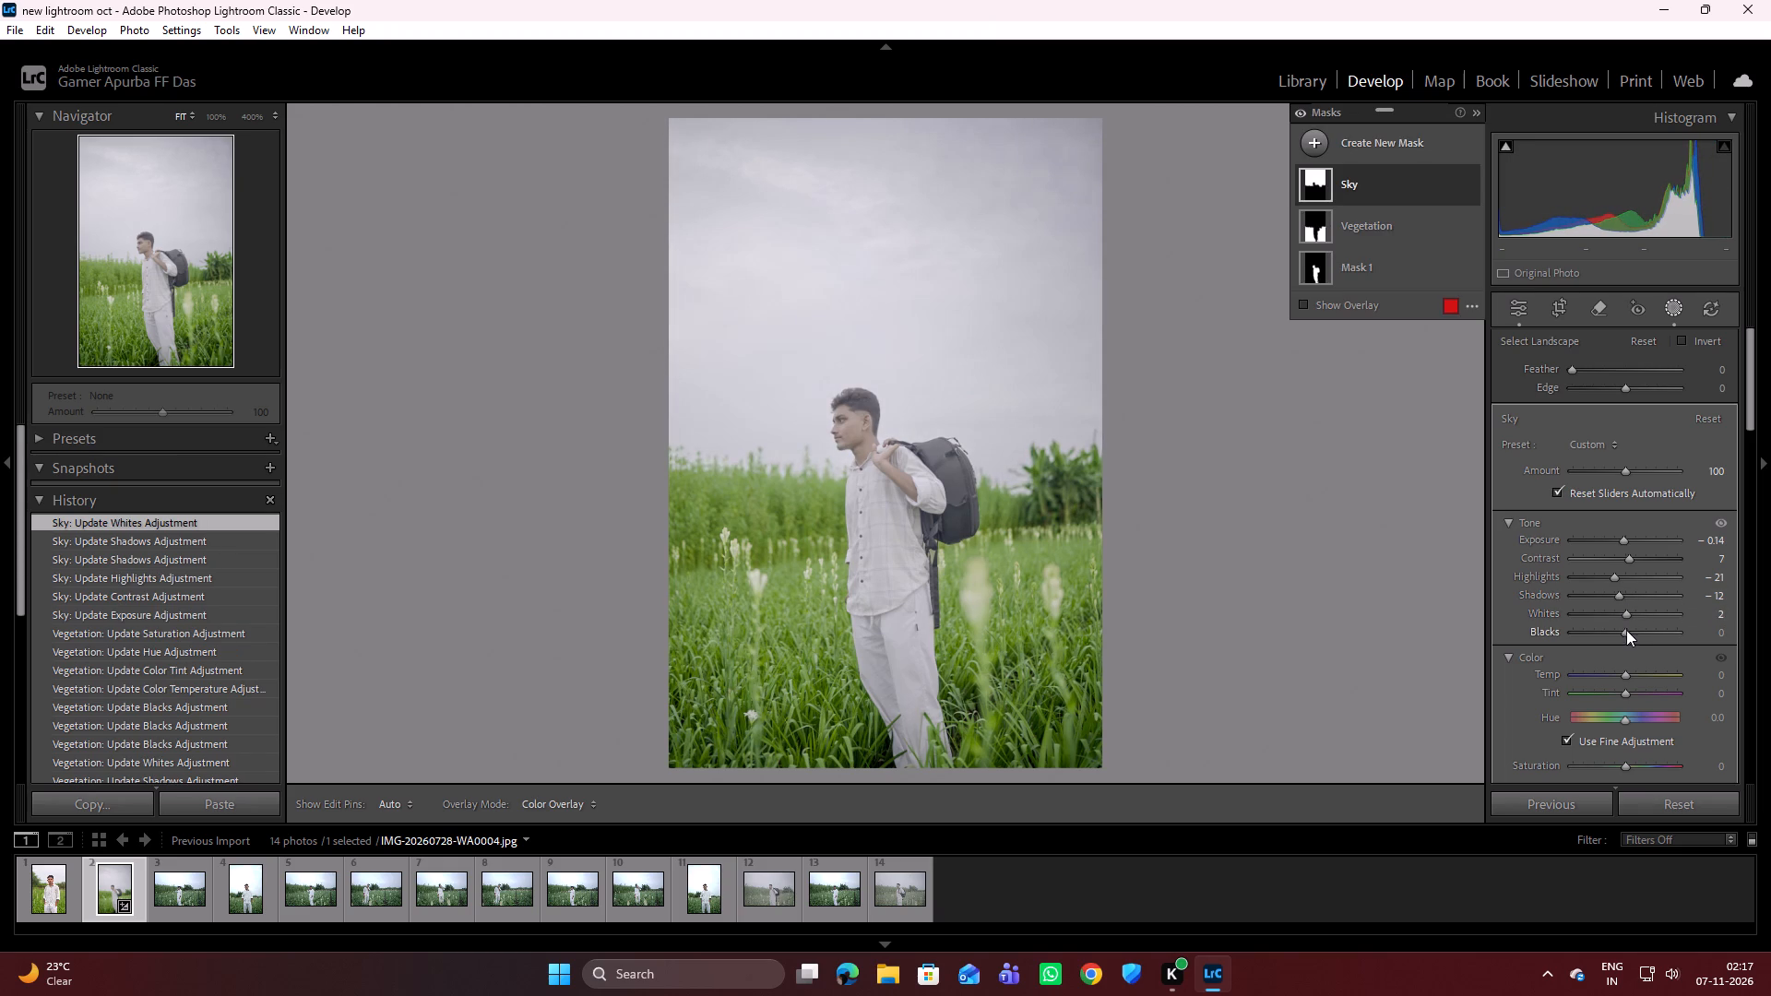
left_click(1627, 631)
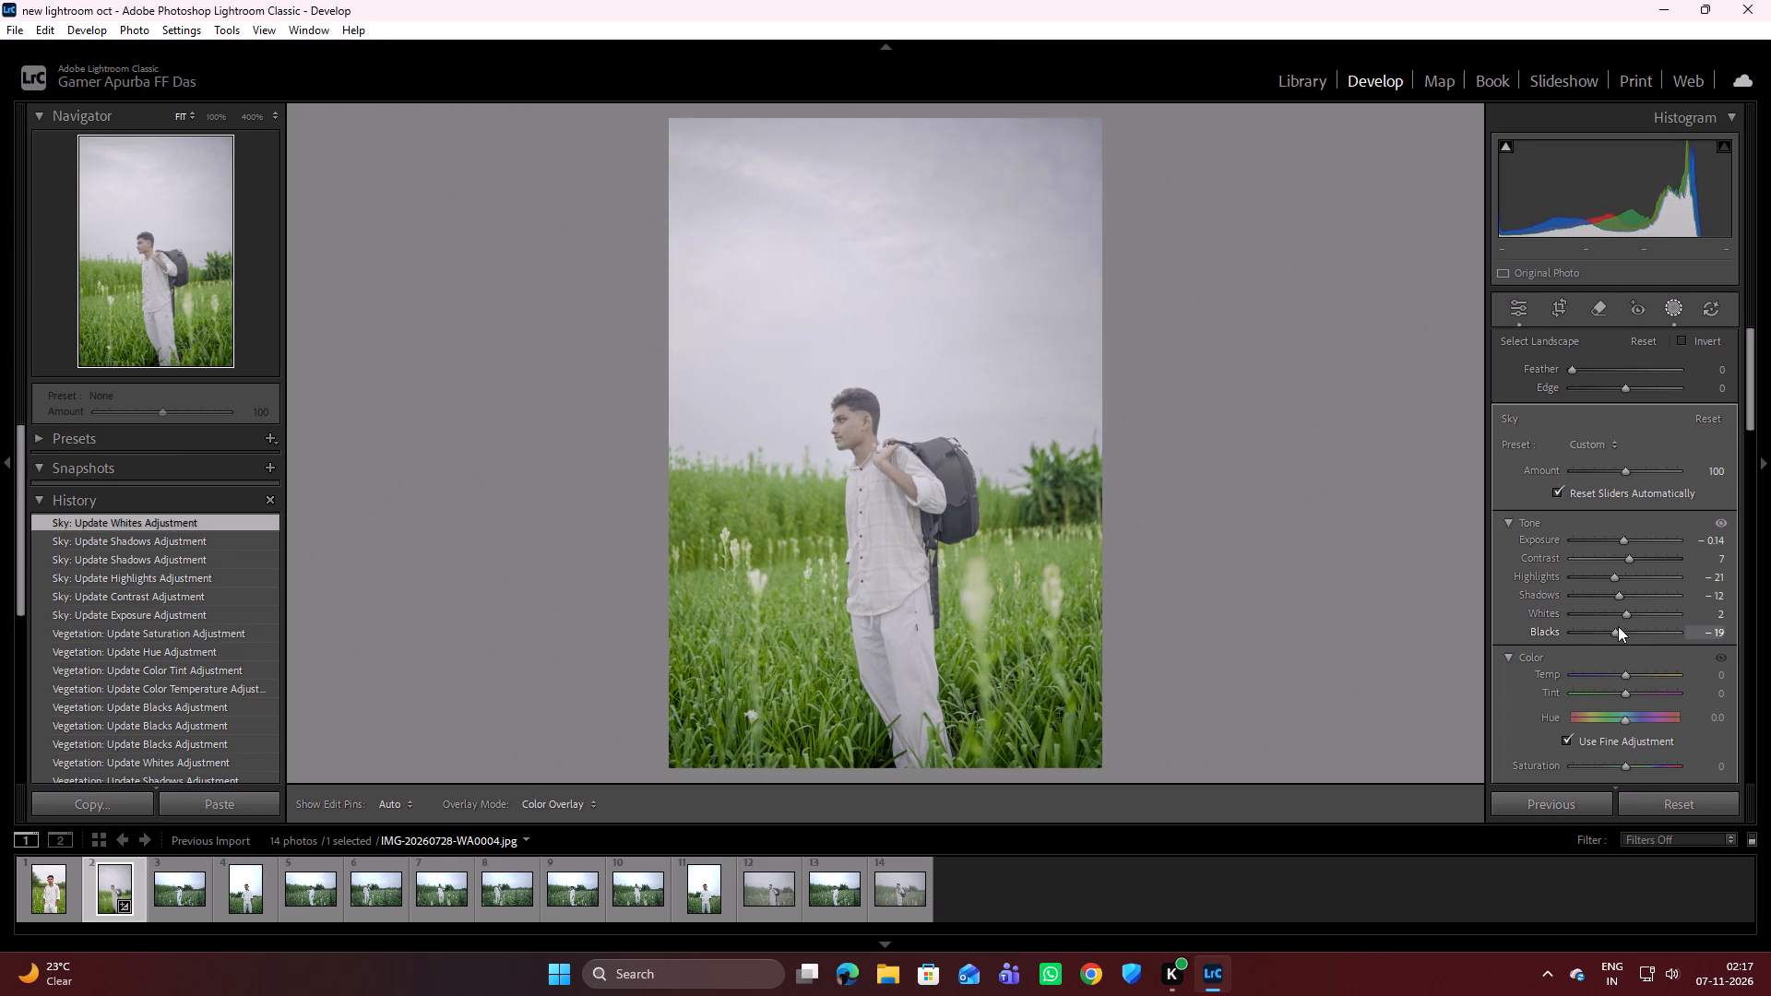
Cool the sky mask by setting its colour temperature to -18.
scroll(1608, 643, "down", 2)
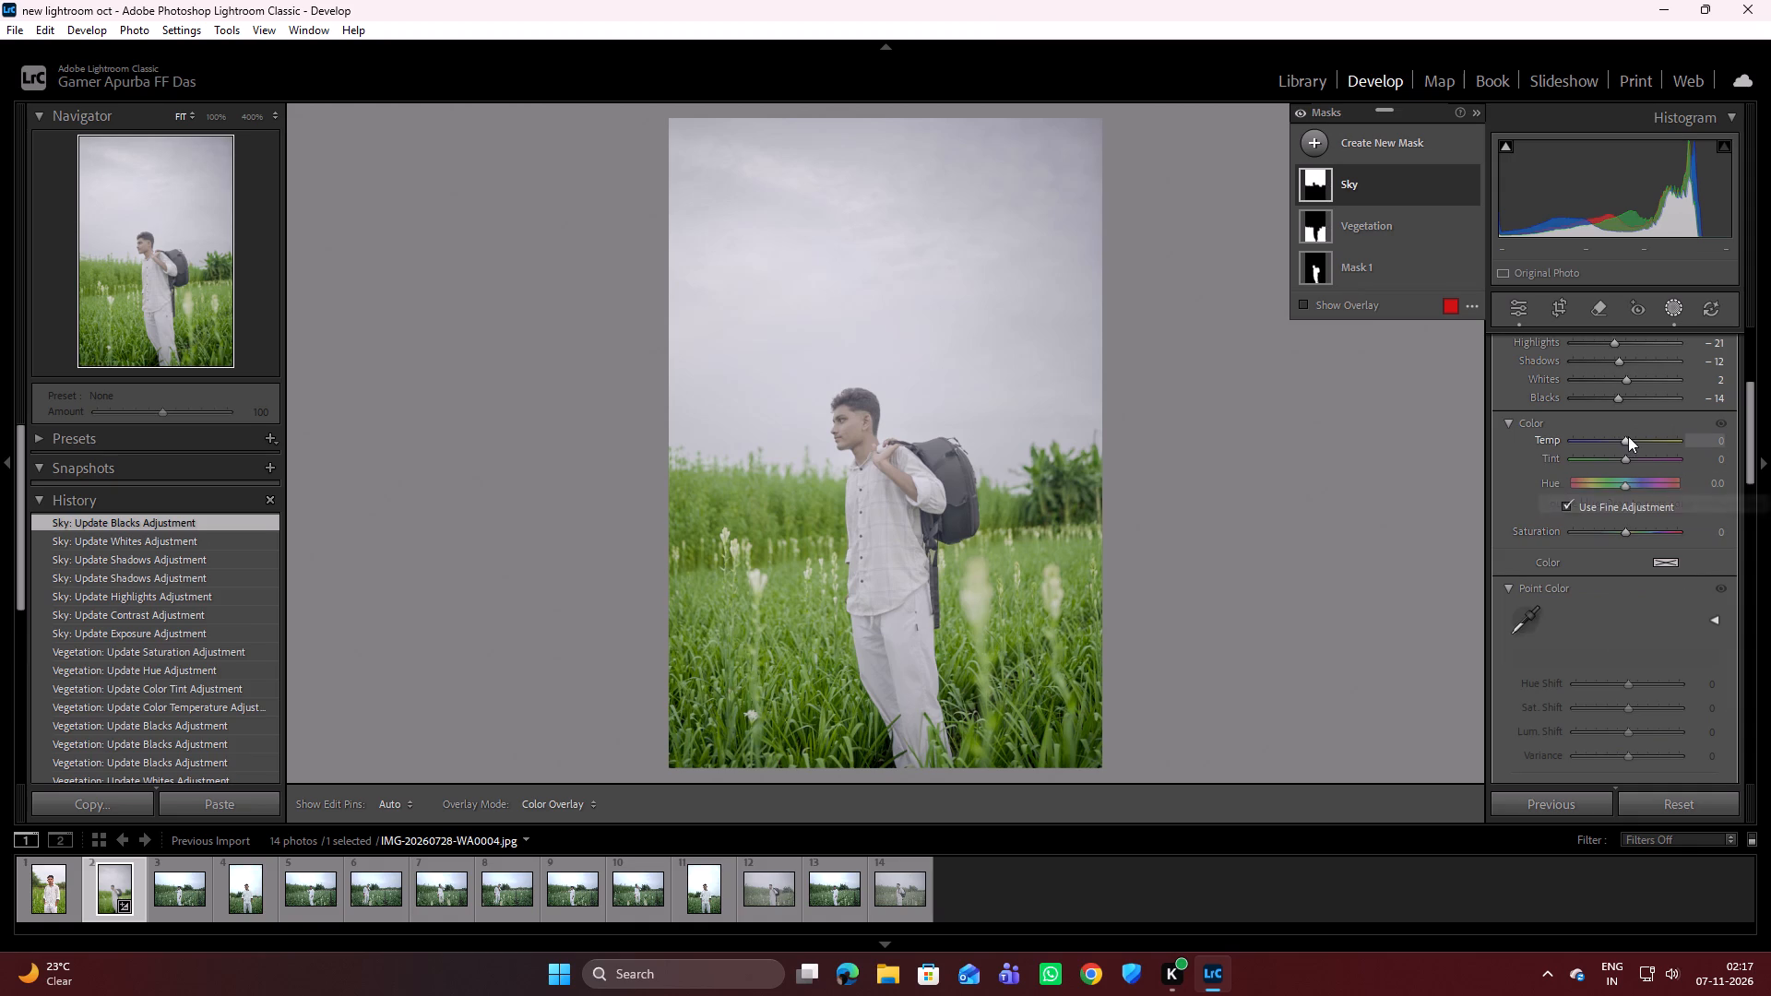
left_click_drag(1628, 436, 1612, 437)
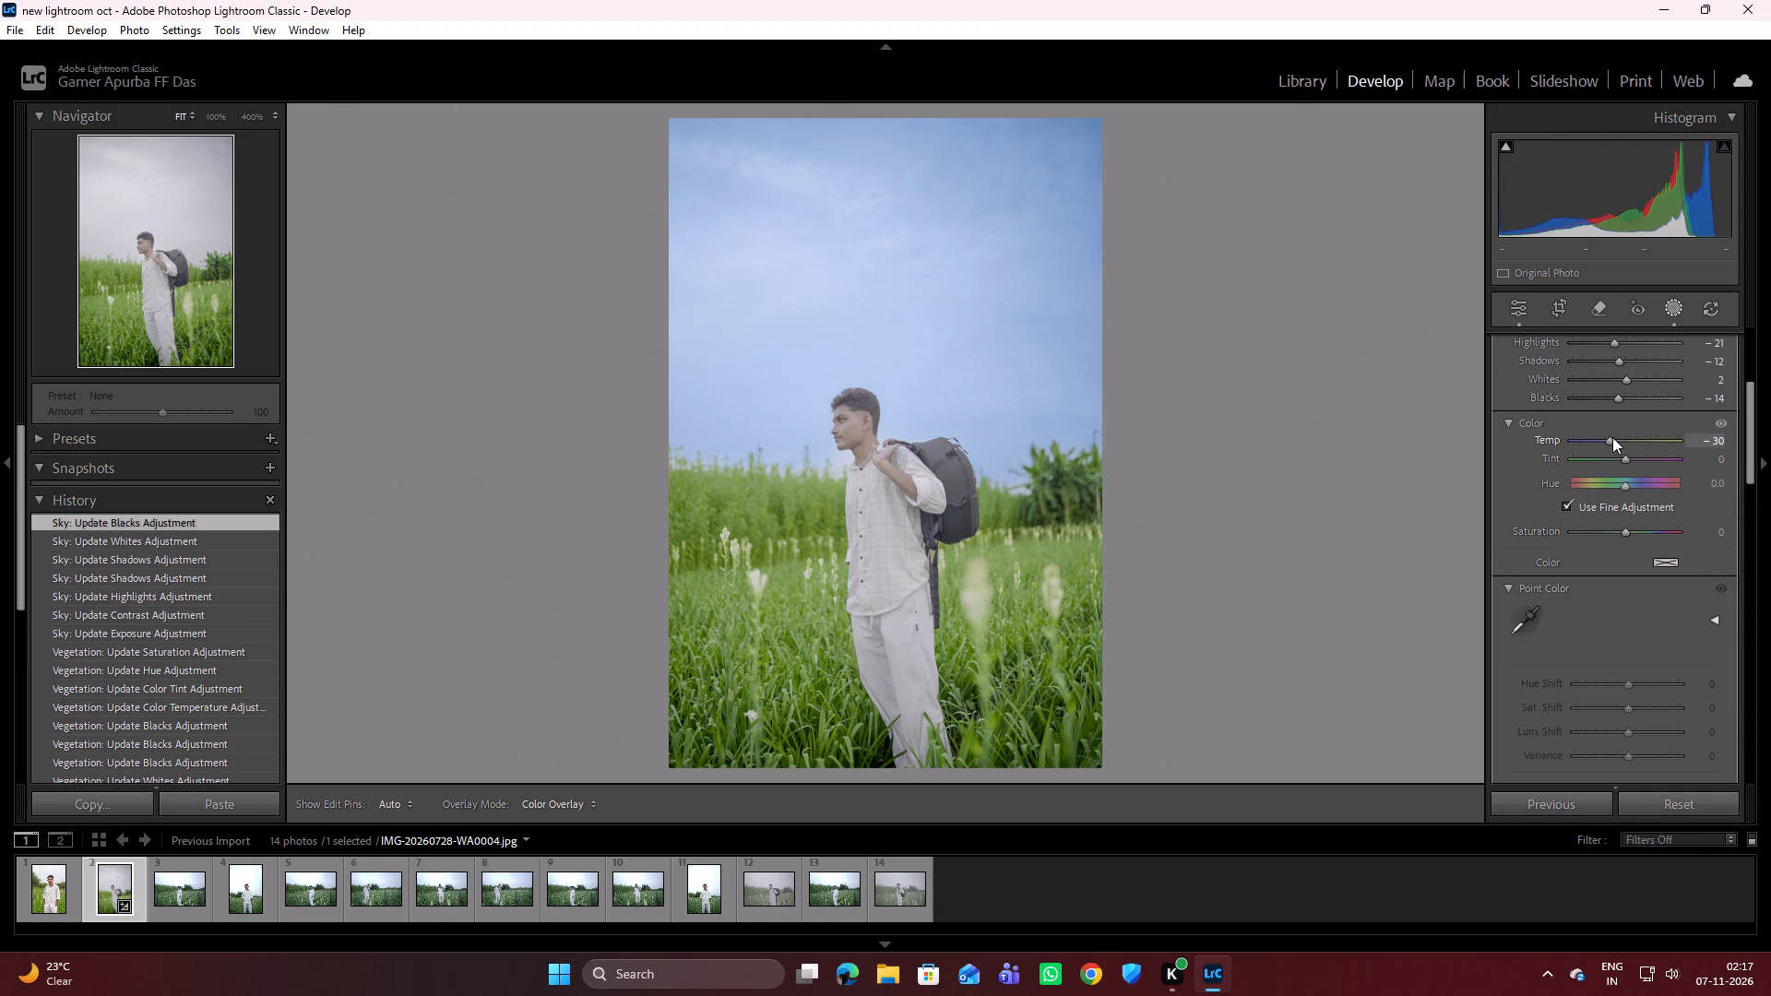
left_click_drag(1612, 437, 1612, 440)
left_click_drag(1612, 440, 1616, 441)
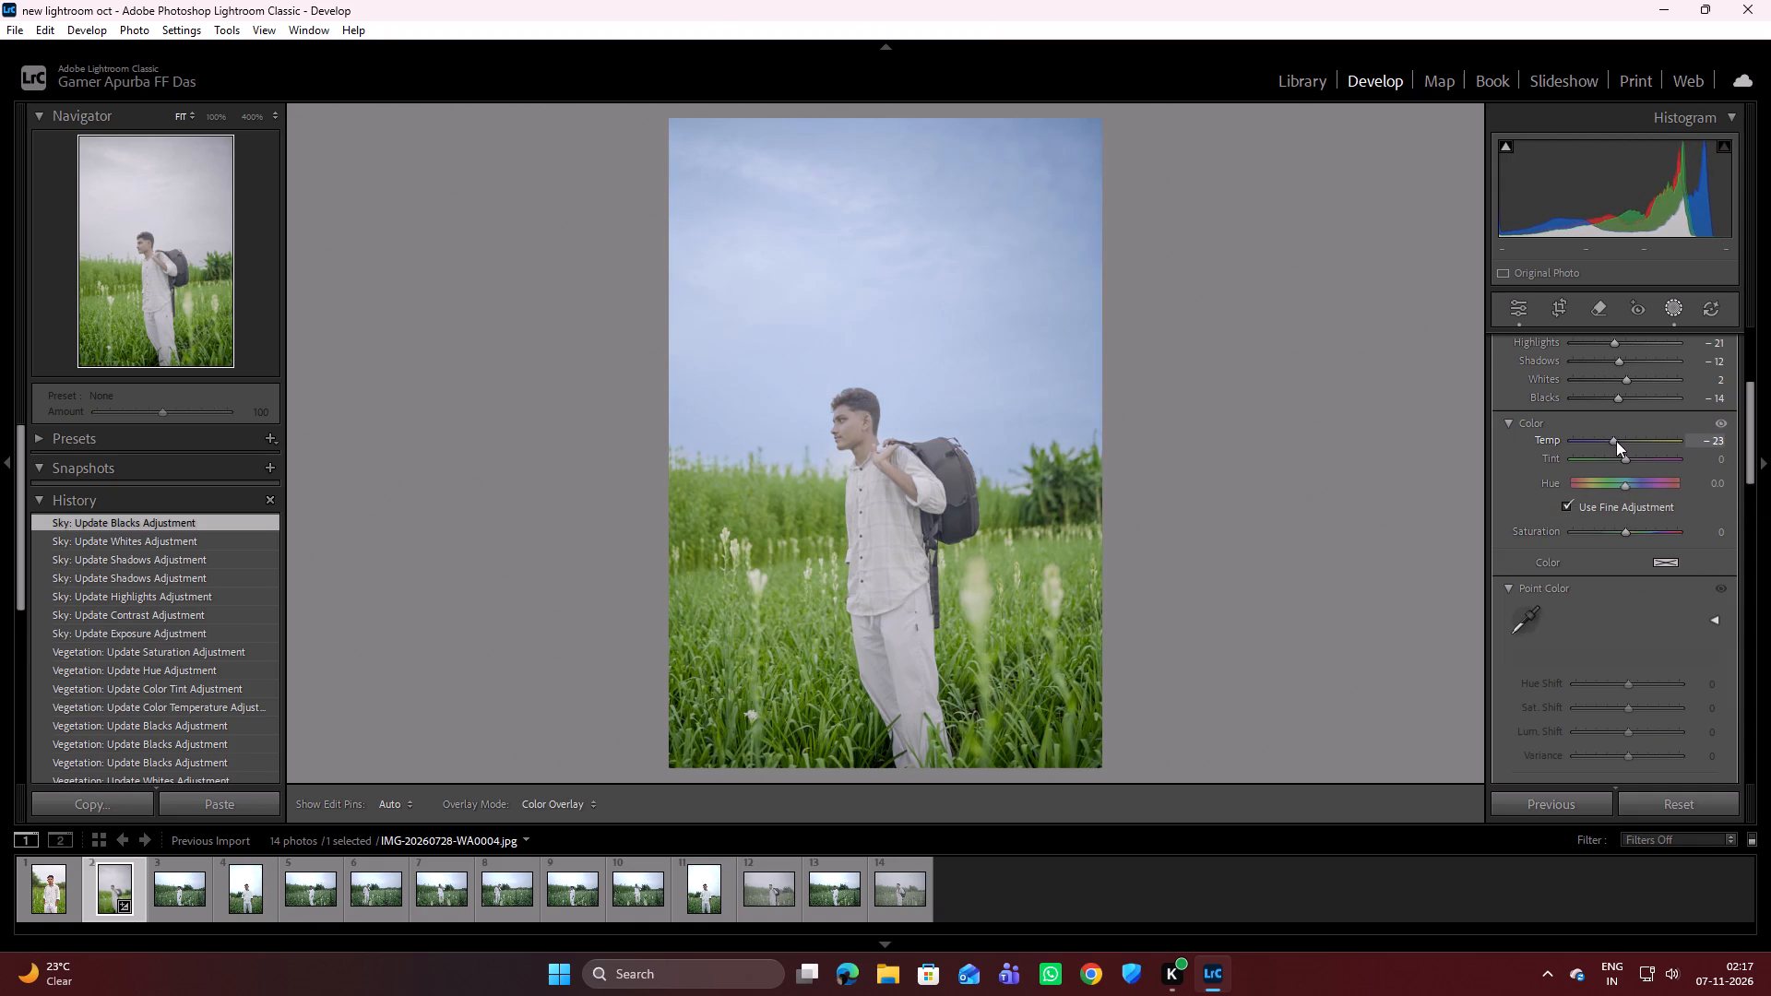
left_click_drag(1616, 441, 1619, 441)
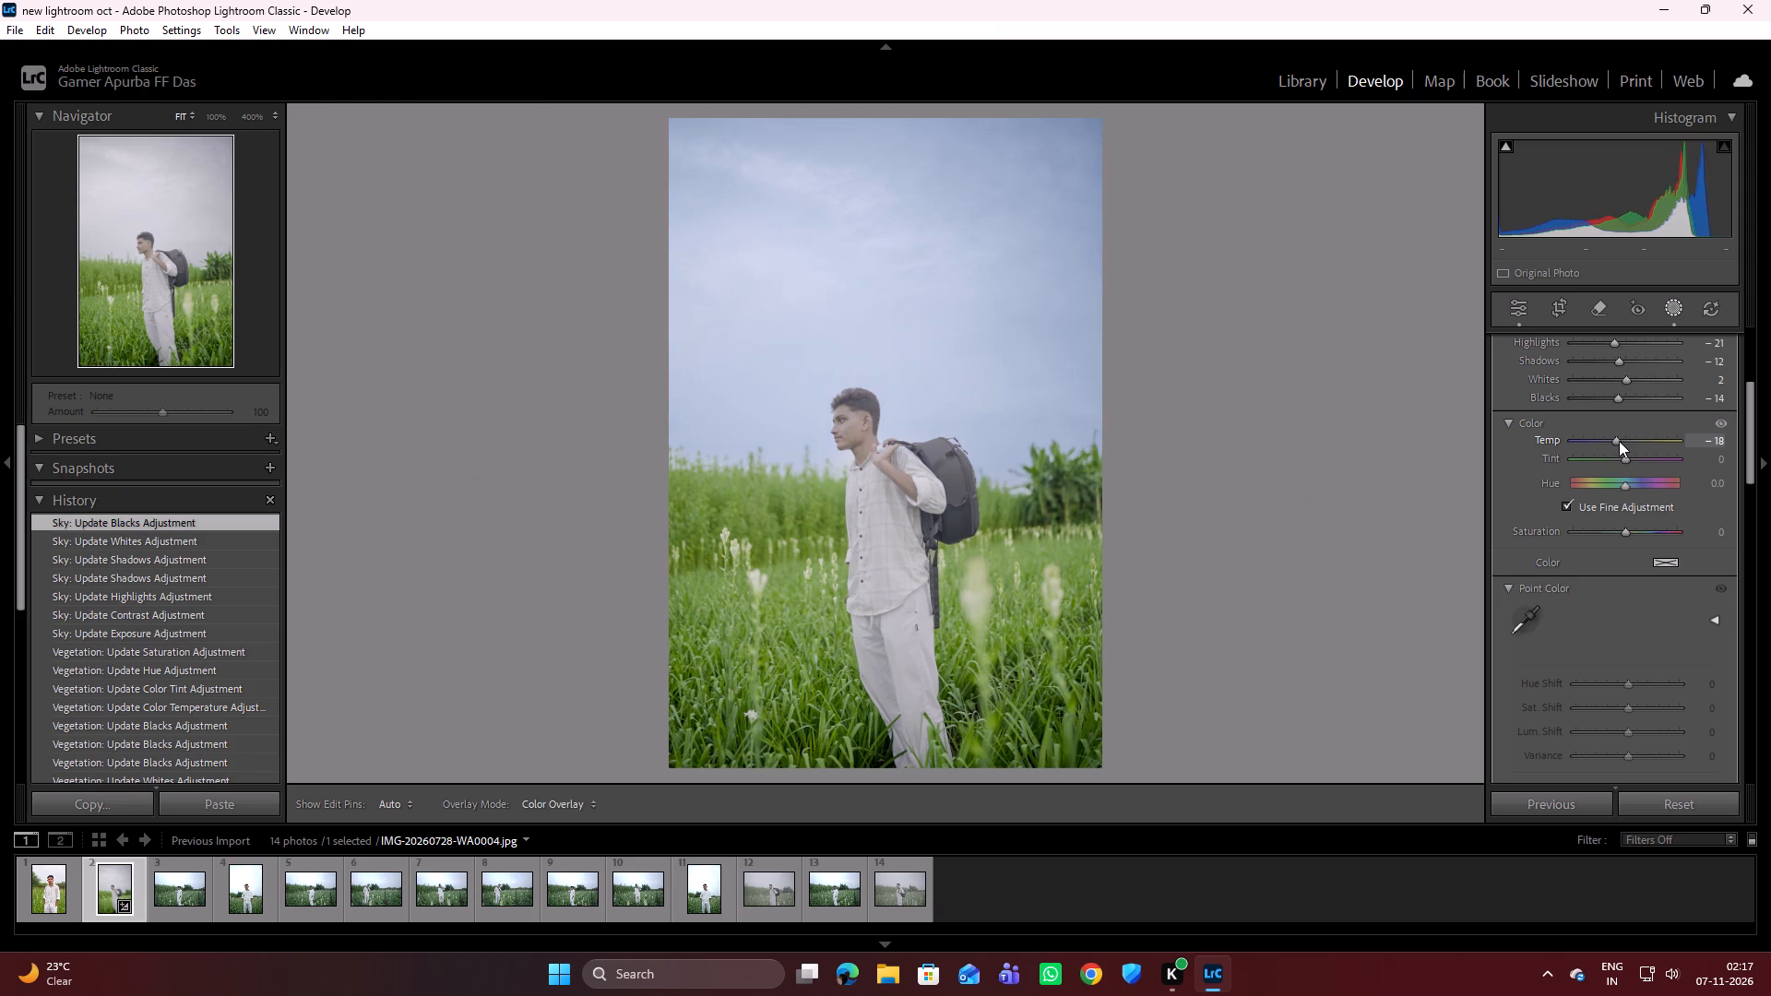
left_click_drag(1619, 441, 1619, 440)
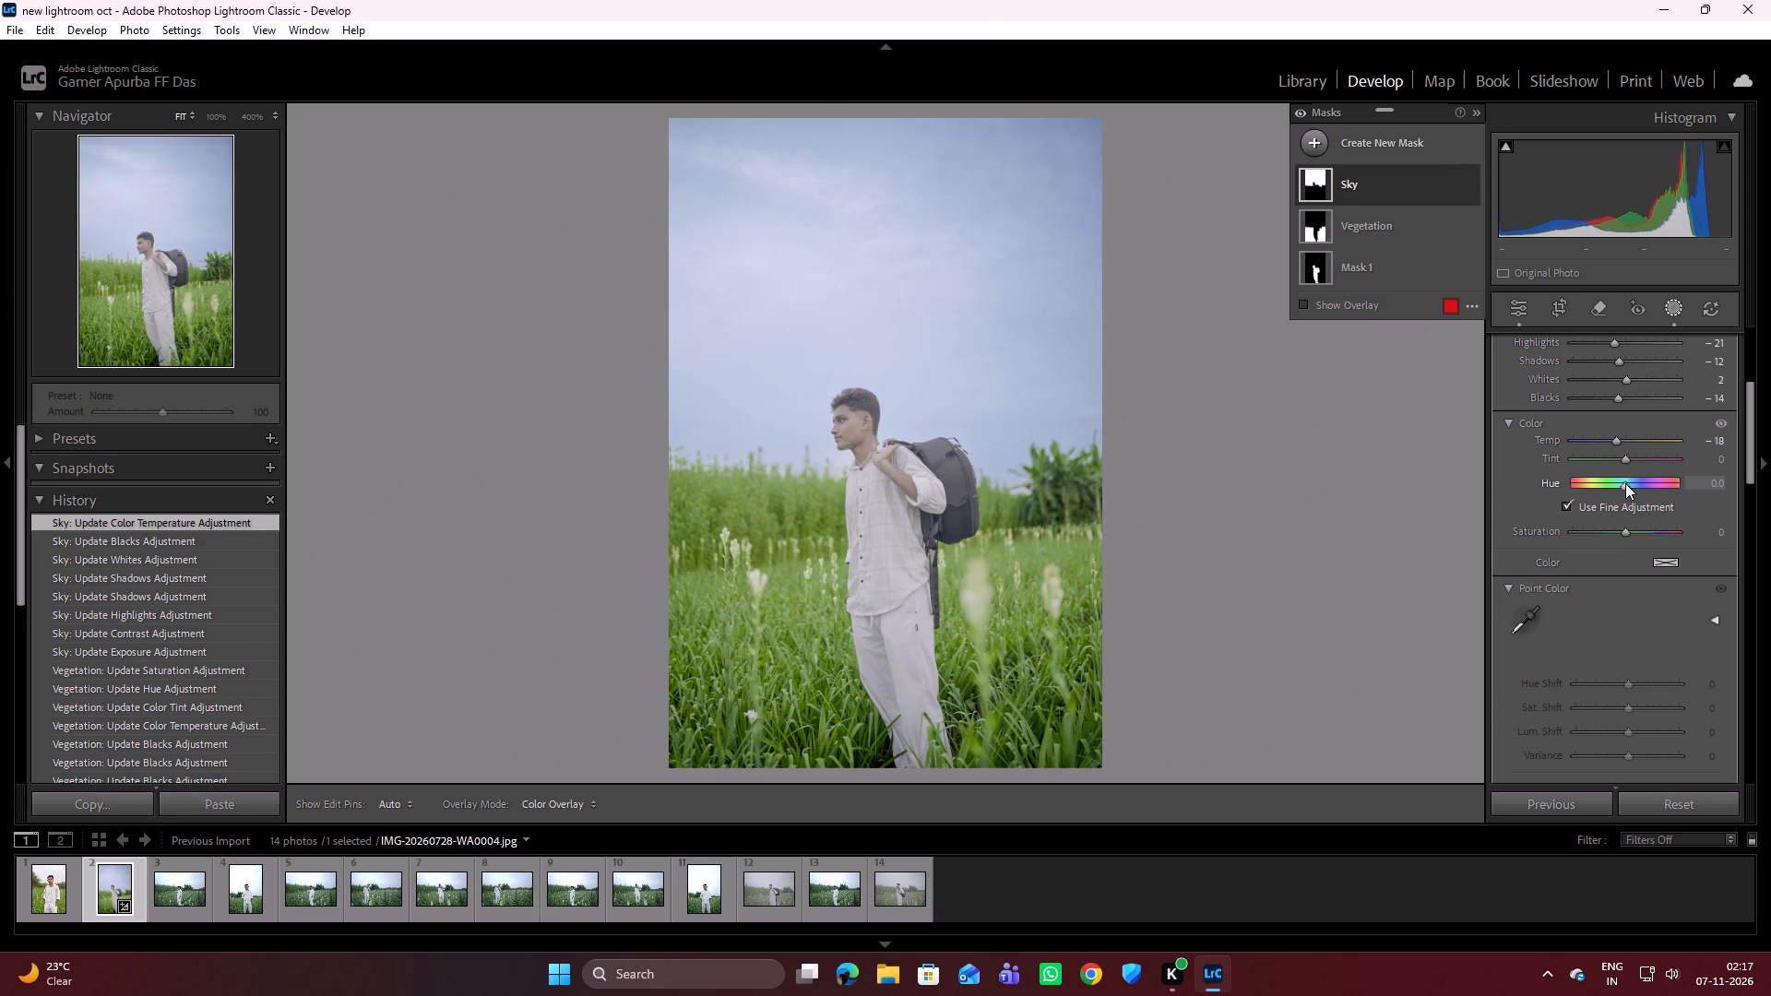
Try different hue shifts on the sky mask and set its hue to 5.0.
left_click_drag(1624, 485, 1642, 471)
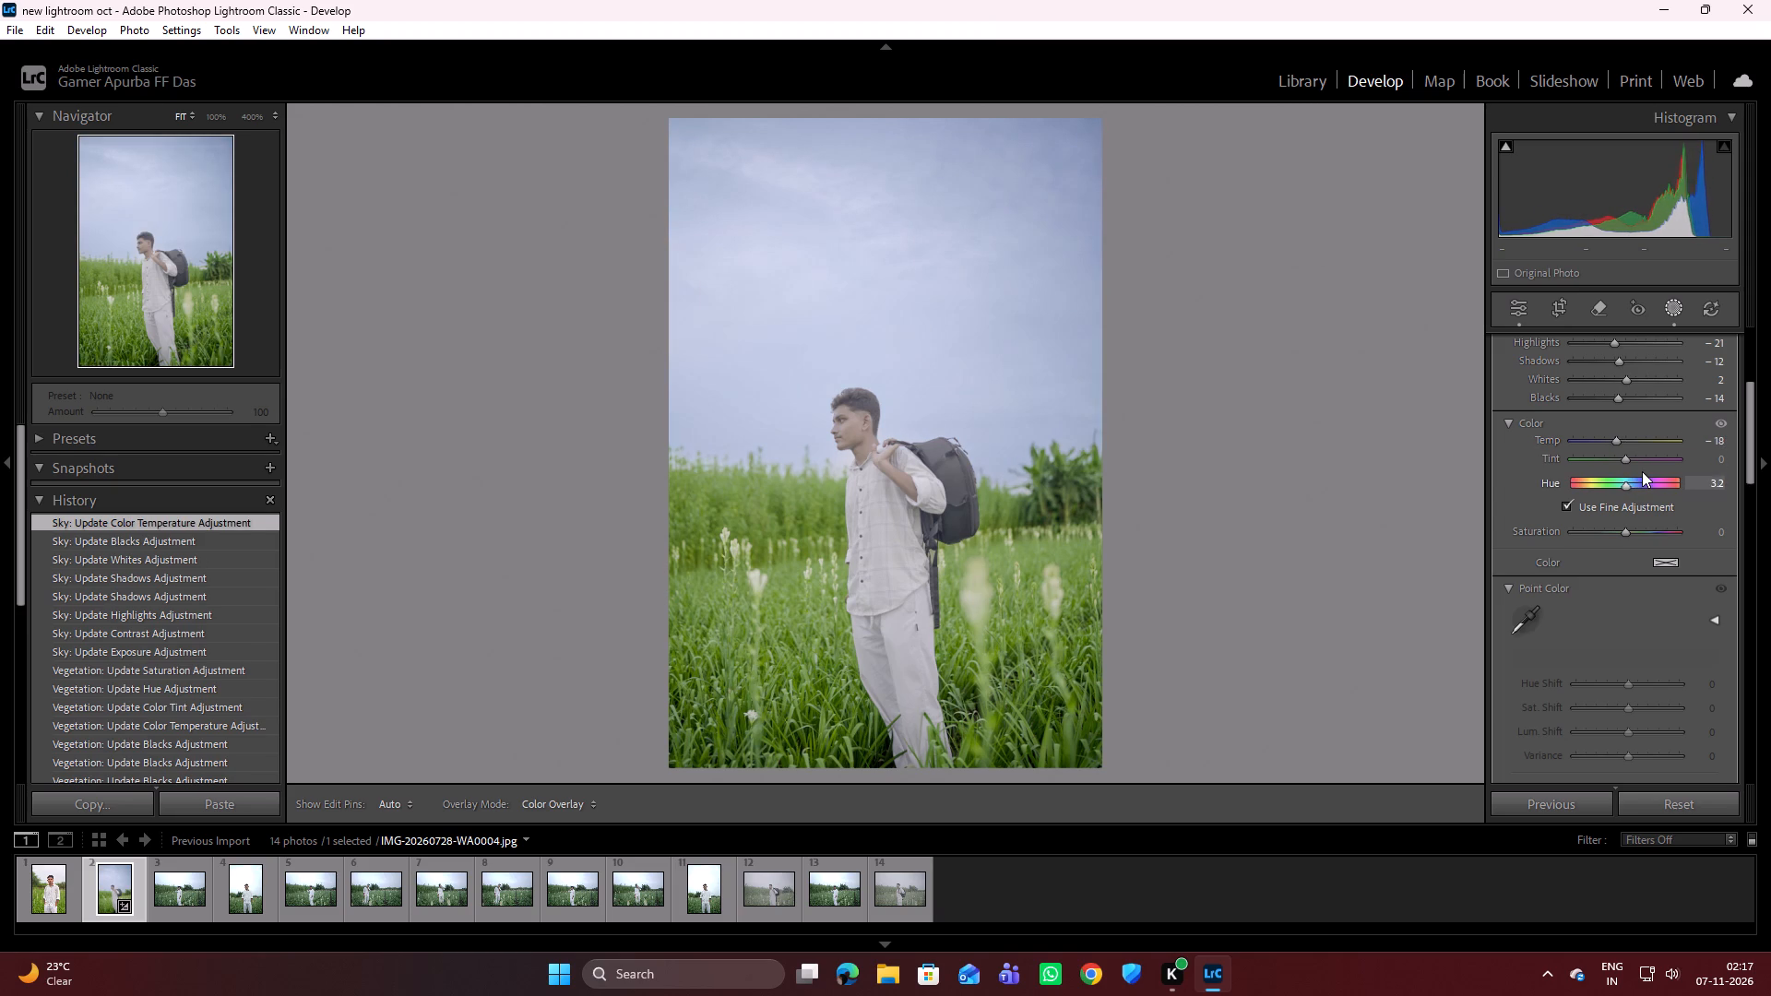
left_click_drag(1642, 471, 1637, 457)
left_click_drag(1637, 457, 1703, 457)
left_click_drag(1703, 457, 1629, 437)
left_click_drag(1629, 437, 1661, 440)
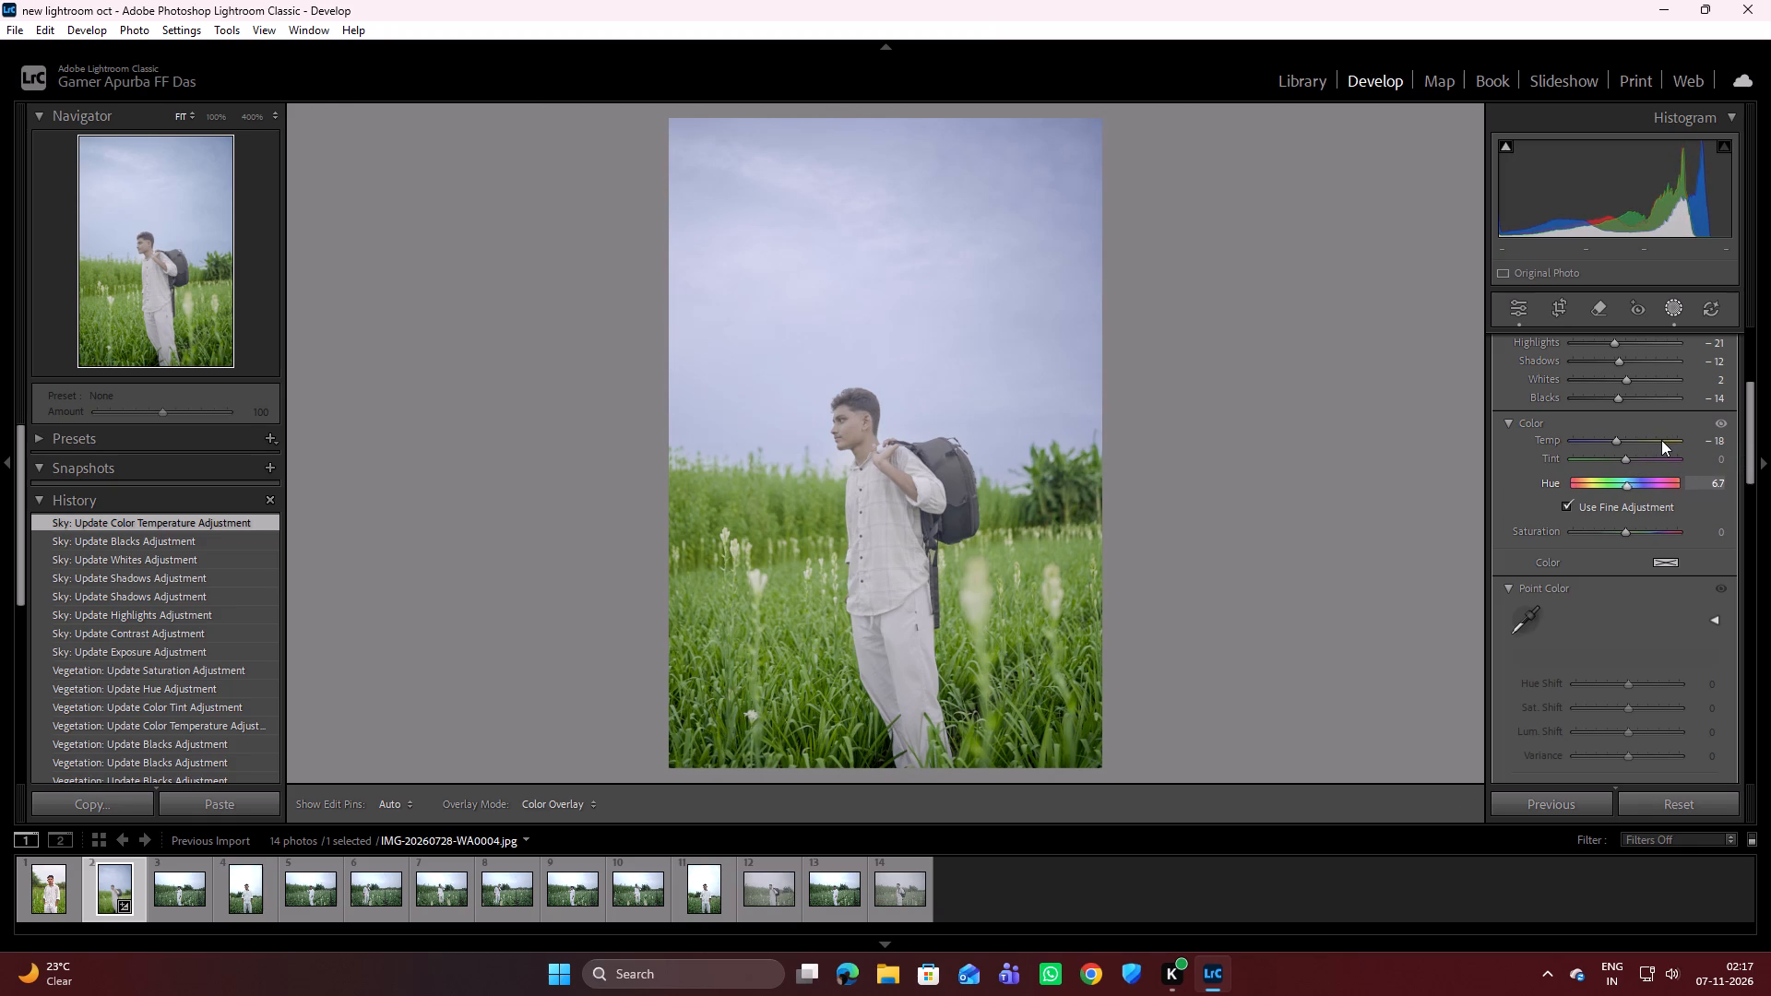
left_click_drag(1661, 440, 1599, 441)
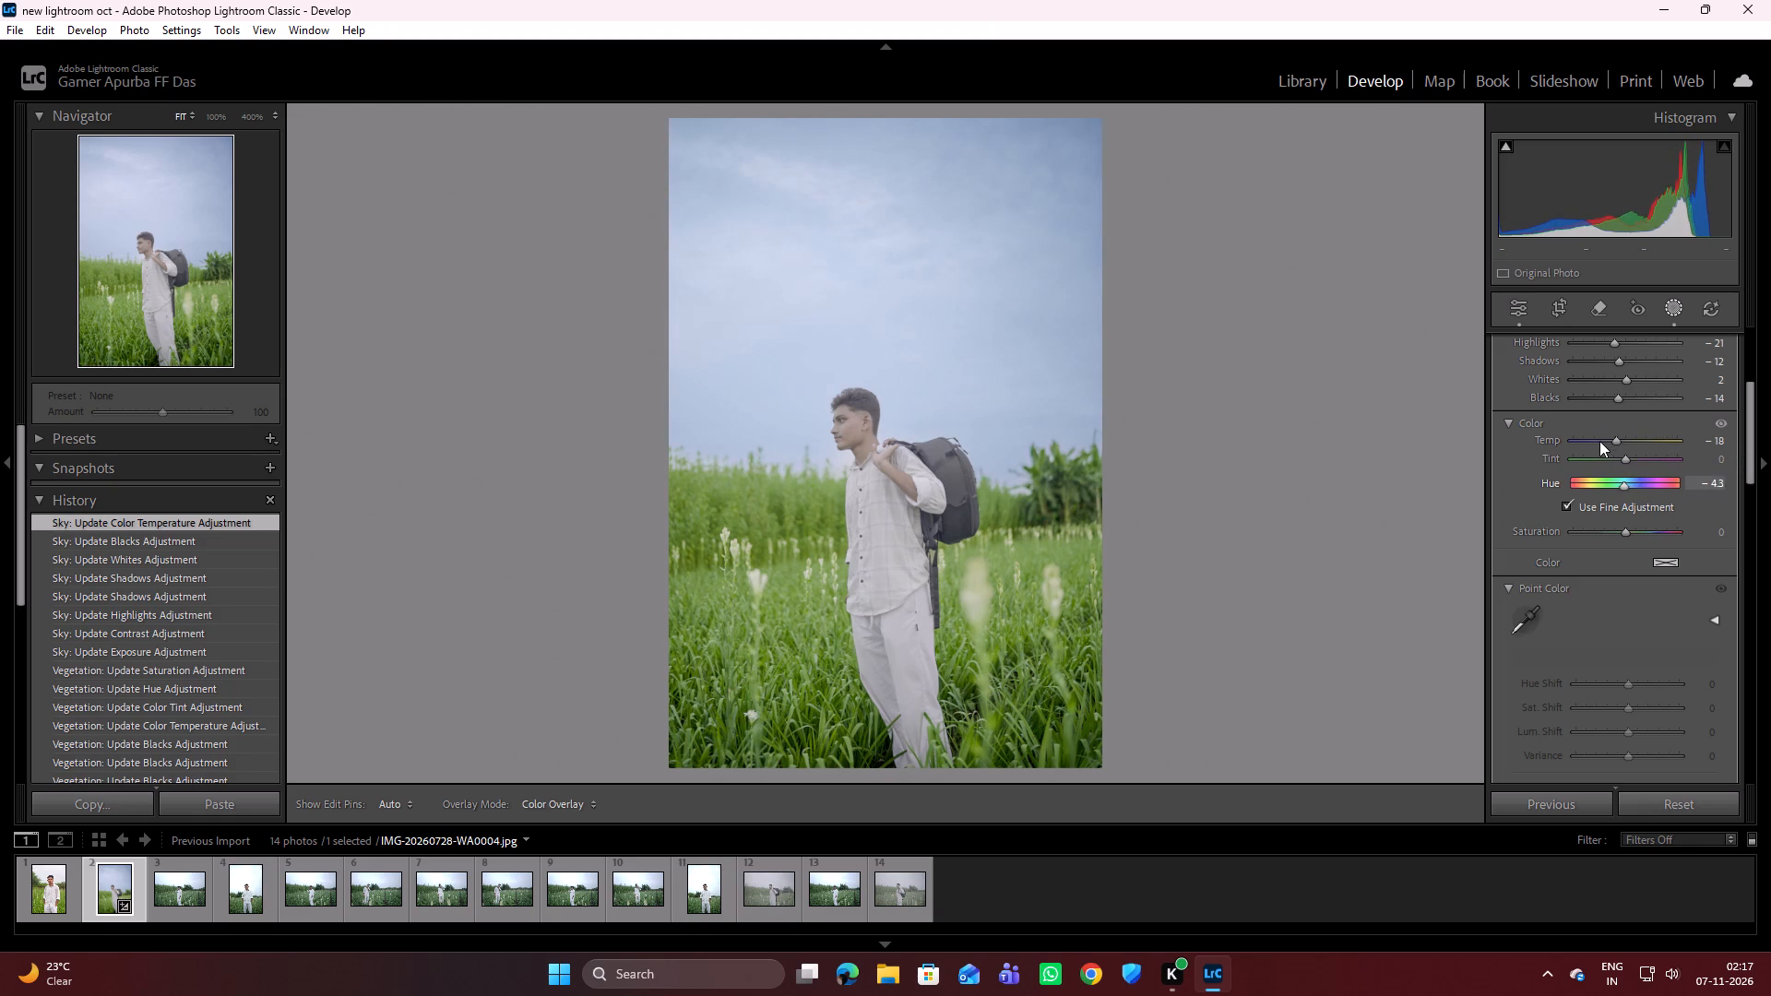
left_click_drag(1599, 441, 1536, 445)
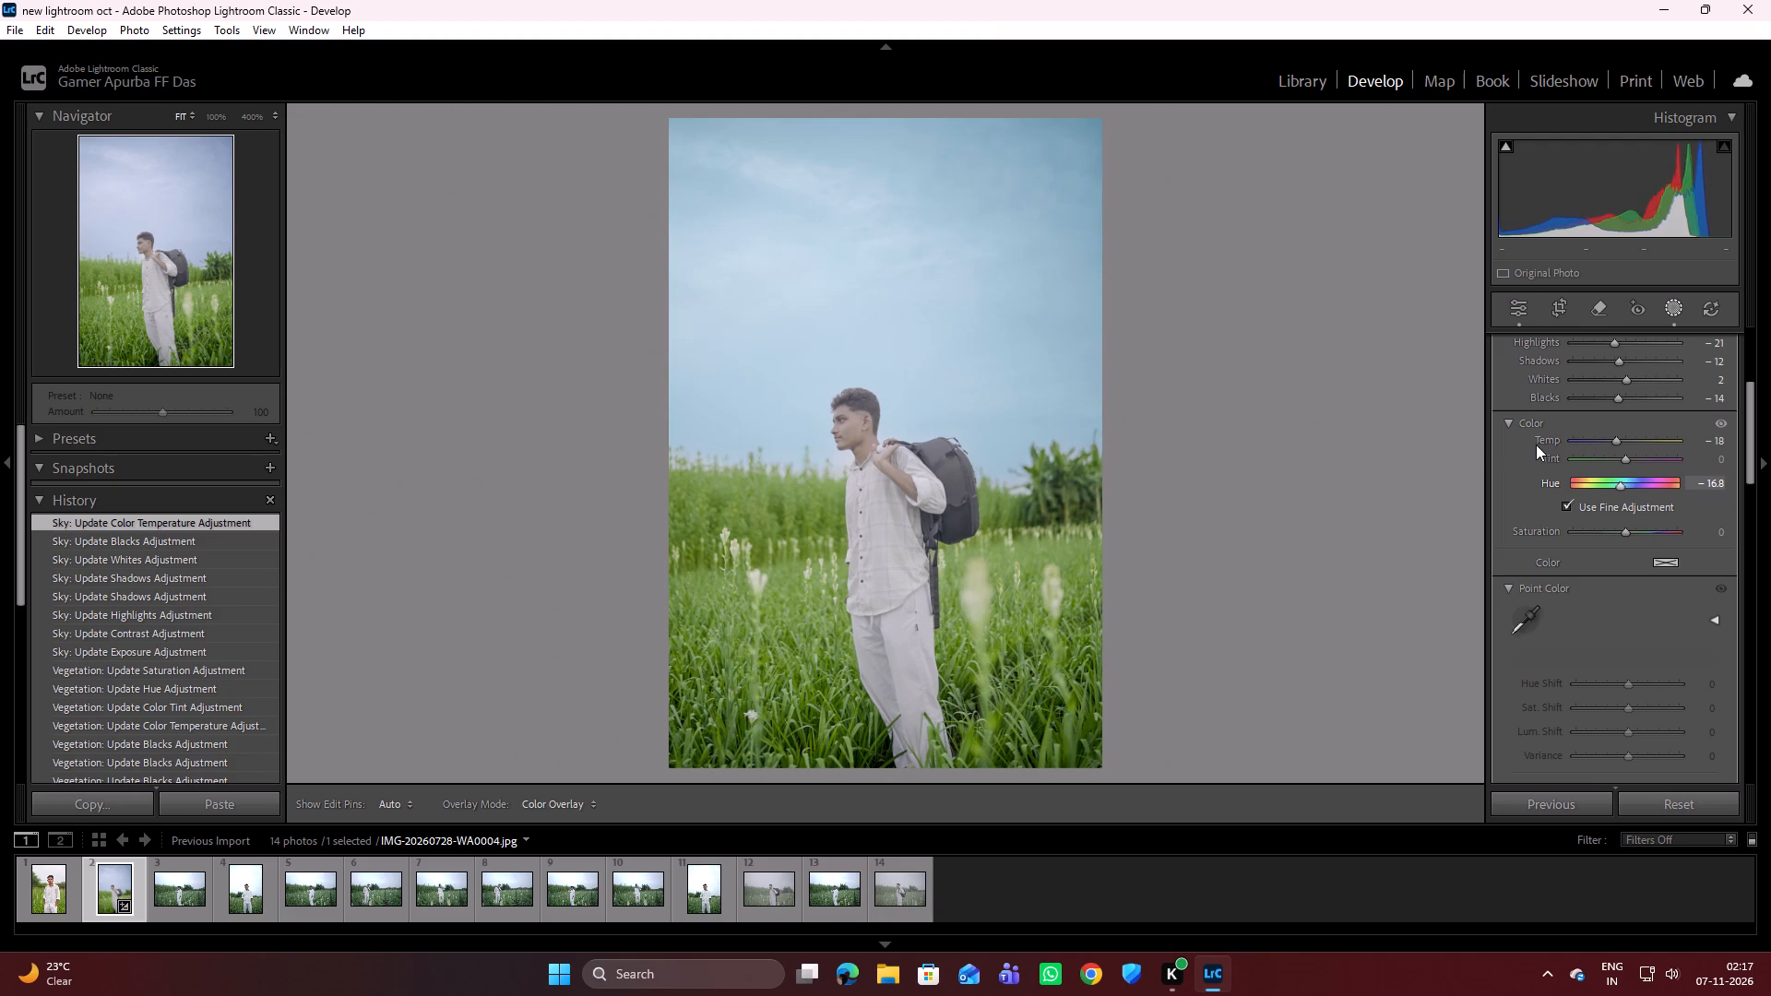
left_click_drag(1536, 445, 1628, 441)
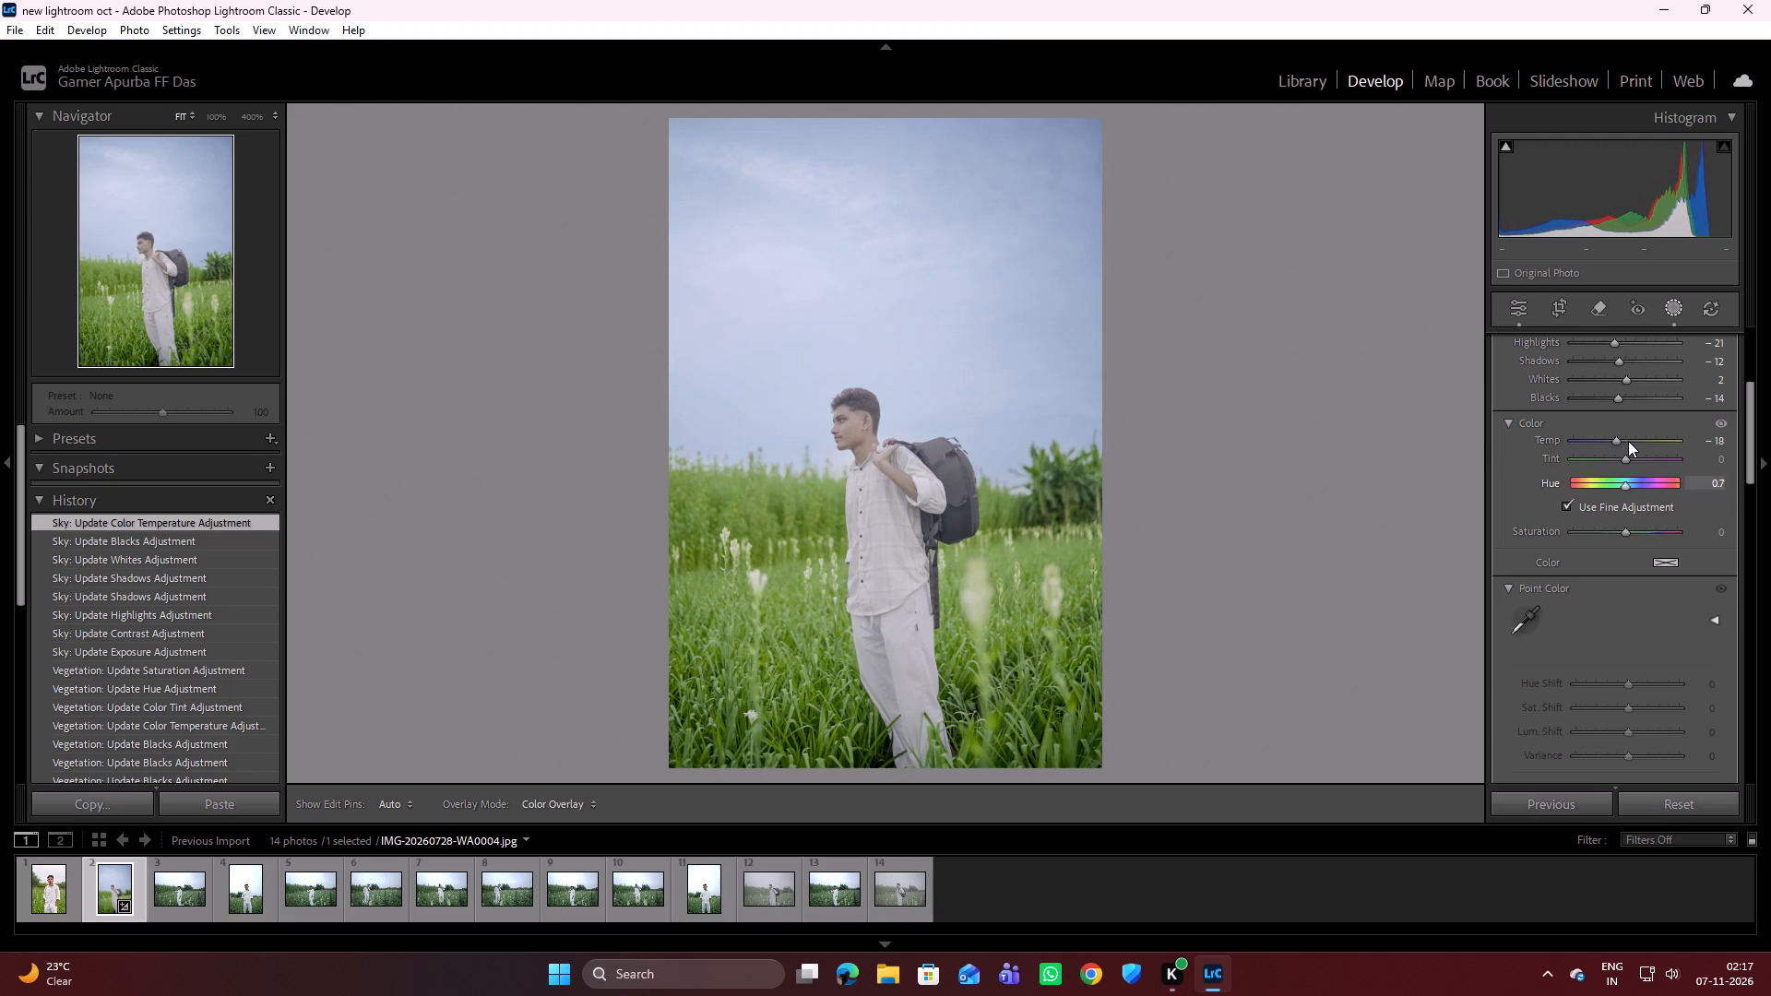
left_click_drag(1628, 441, 1653, 441)
left_click_drag(1653, 441, 1652, 441)
Try different saturation levels on the sky mask and set its saturation to 5.
left_click_drag(1624, 532, 1587, 524)
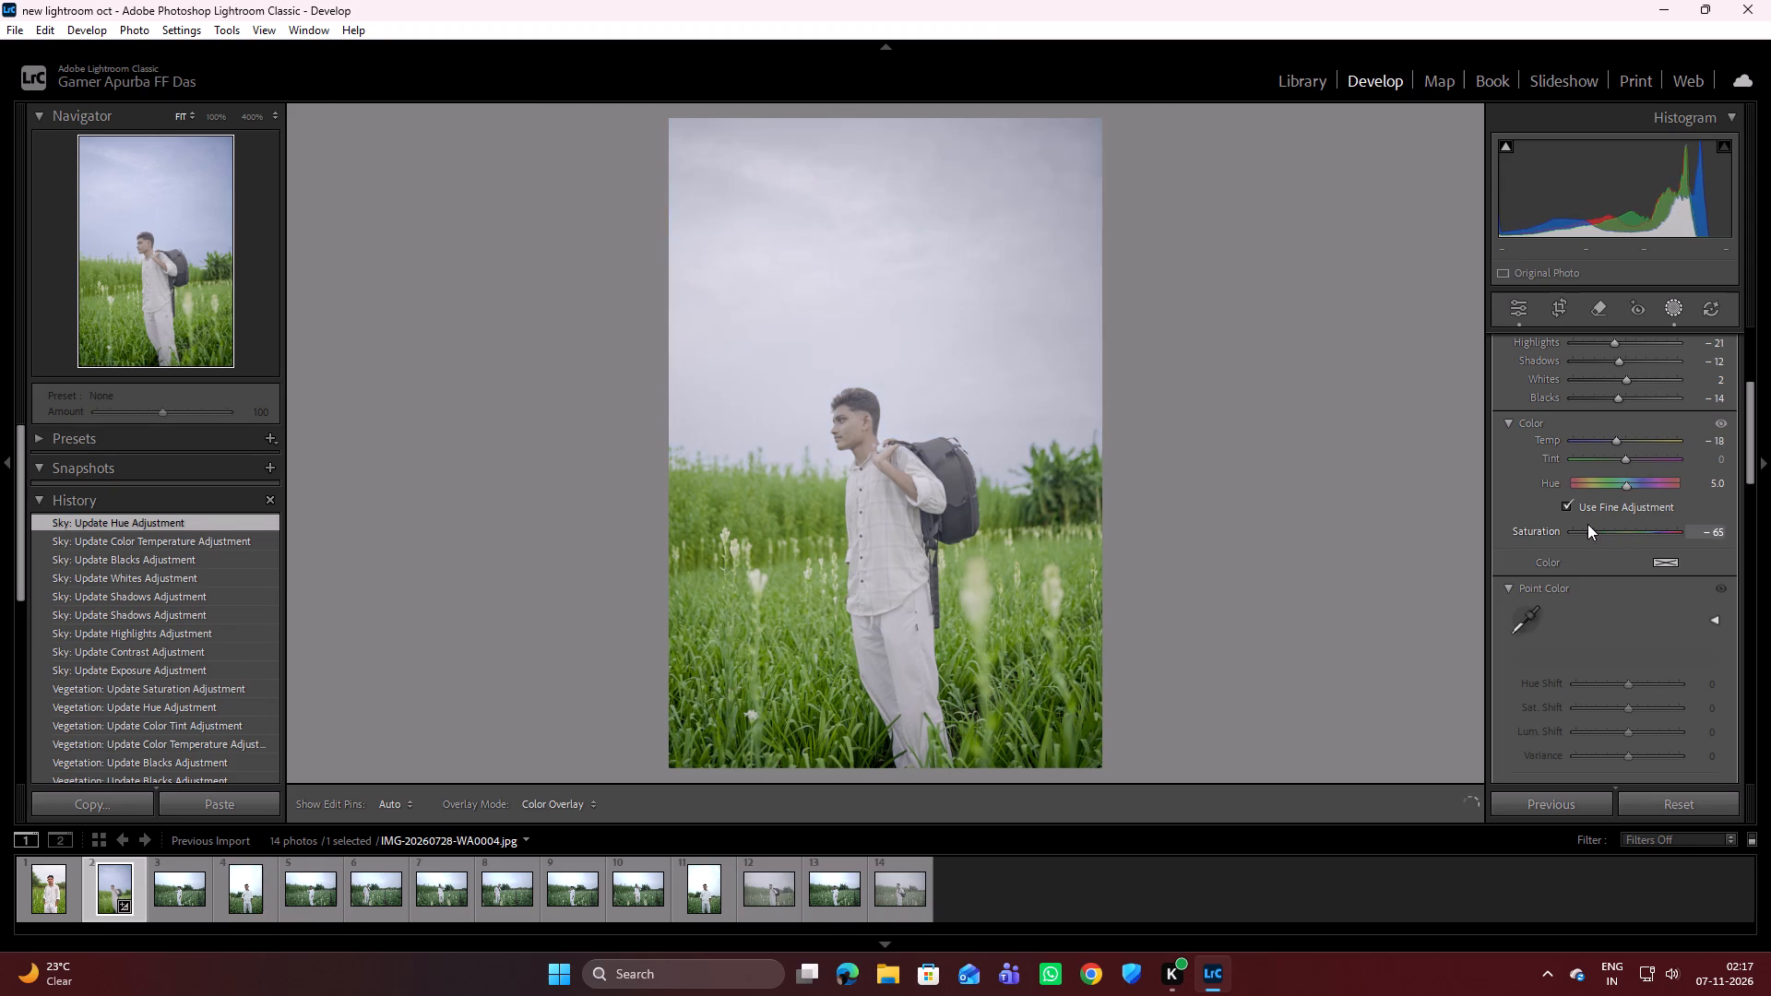
left_click_drag(1587, 524, 1641, 525)
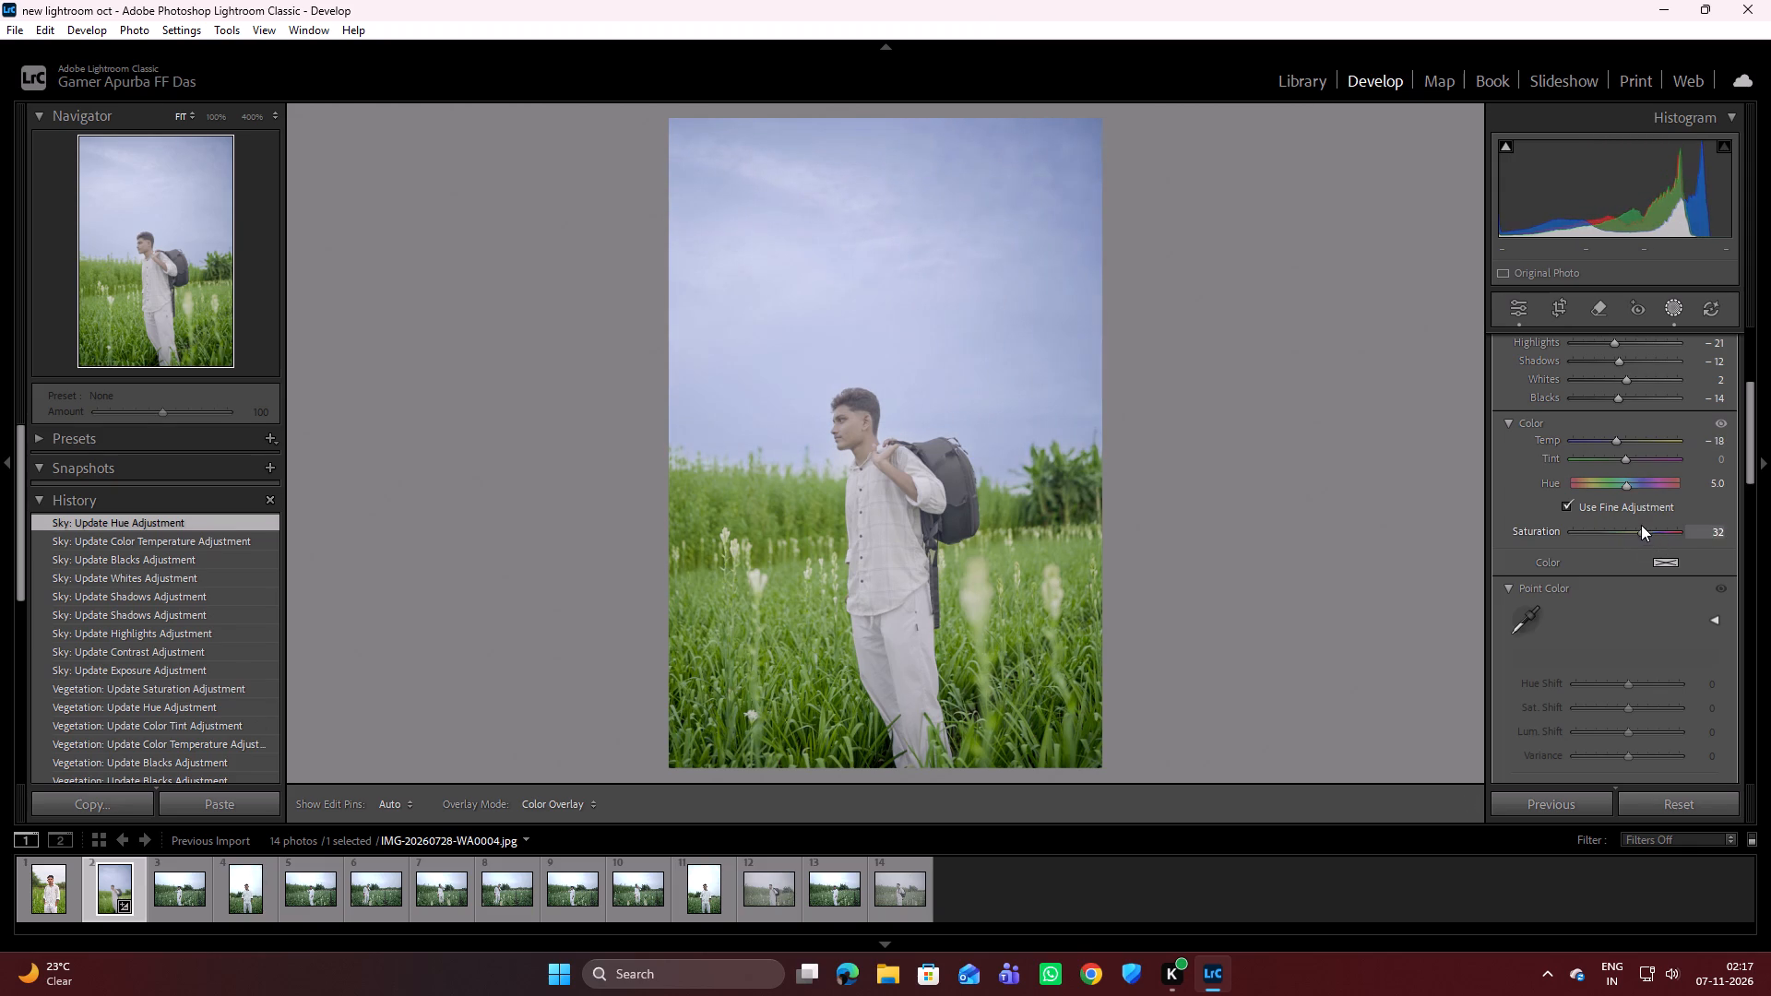
left_click_drag(1641, 525, 1635, 523)
left_click_drag(1635, 523, 1634, 524)
left_click_drag(1634, 524, 1627, 522)
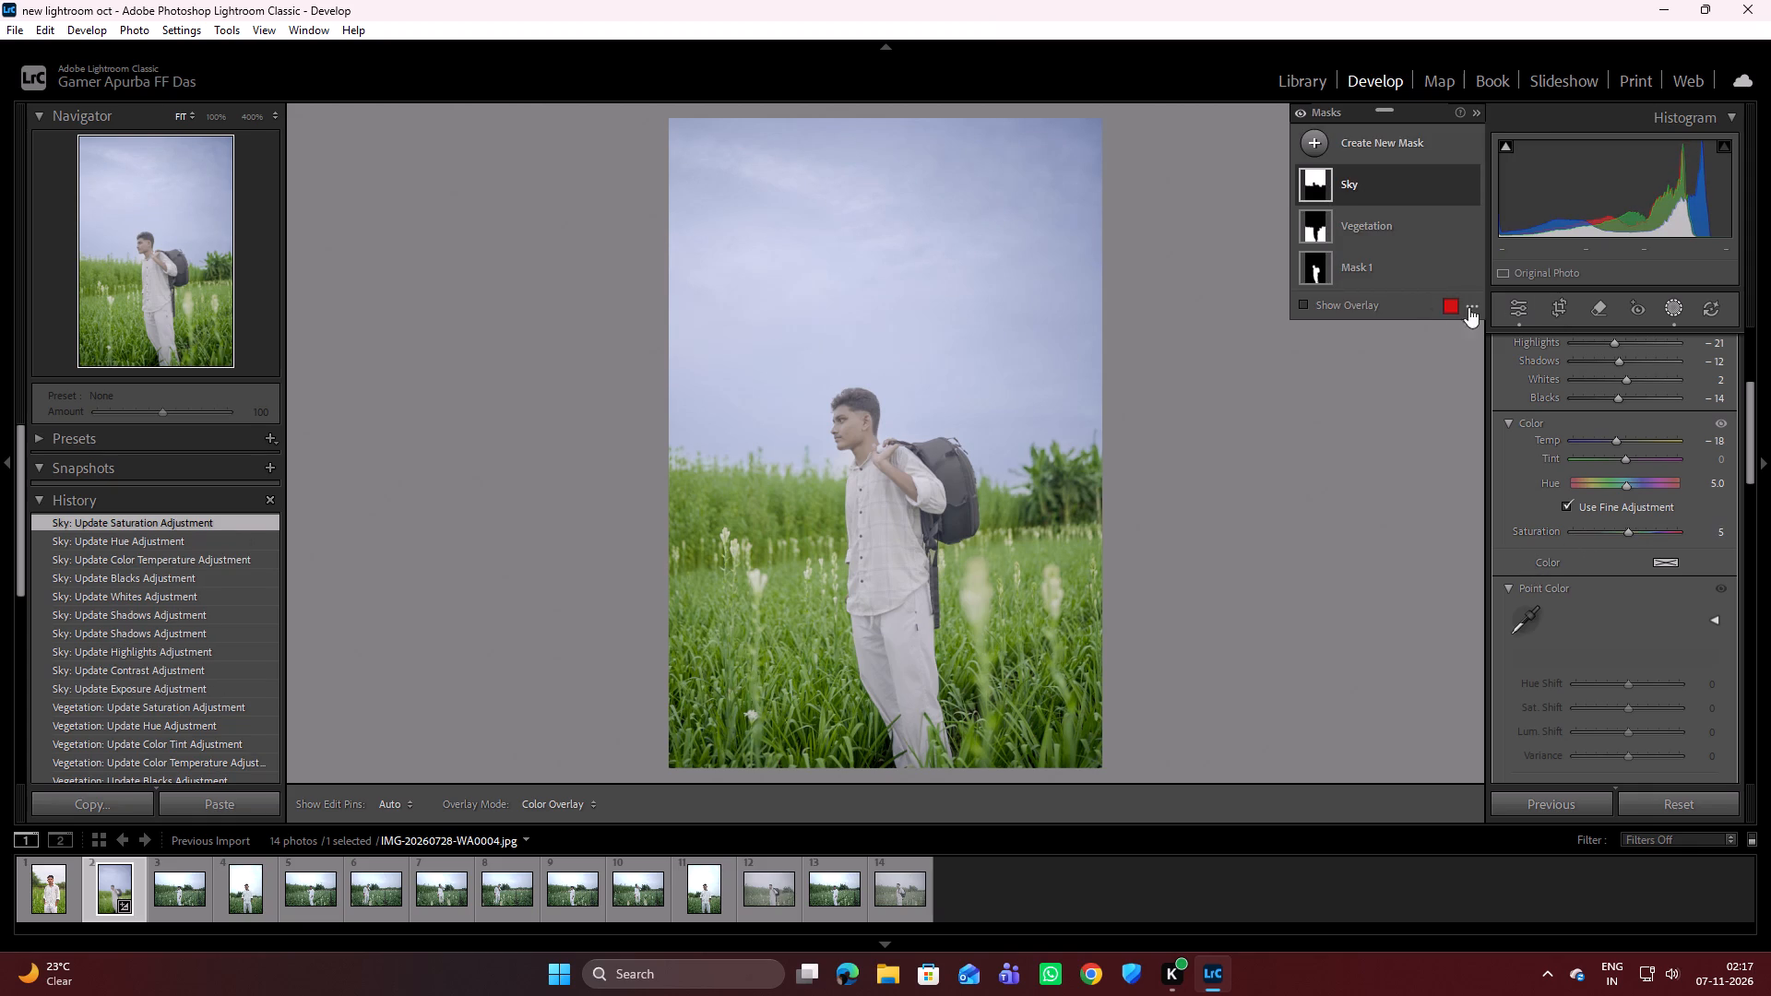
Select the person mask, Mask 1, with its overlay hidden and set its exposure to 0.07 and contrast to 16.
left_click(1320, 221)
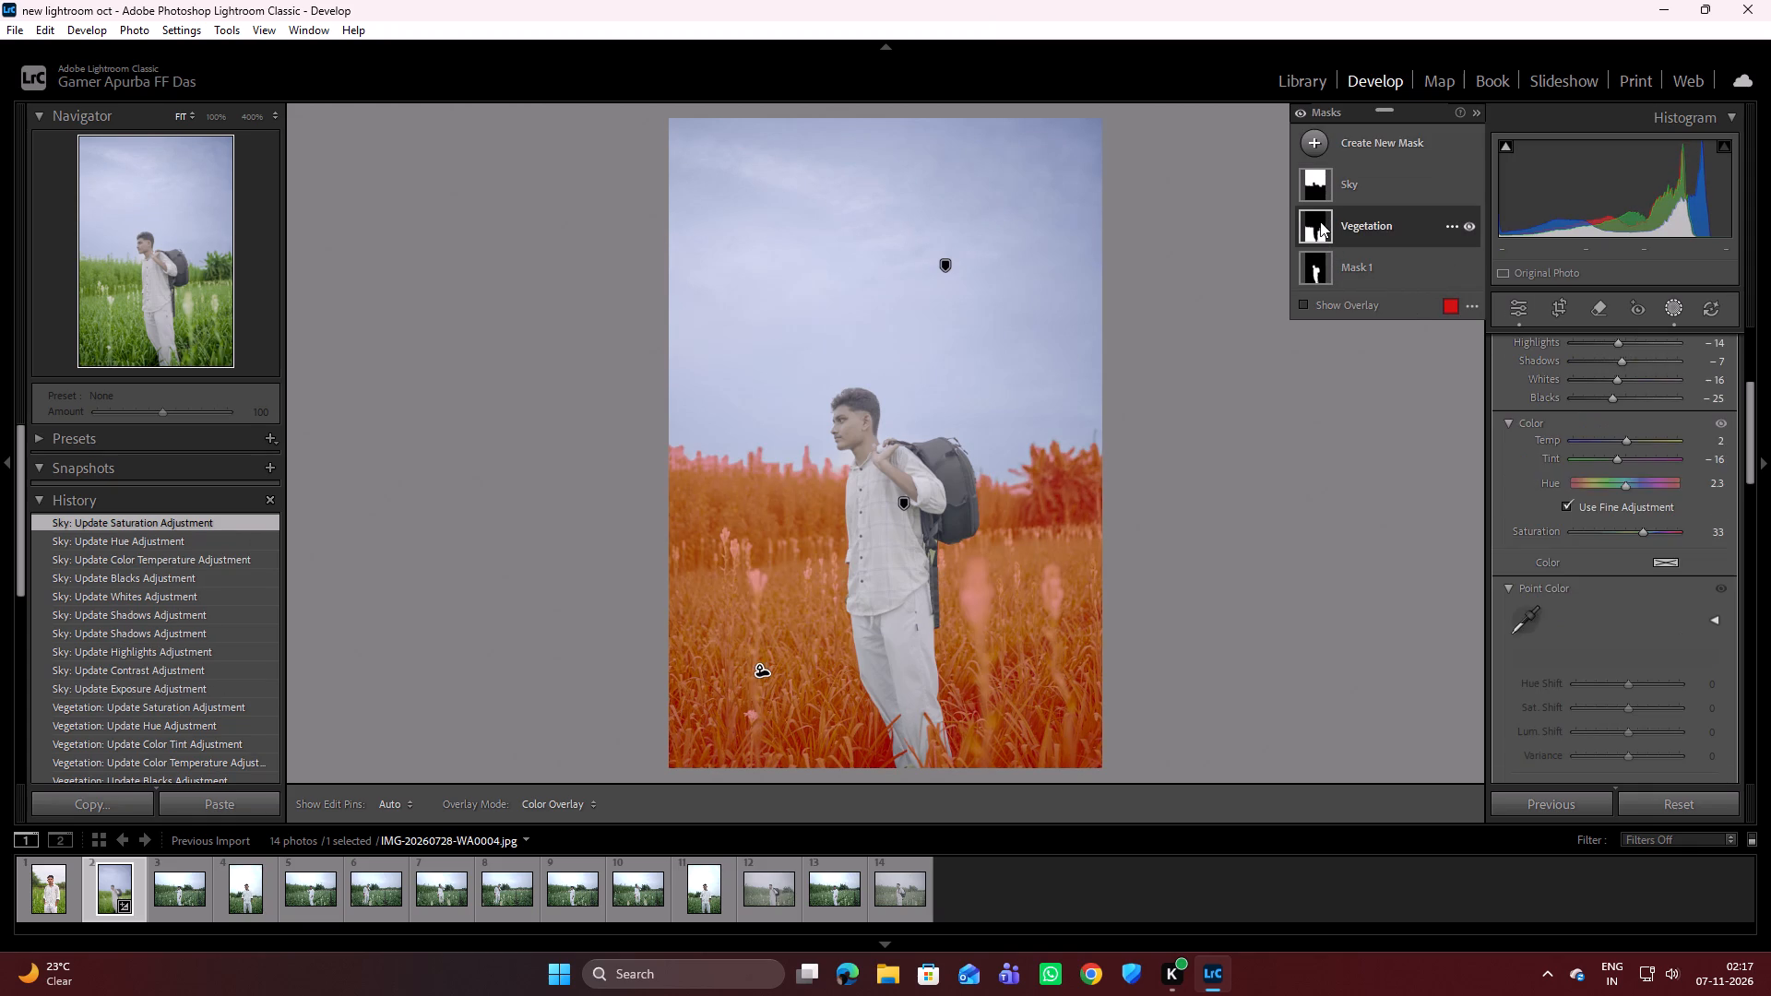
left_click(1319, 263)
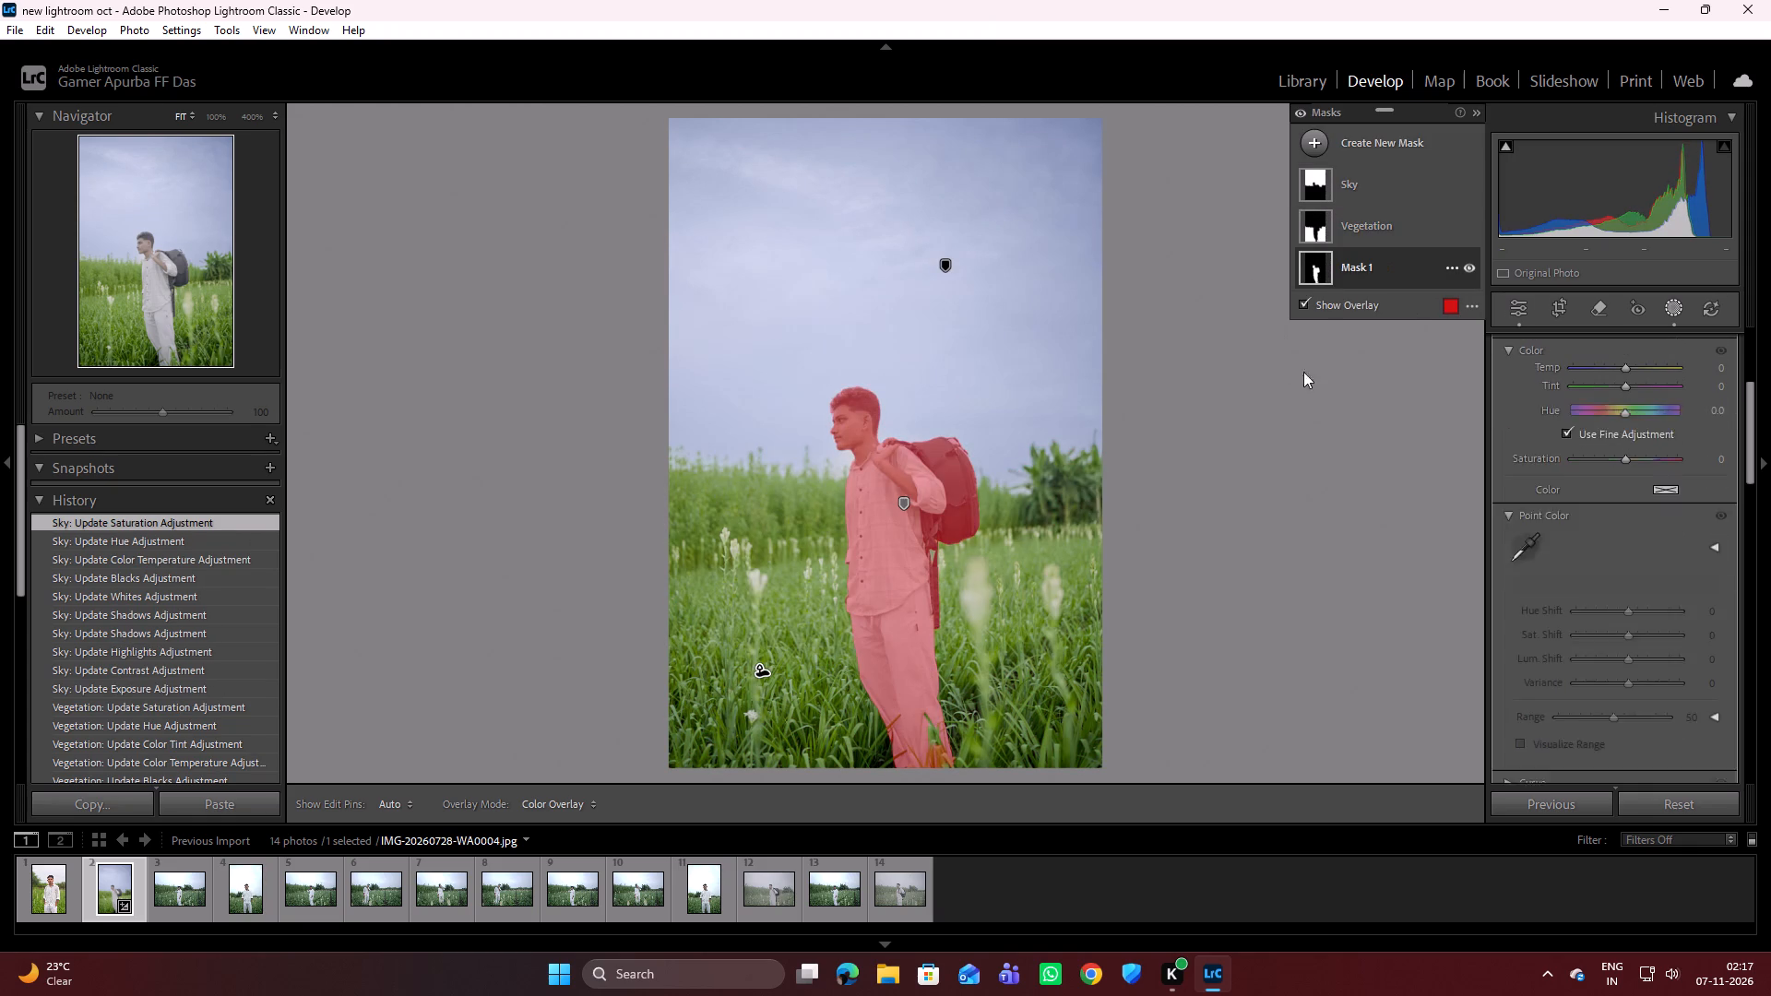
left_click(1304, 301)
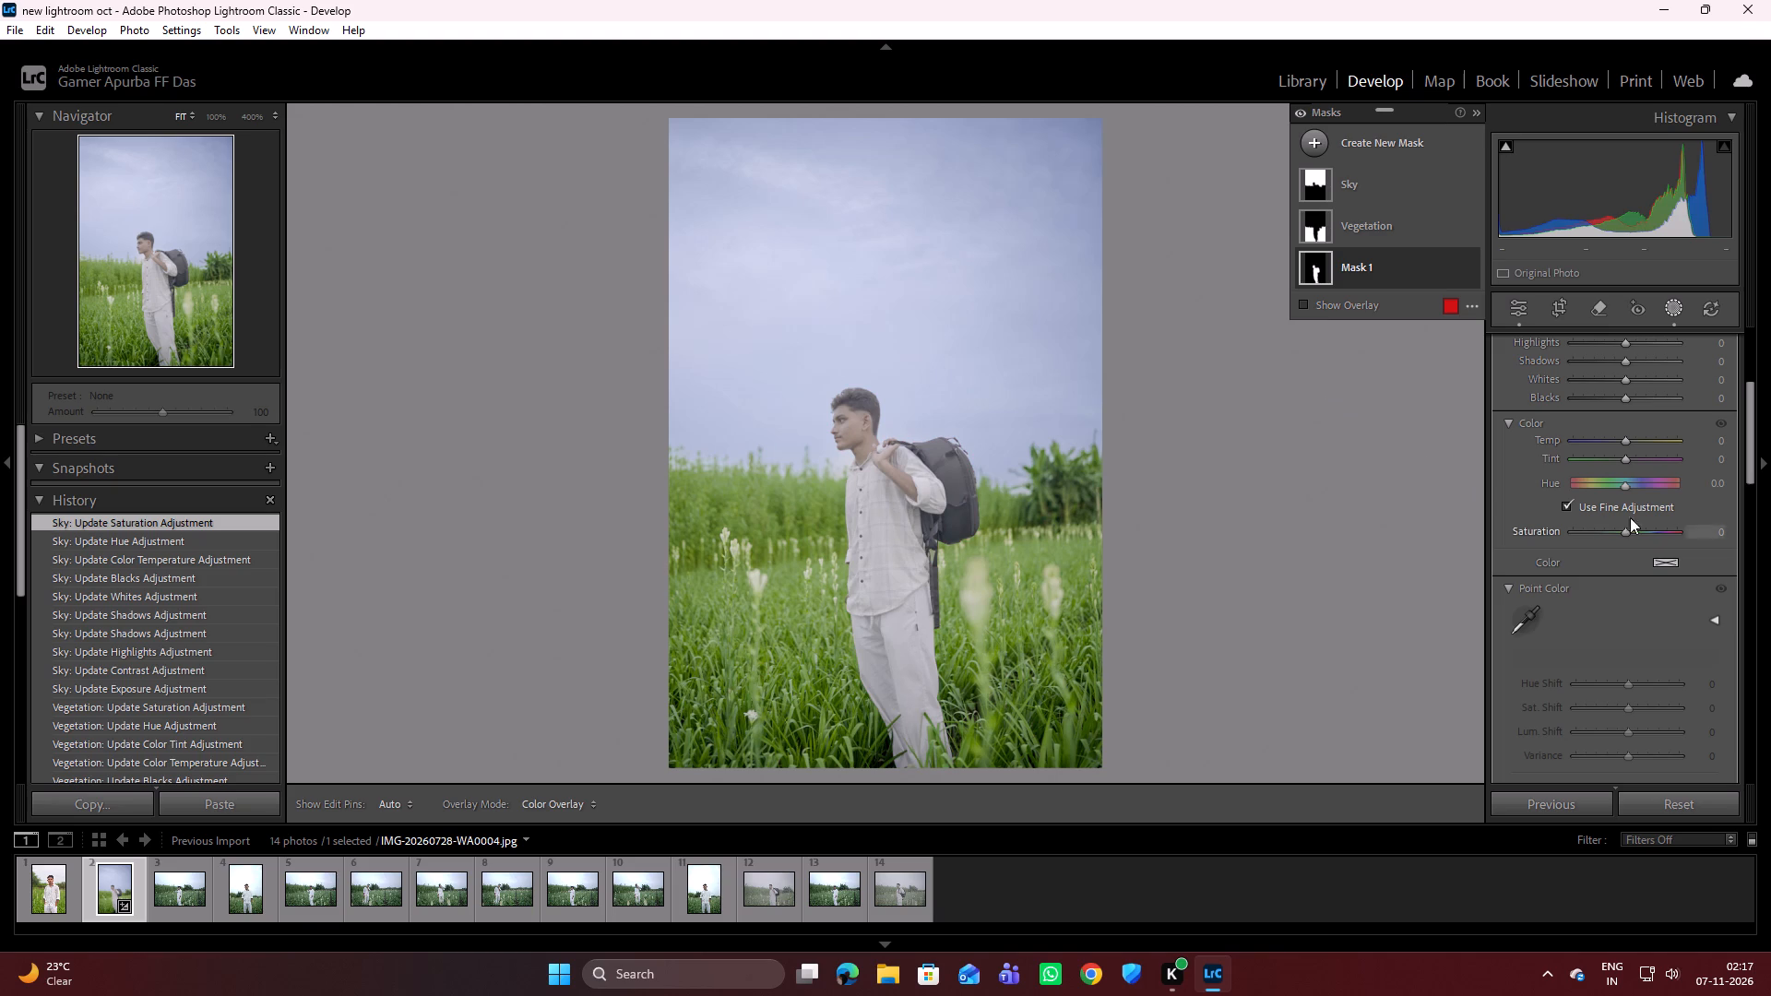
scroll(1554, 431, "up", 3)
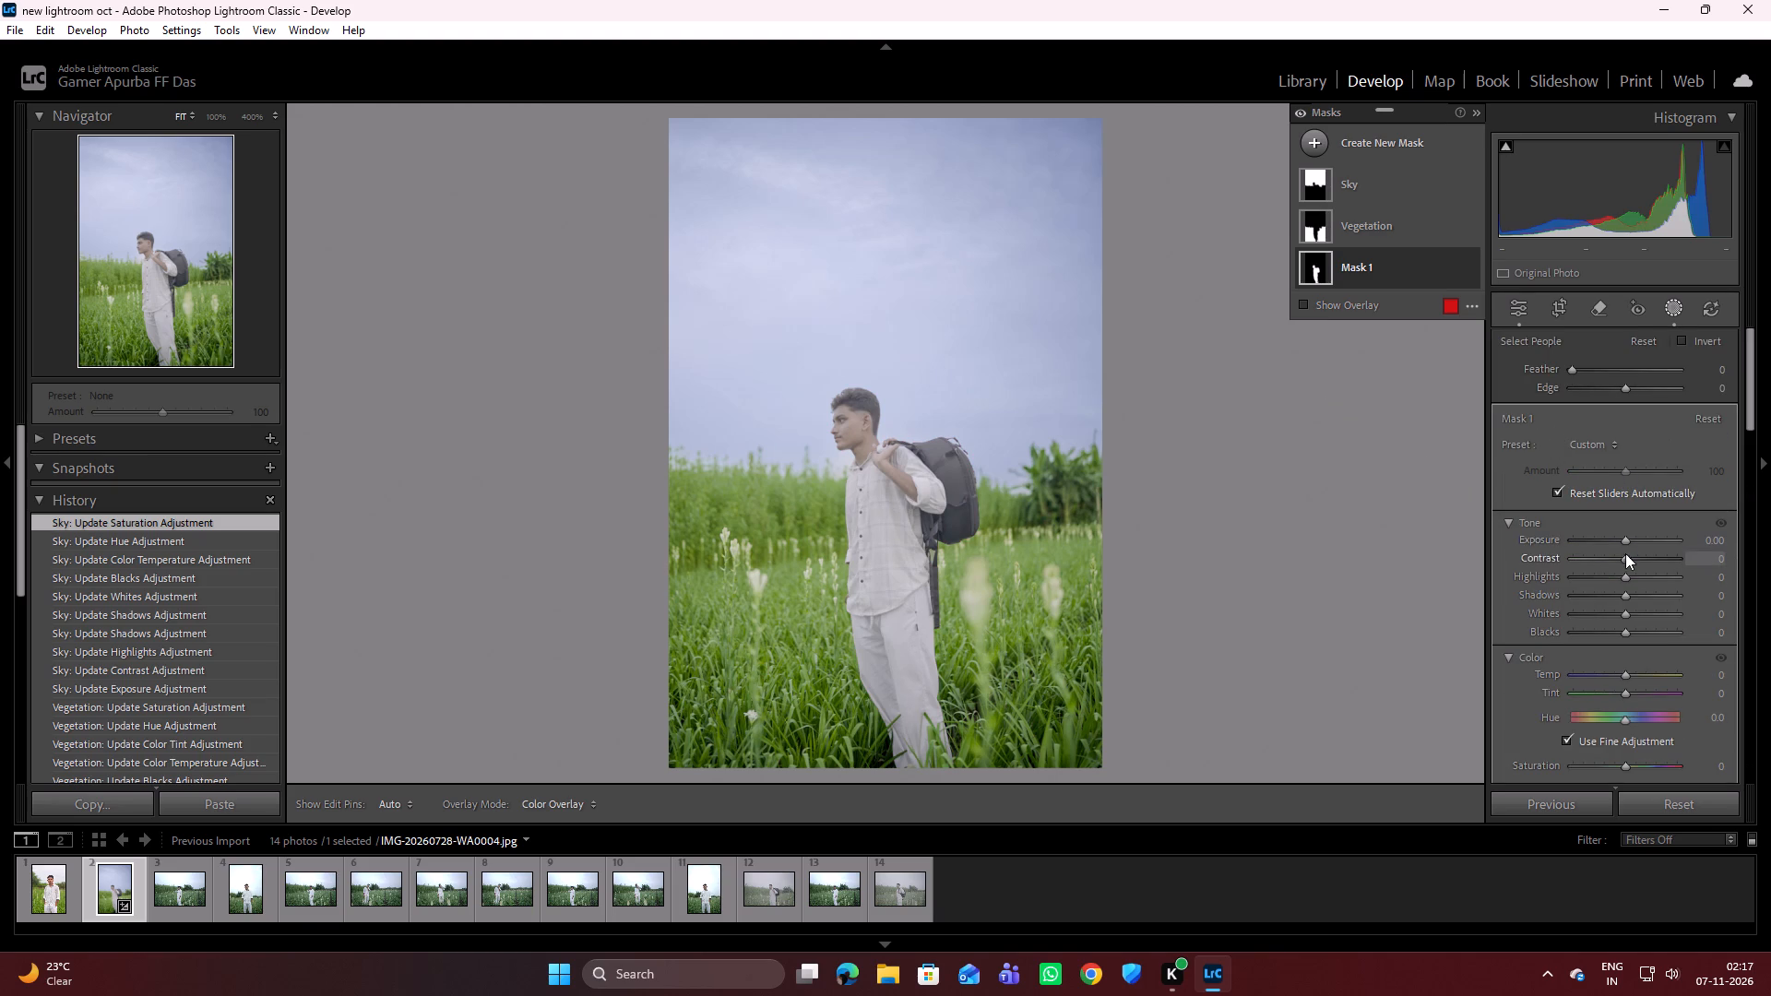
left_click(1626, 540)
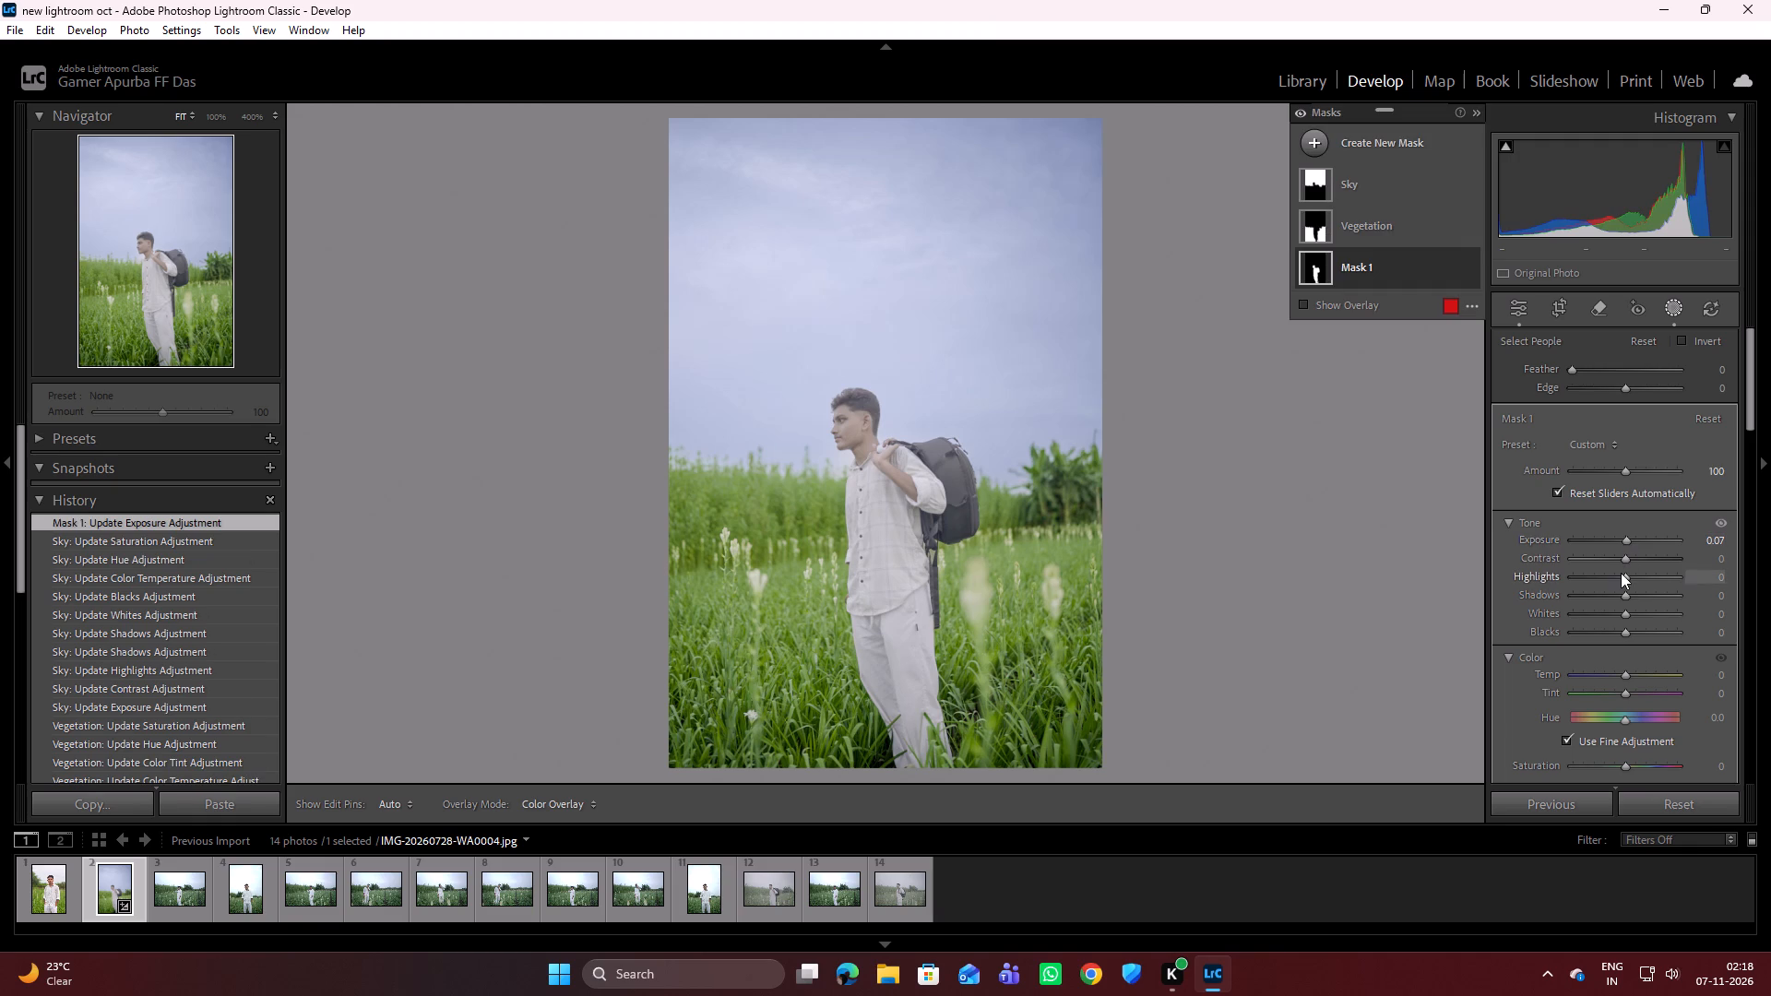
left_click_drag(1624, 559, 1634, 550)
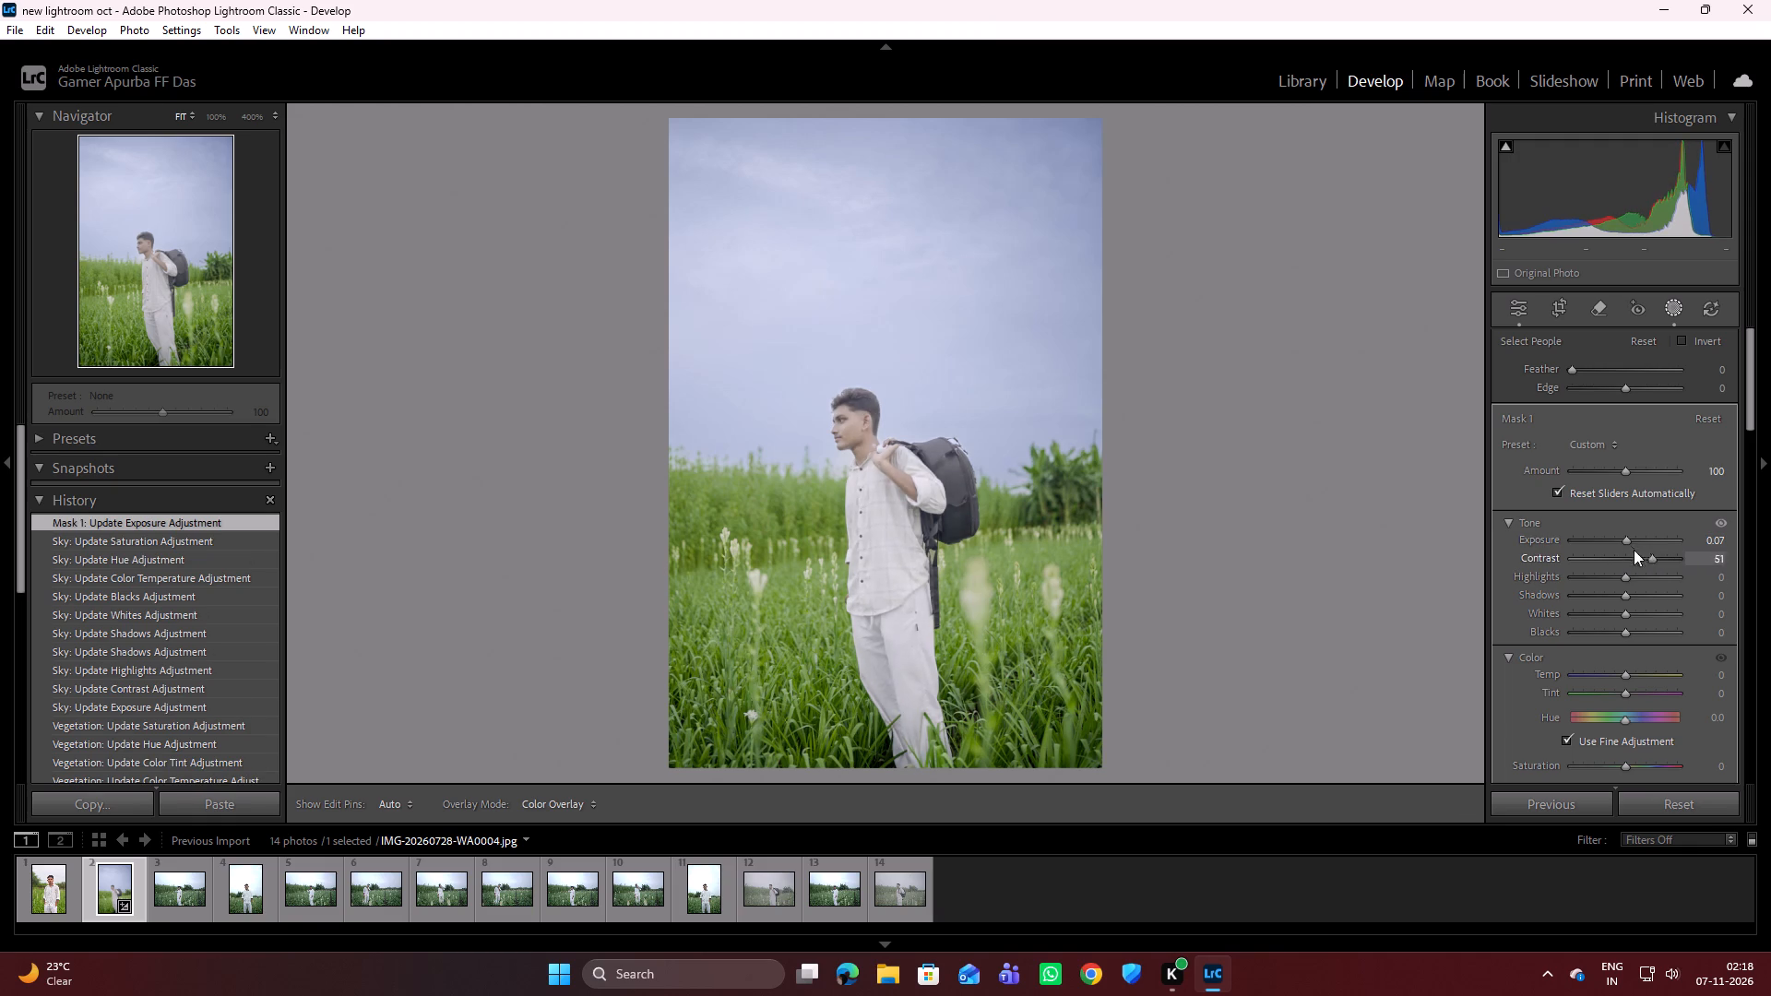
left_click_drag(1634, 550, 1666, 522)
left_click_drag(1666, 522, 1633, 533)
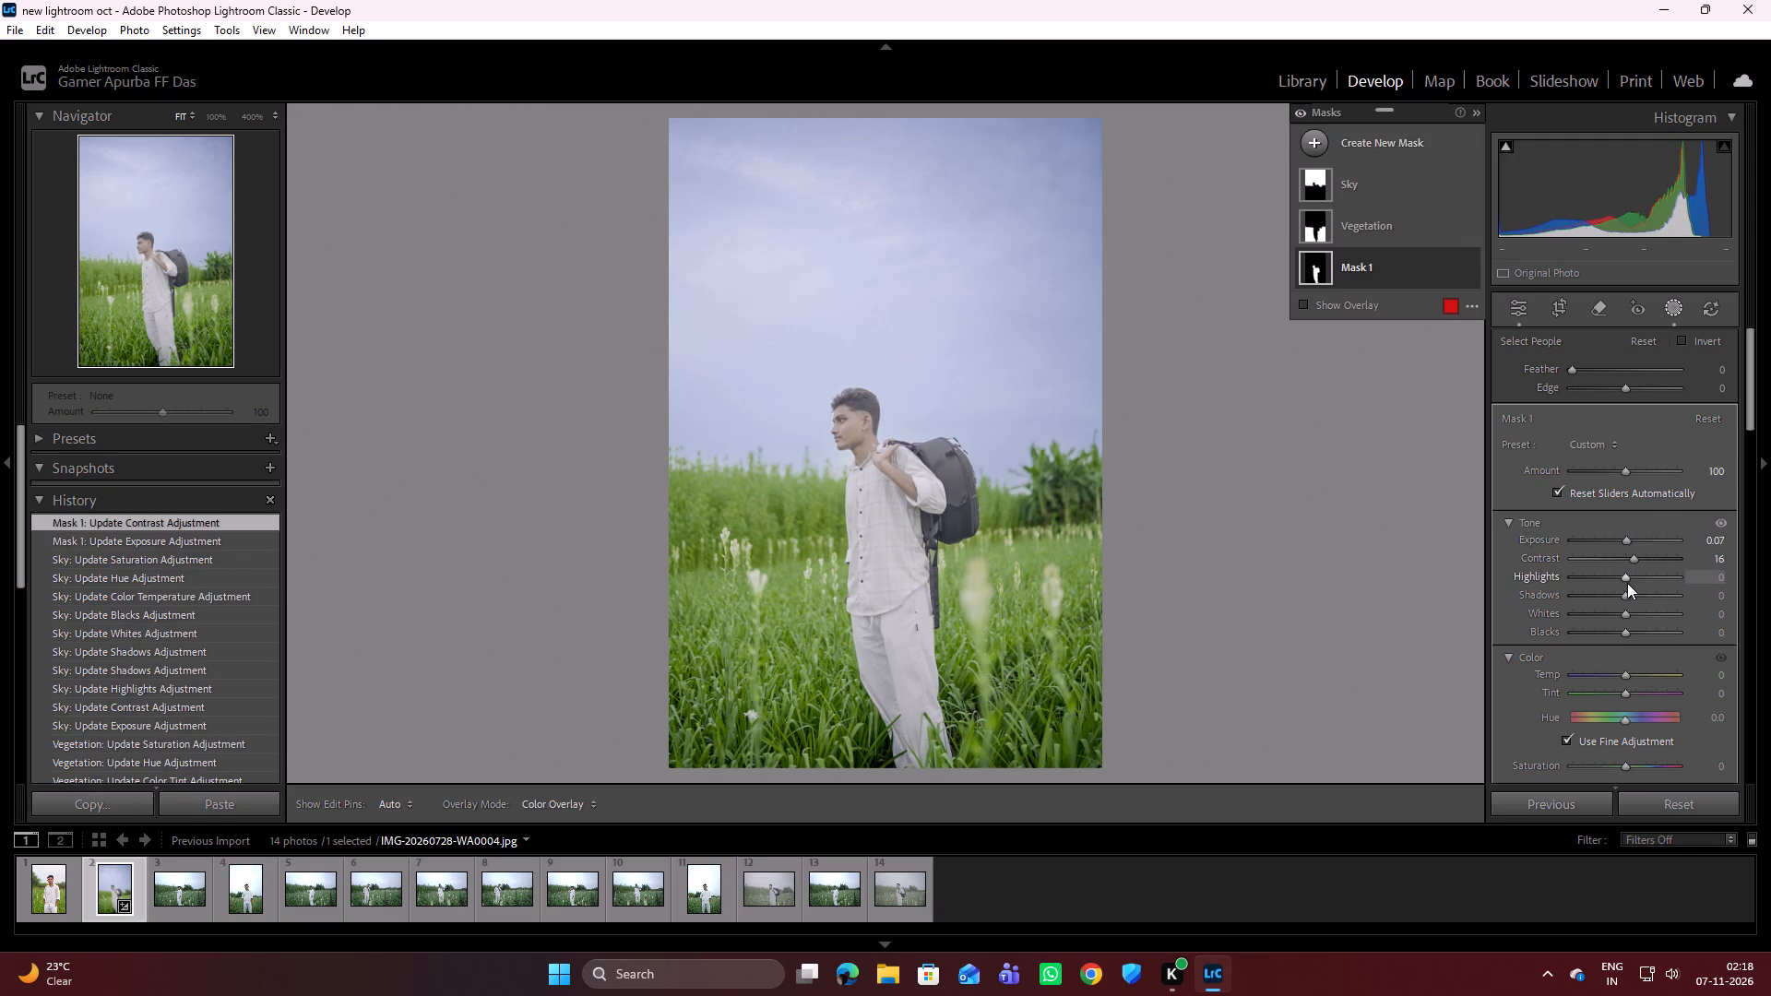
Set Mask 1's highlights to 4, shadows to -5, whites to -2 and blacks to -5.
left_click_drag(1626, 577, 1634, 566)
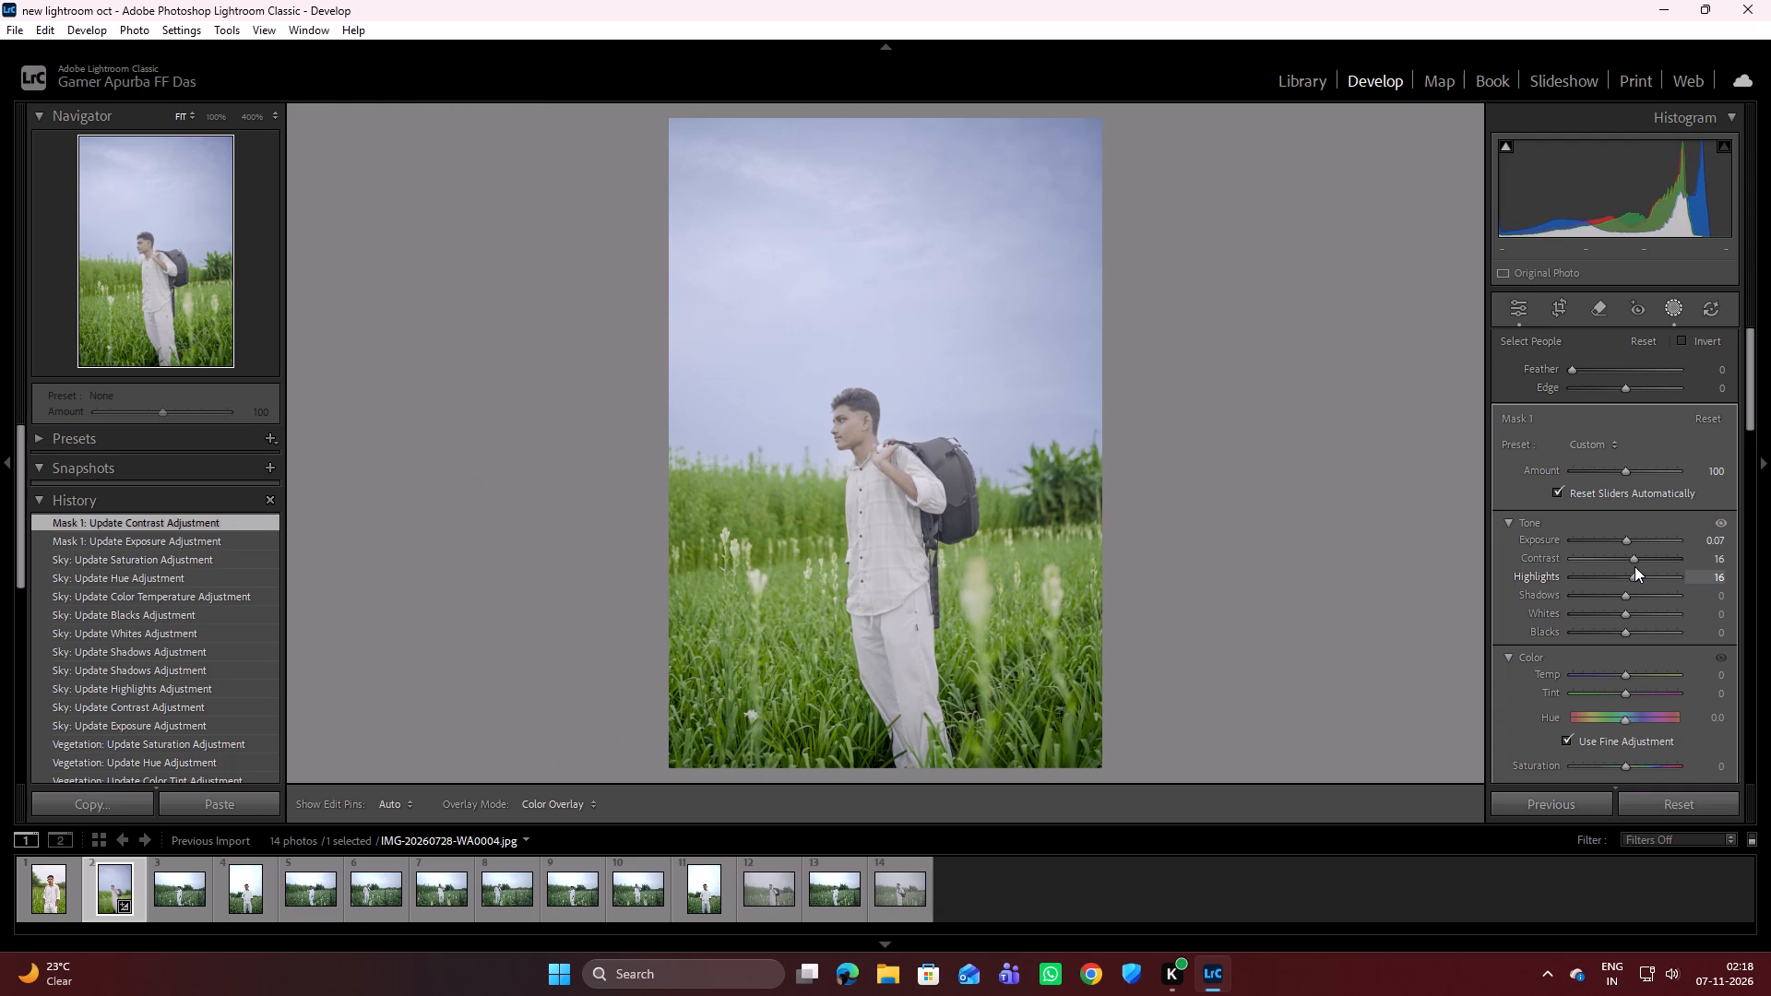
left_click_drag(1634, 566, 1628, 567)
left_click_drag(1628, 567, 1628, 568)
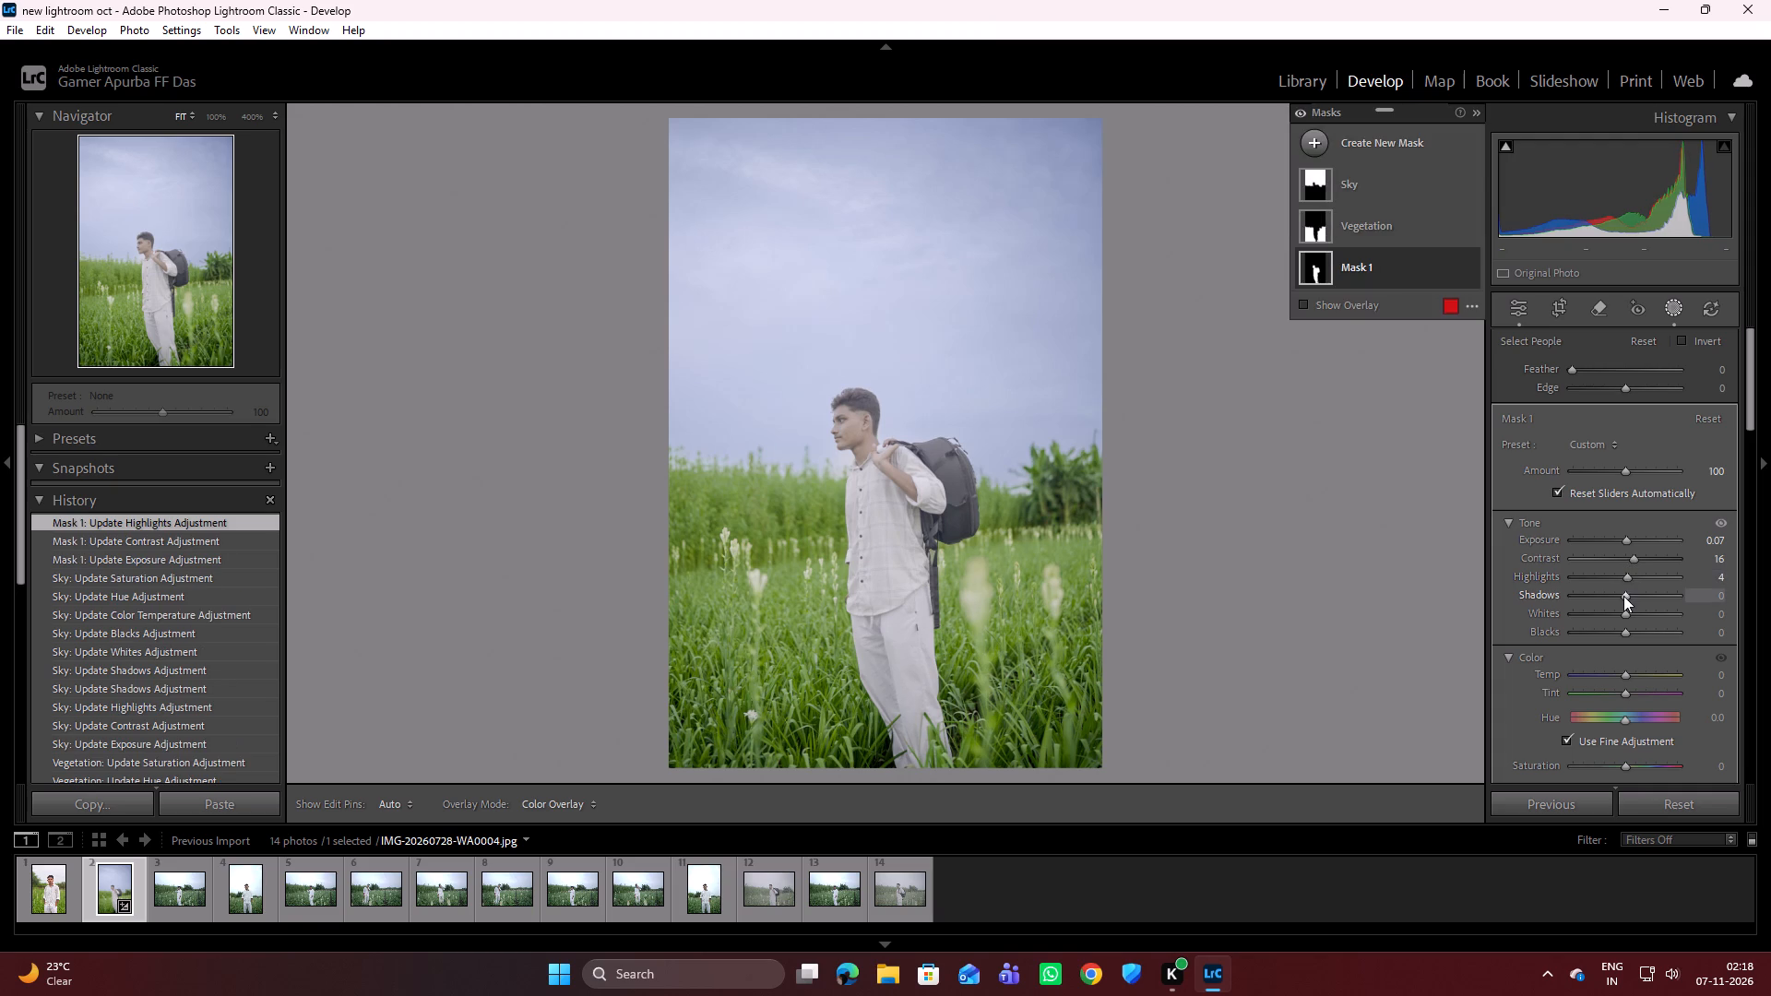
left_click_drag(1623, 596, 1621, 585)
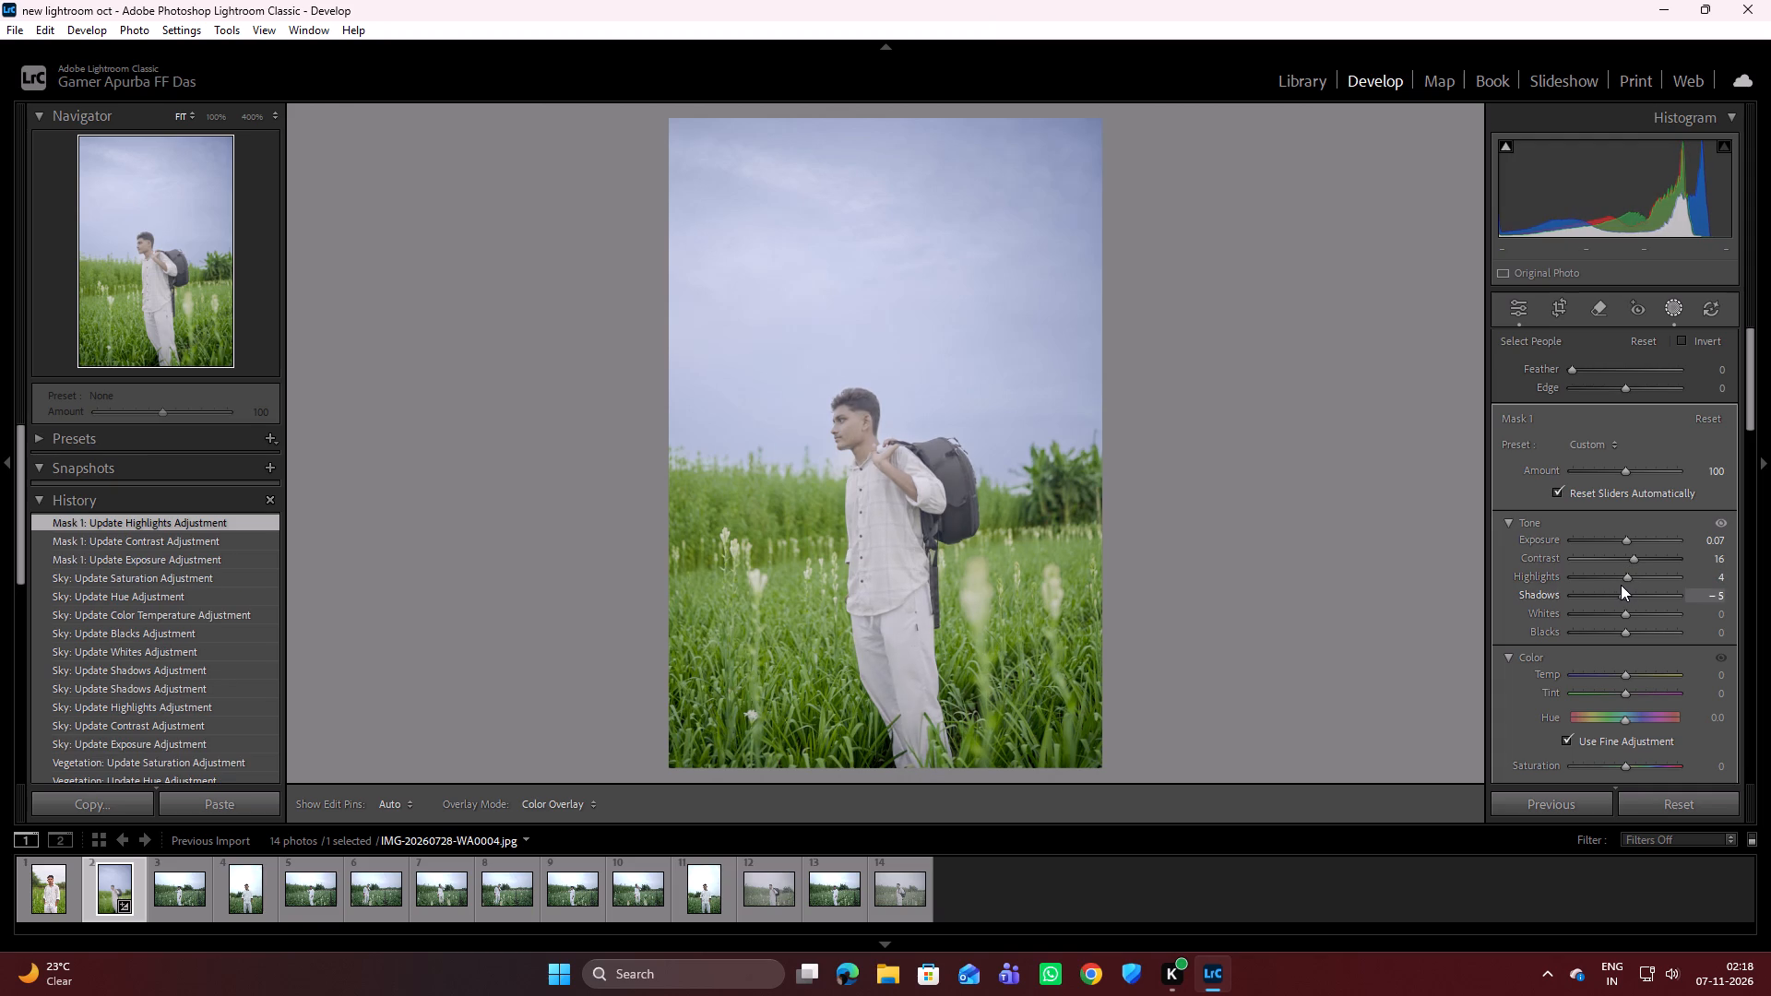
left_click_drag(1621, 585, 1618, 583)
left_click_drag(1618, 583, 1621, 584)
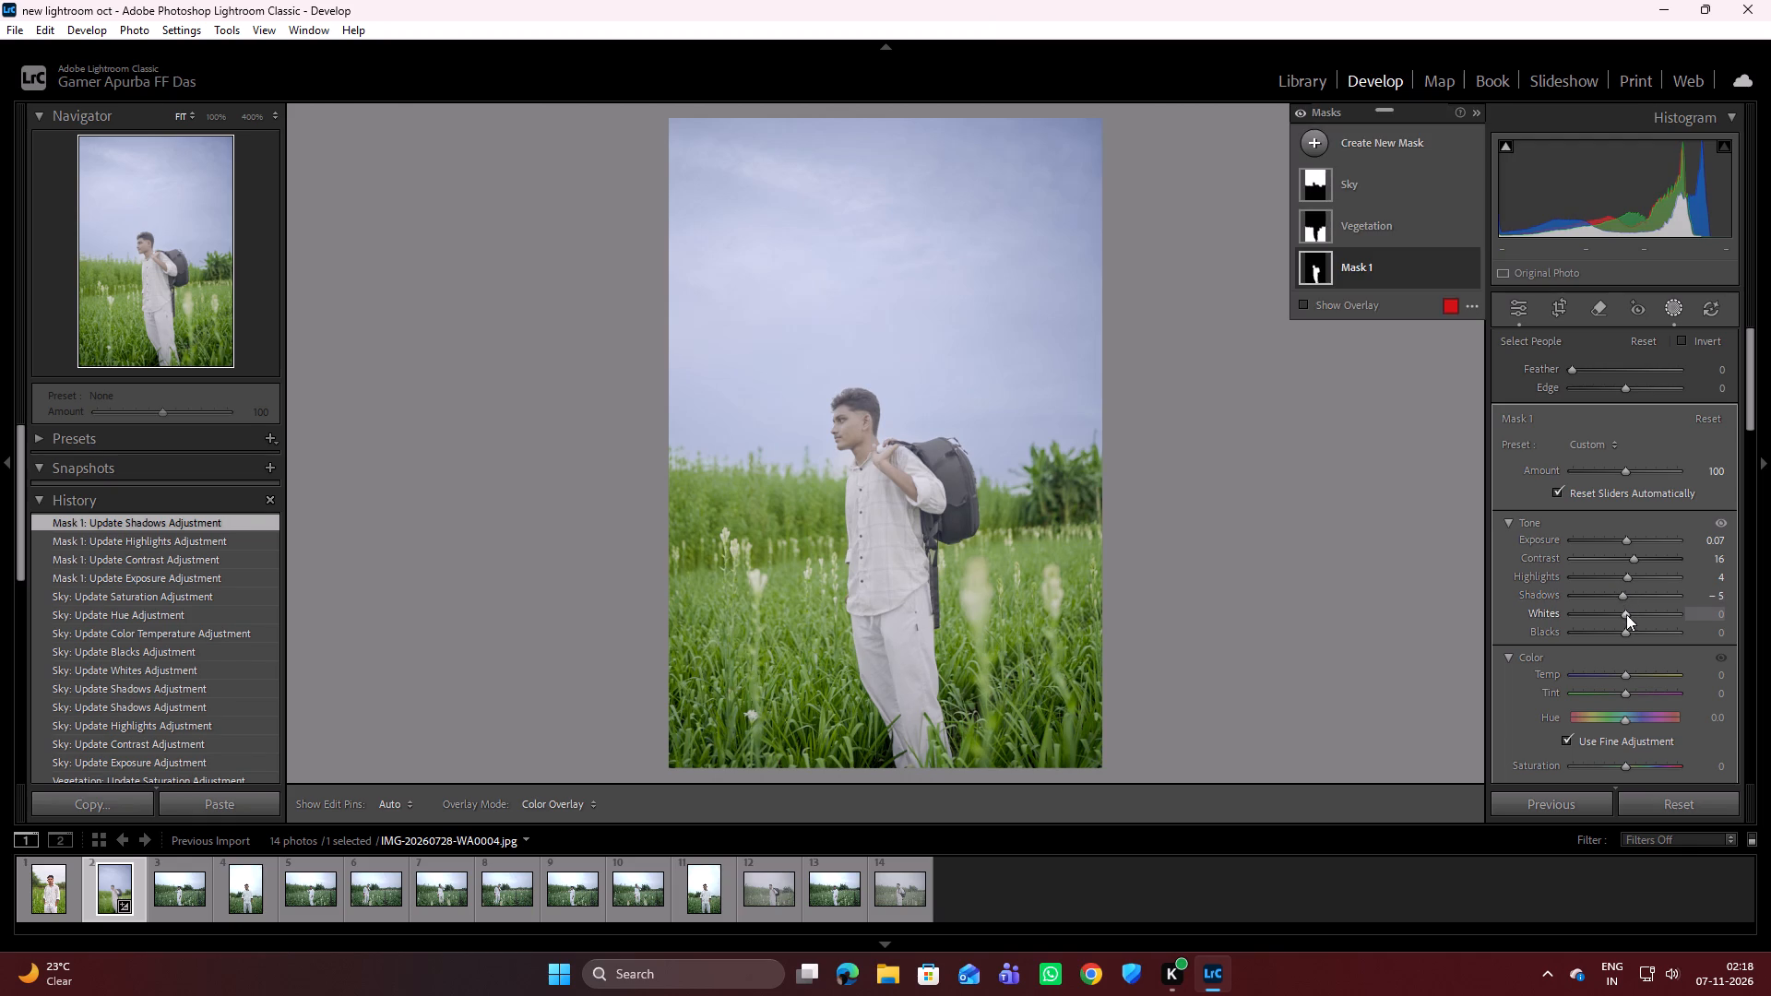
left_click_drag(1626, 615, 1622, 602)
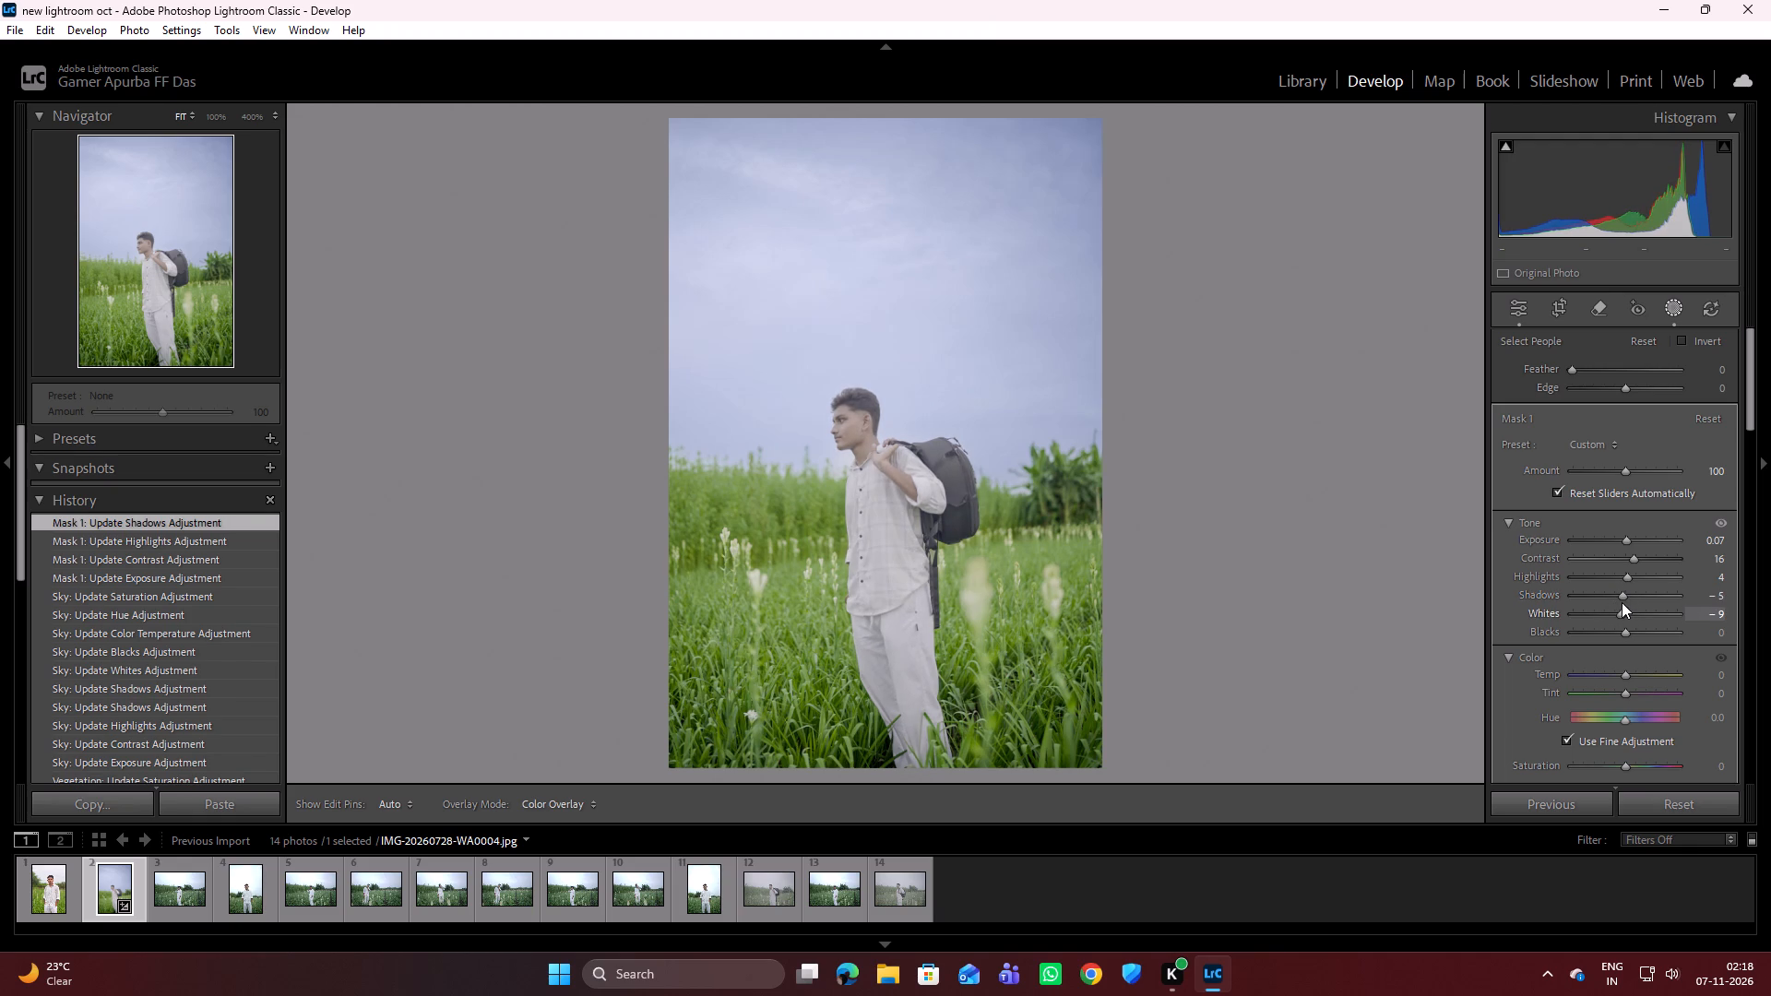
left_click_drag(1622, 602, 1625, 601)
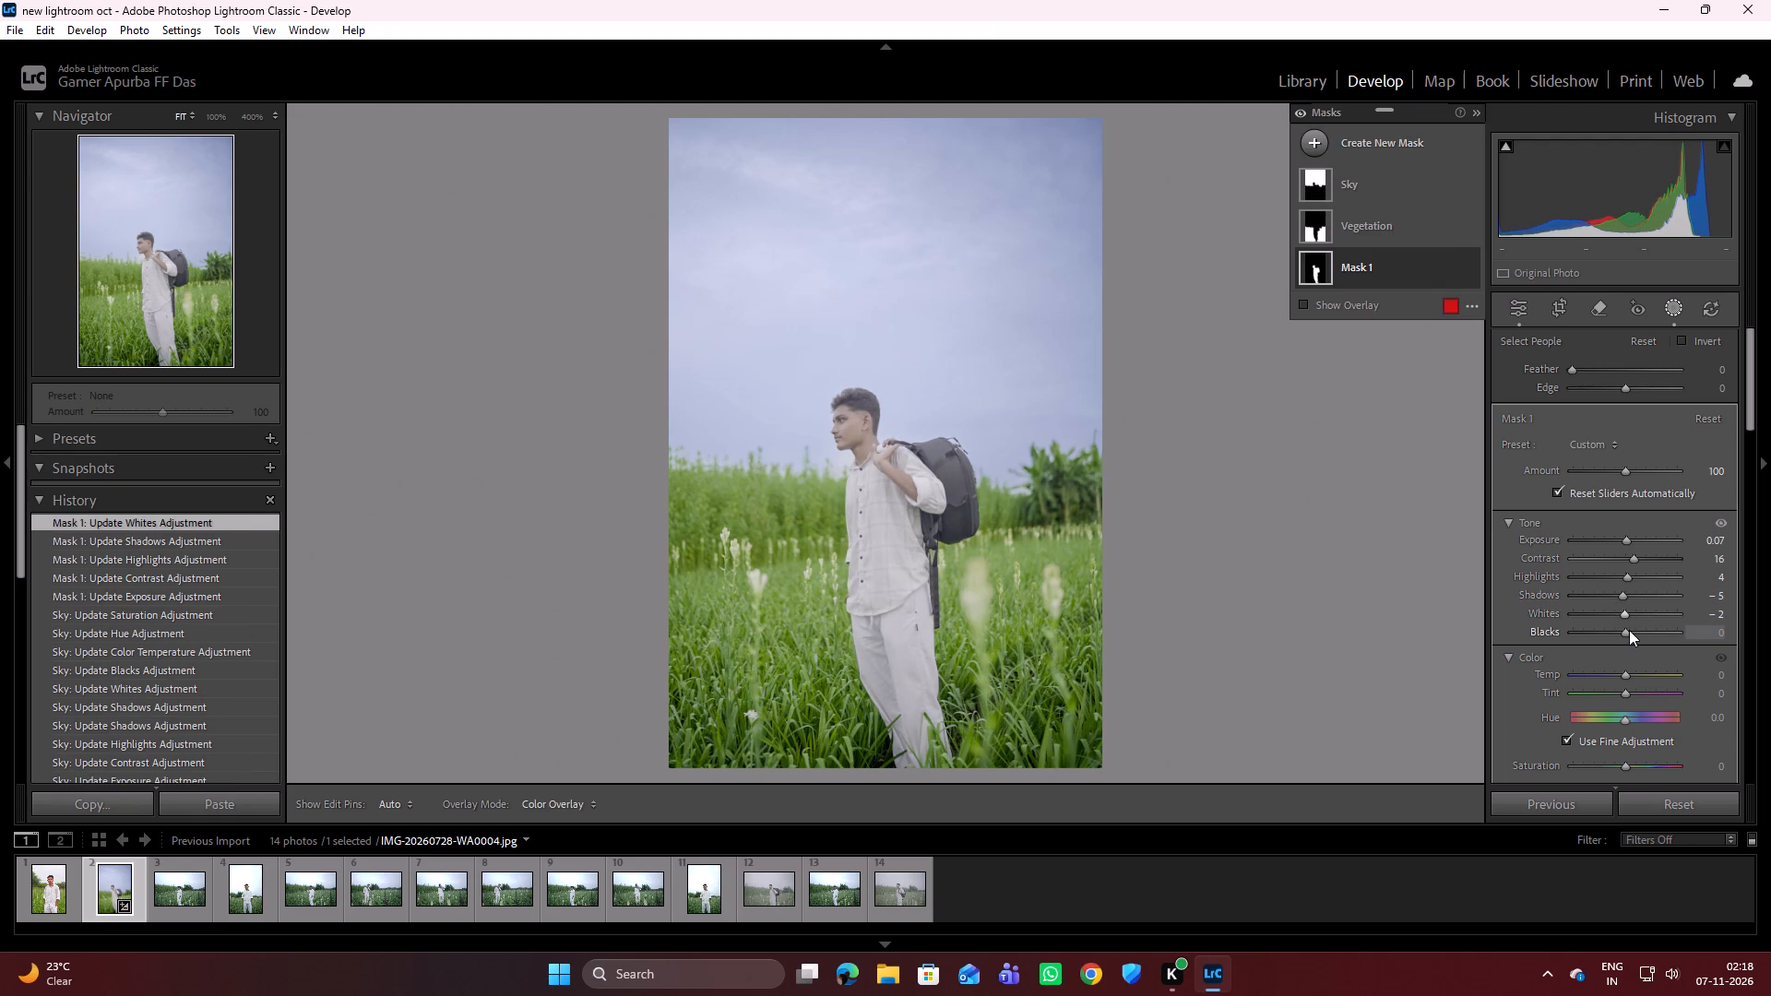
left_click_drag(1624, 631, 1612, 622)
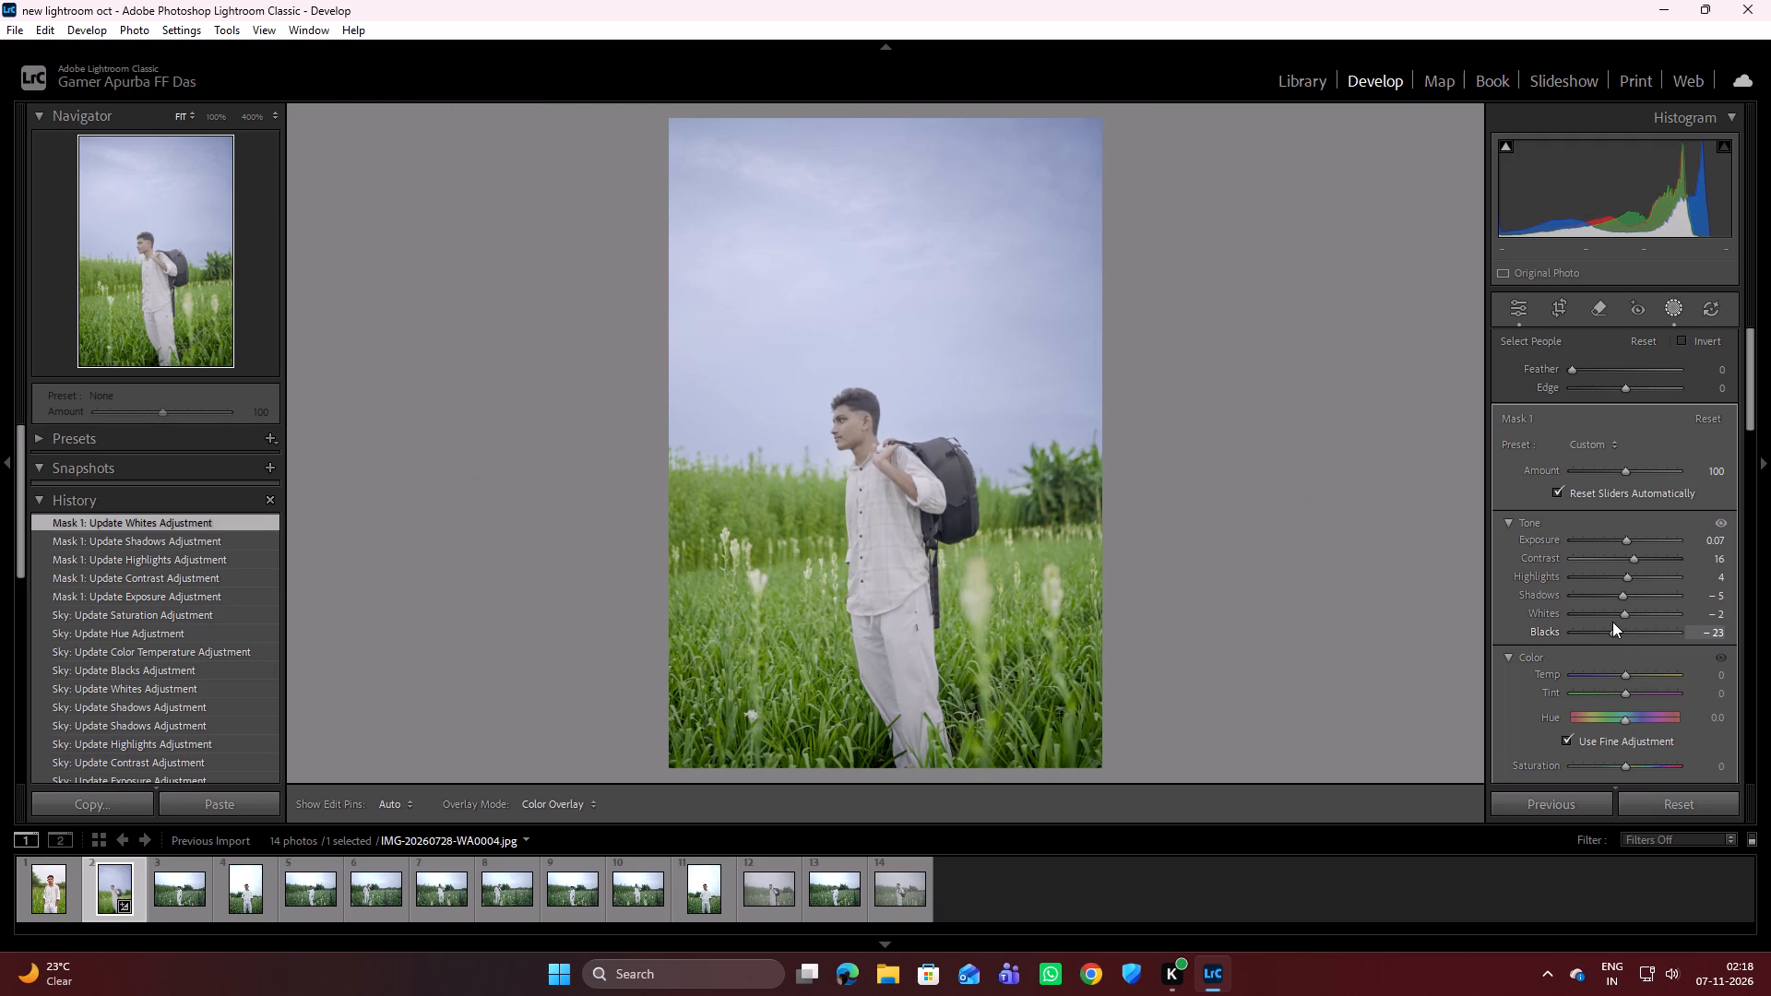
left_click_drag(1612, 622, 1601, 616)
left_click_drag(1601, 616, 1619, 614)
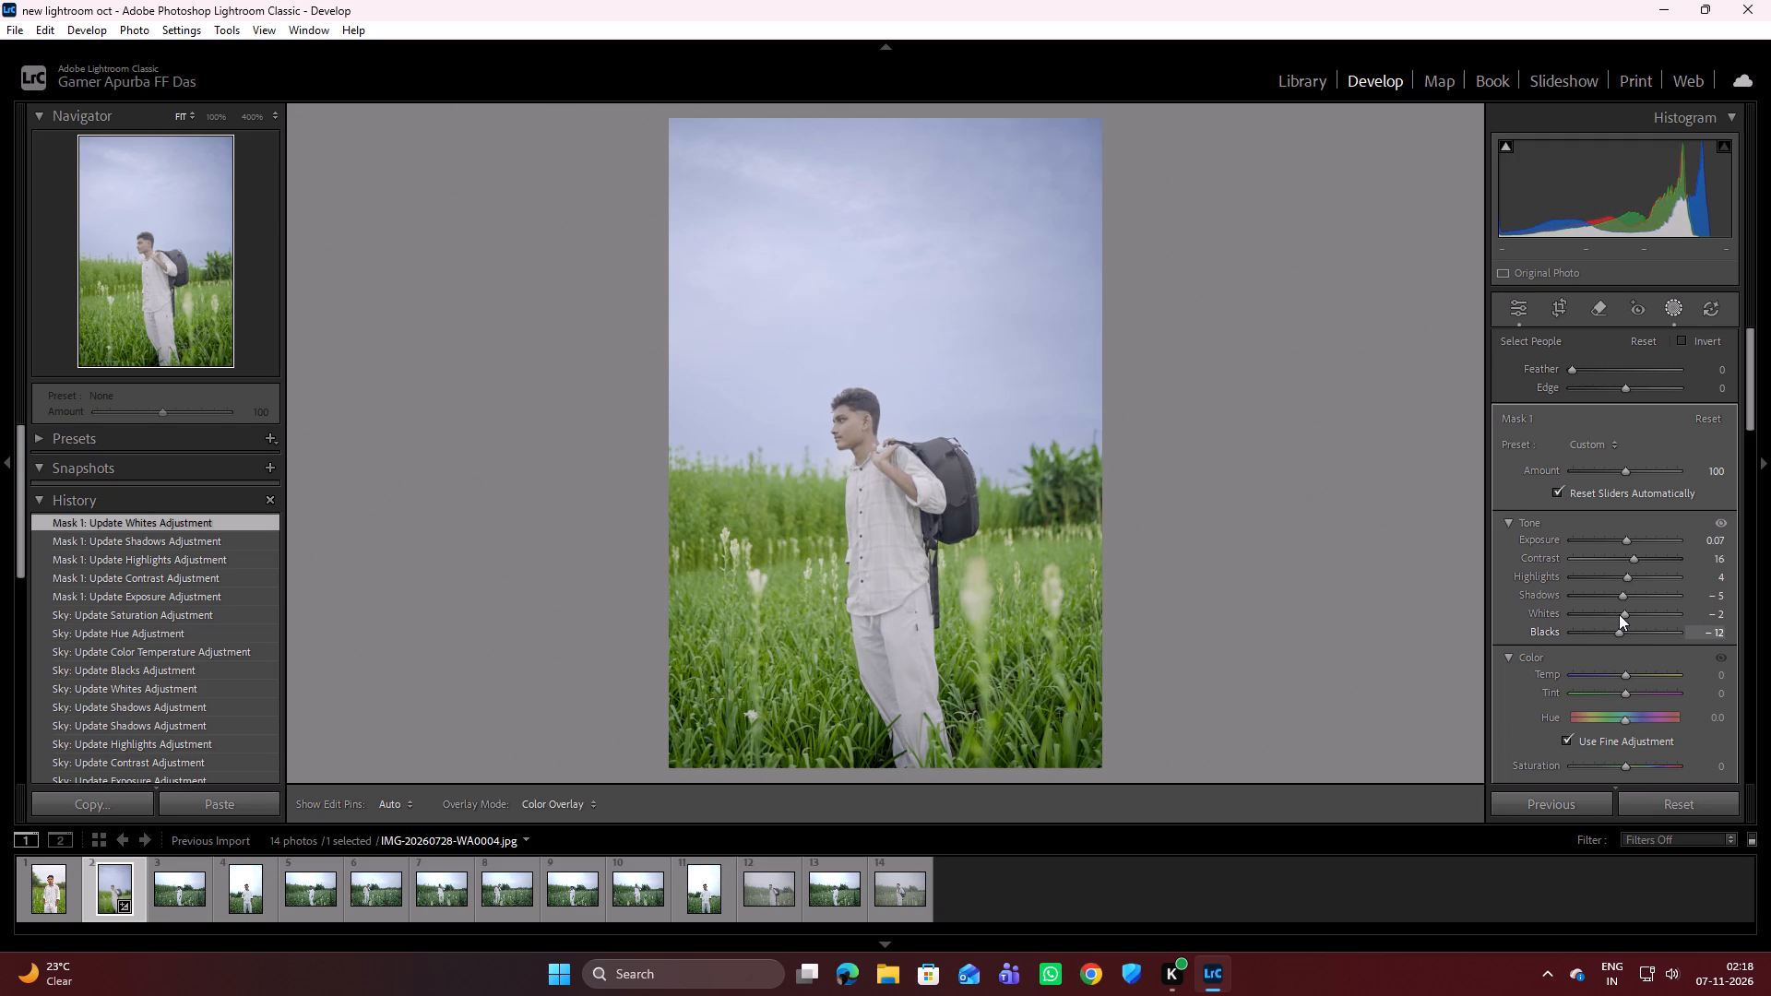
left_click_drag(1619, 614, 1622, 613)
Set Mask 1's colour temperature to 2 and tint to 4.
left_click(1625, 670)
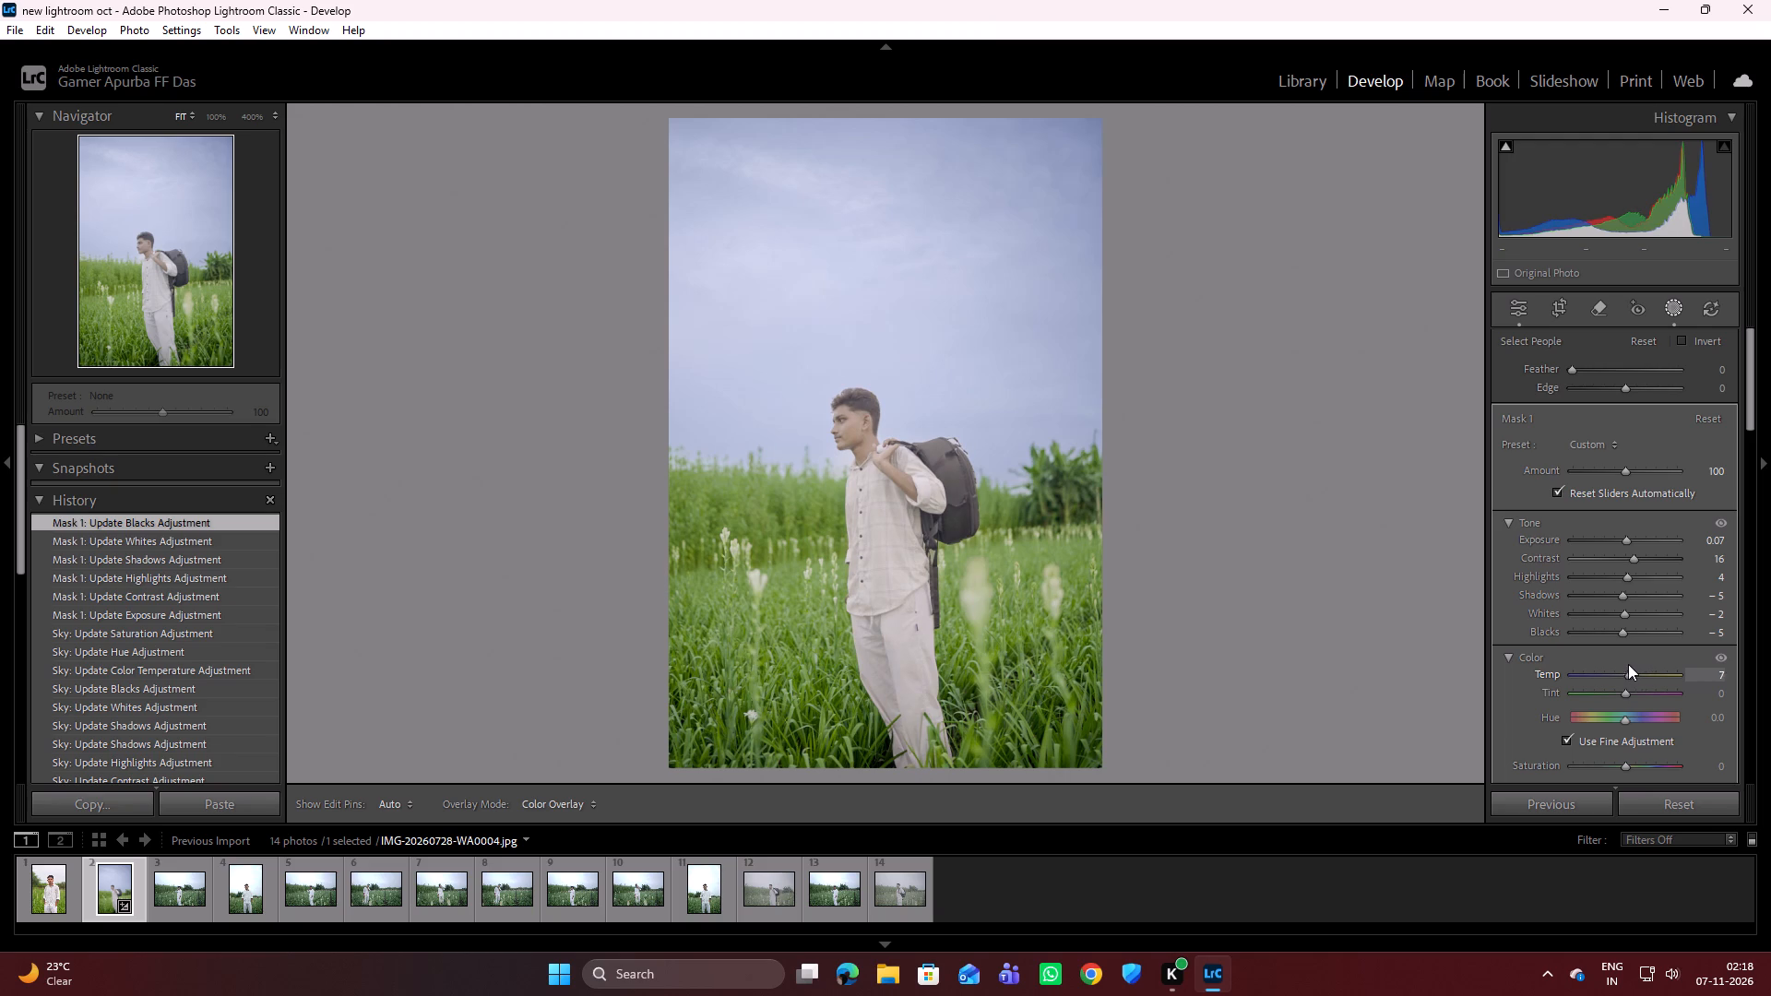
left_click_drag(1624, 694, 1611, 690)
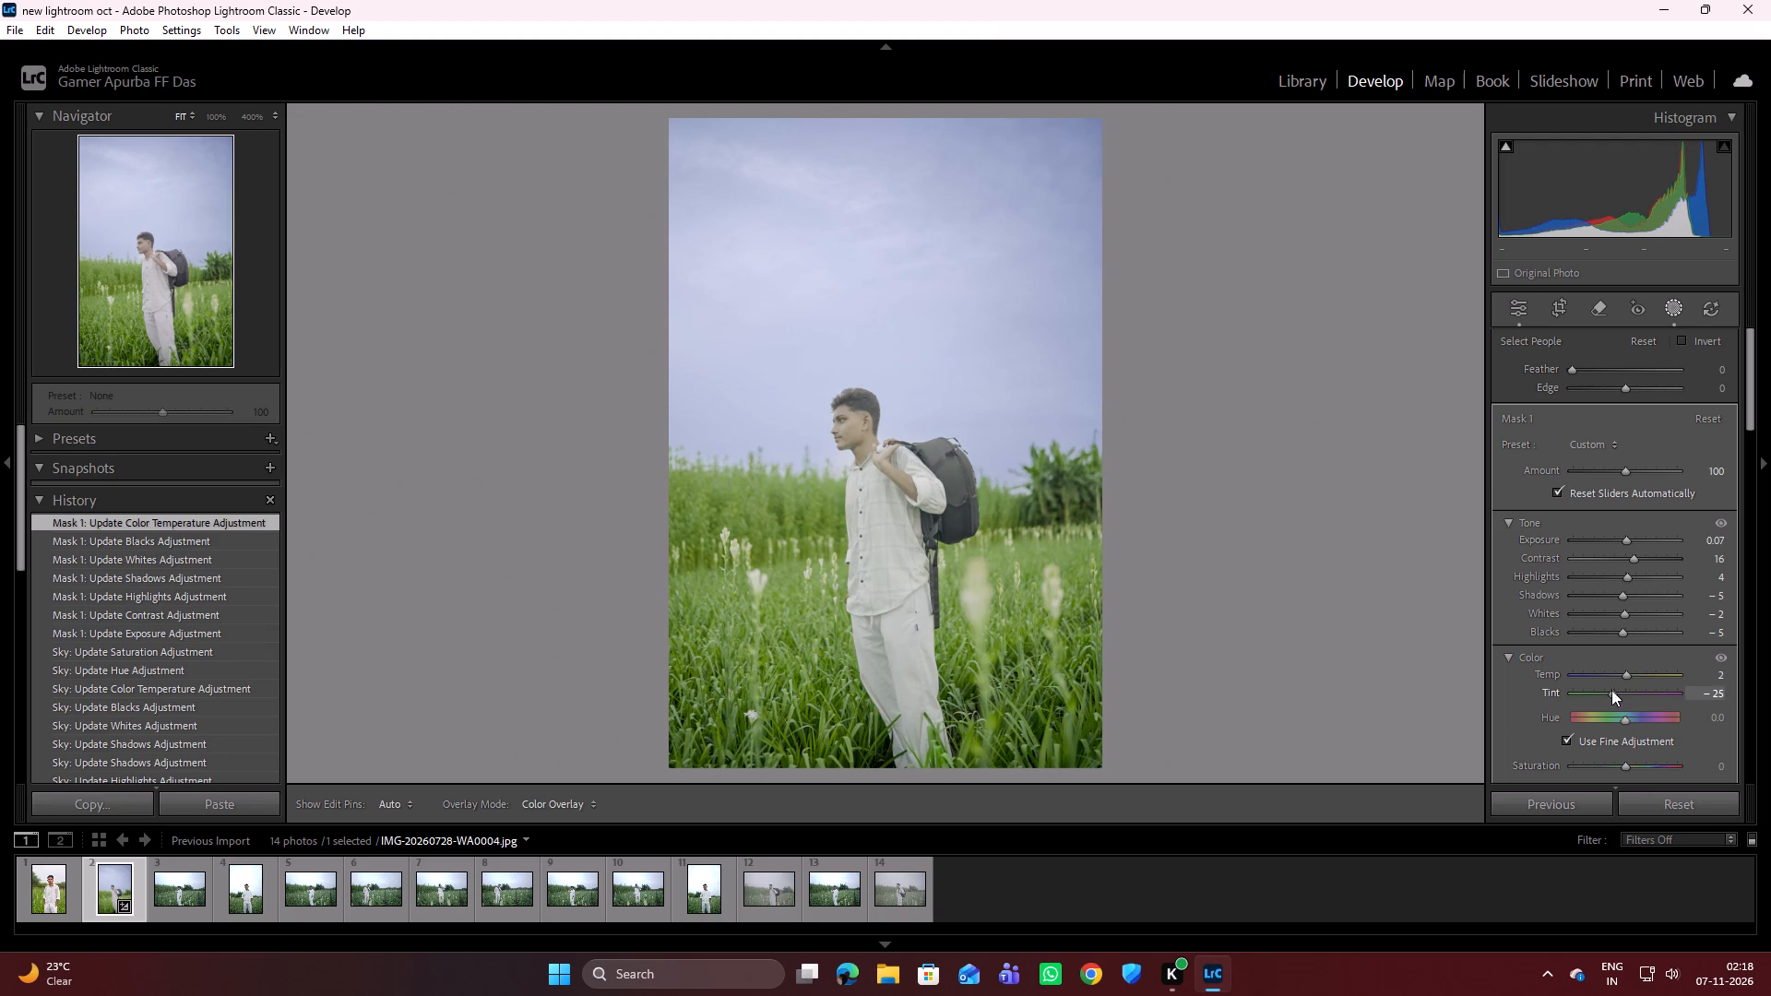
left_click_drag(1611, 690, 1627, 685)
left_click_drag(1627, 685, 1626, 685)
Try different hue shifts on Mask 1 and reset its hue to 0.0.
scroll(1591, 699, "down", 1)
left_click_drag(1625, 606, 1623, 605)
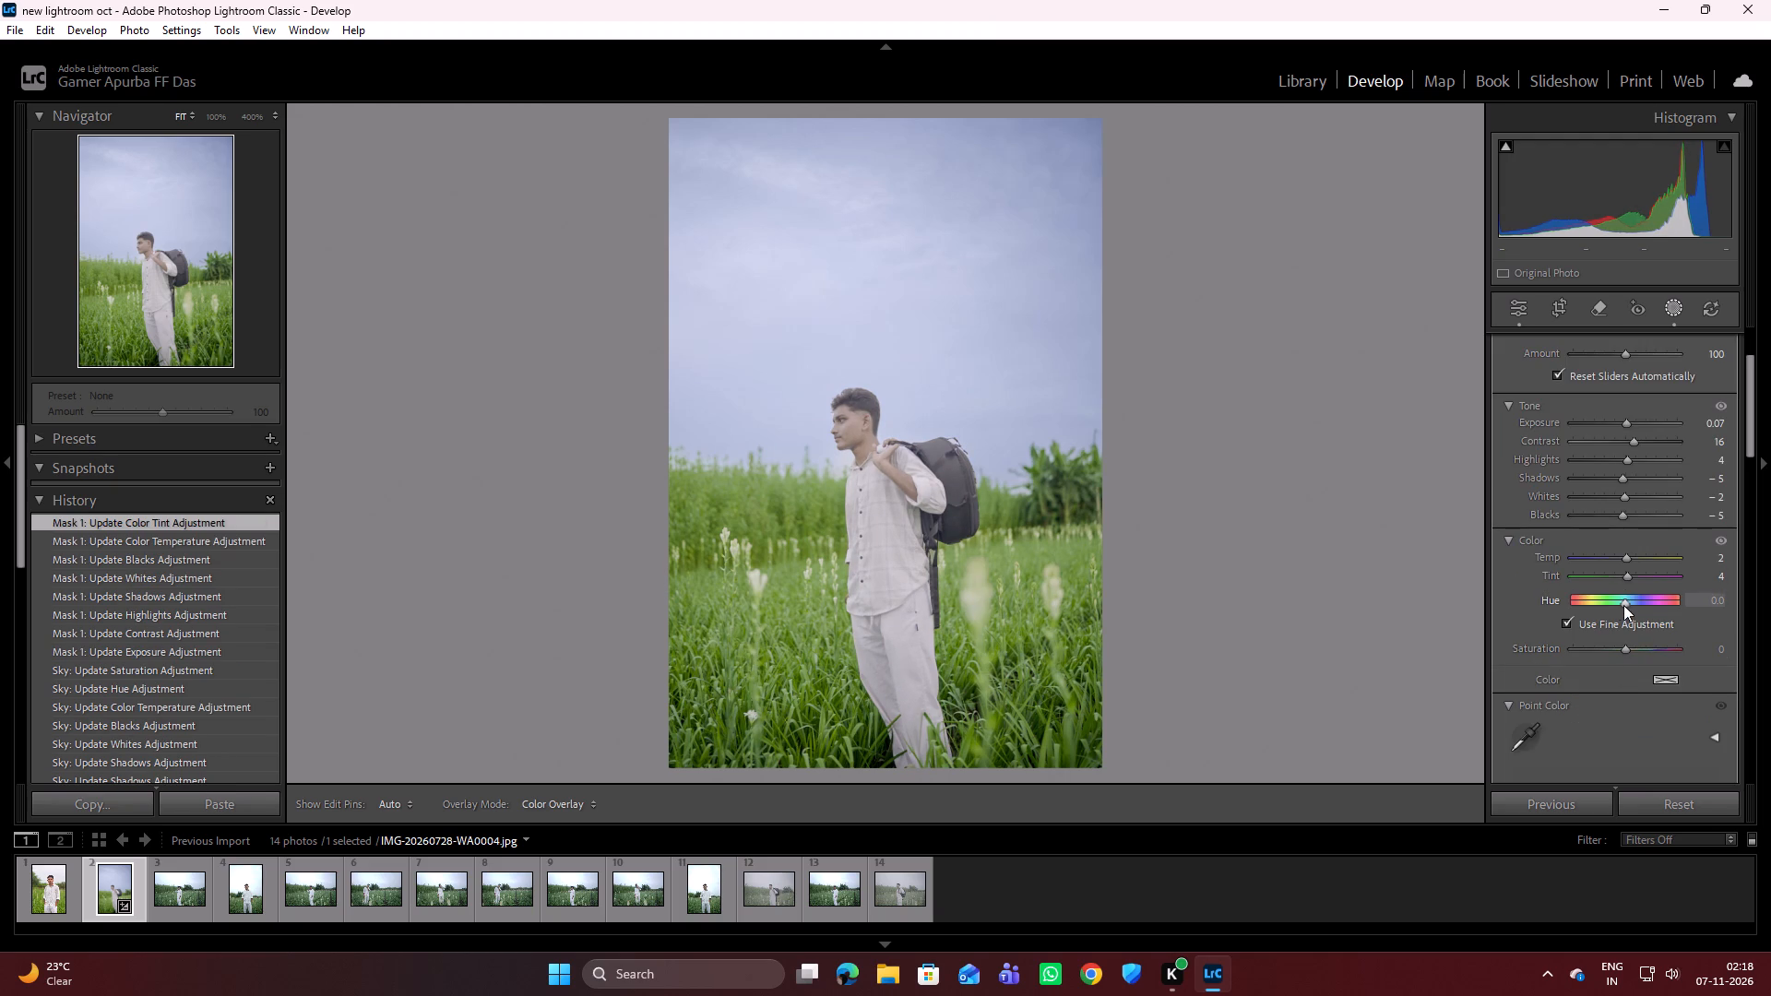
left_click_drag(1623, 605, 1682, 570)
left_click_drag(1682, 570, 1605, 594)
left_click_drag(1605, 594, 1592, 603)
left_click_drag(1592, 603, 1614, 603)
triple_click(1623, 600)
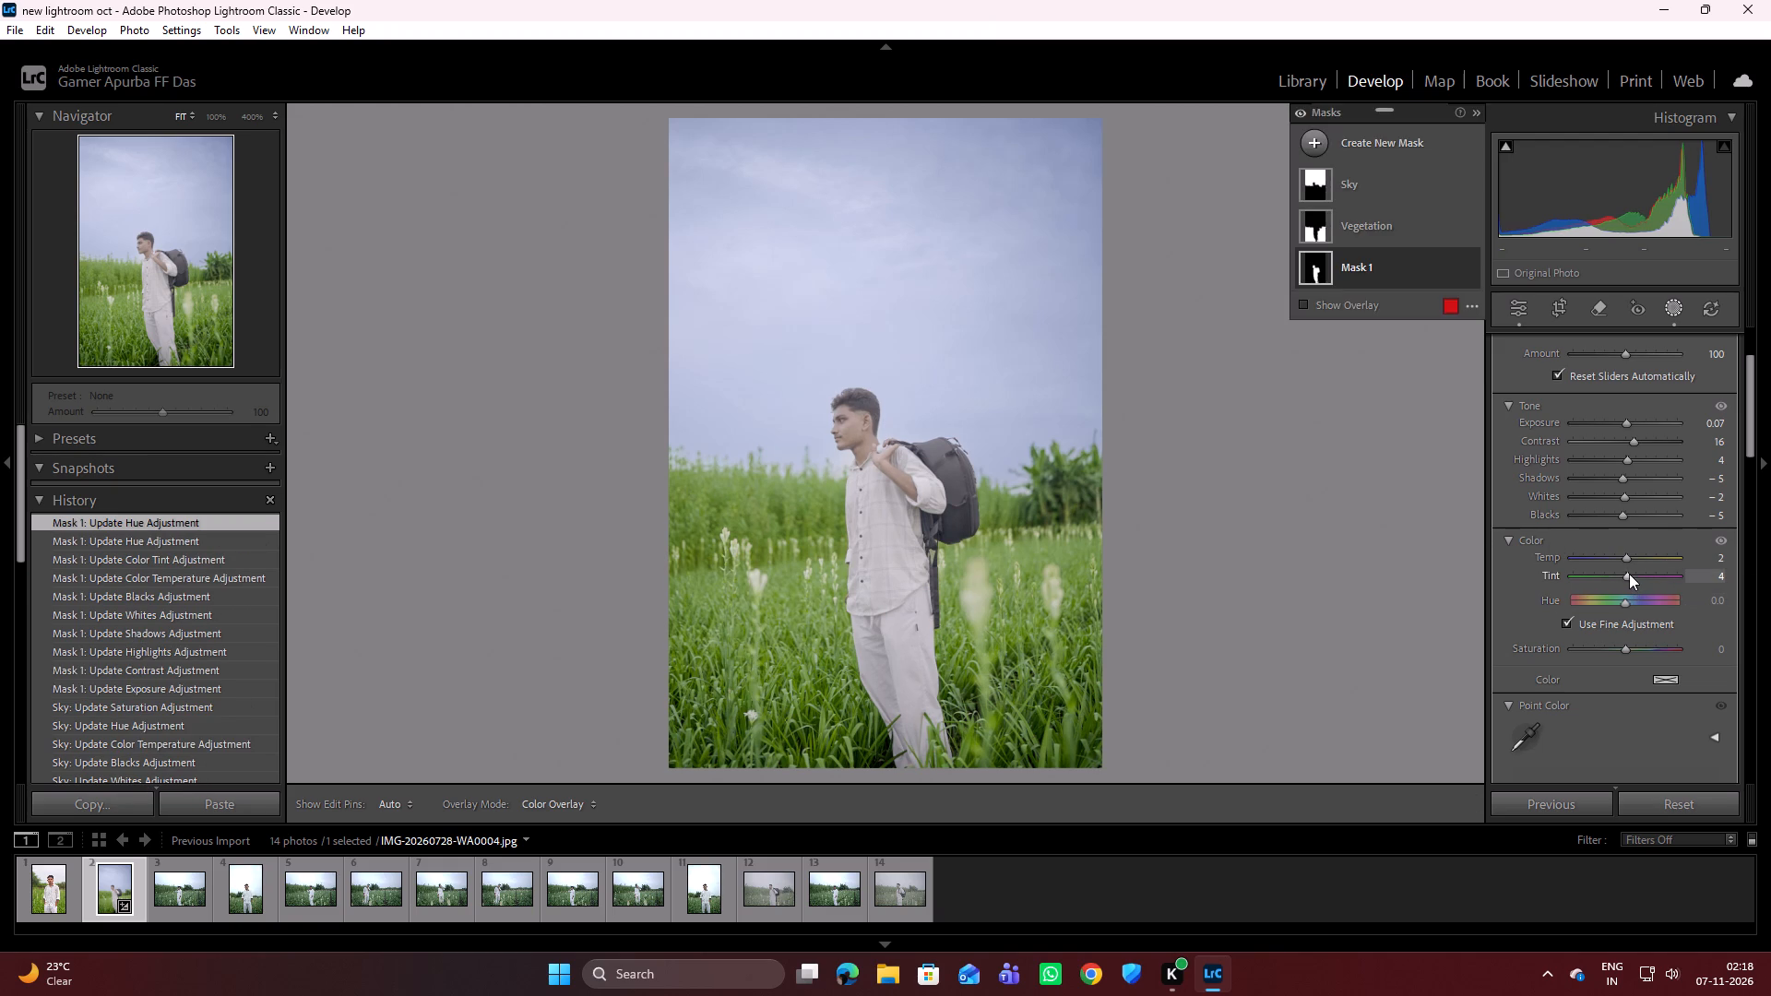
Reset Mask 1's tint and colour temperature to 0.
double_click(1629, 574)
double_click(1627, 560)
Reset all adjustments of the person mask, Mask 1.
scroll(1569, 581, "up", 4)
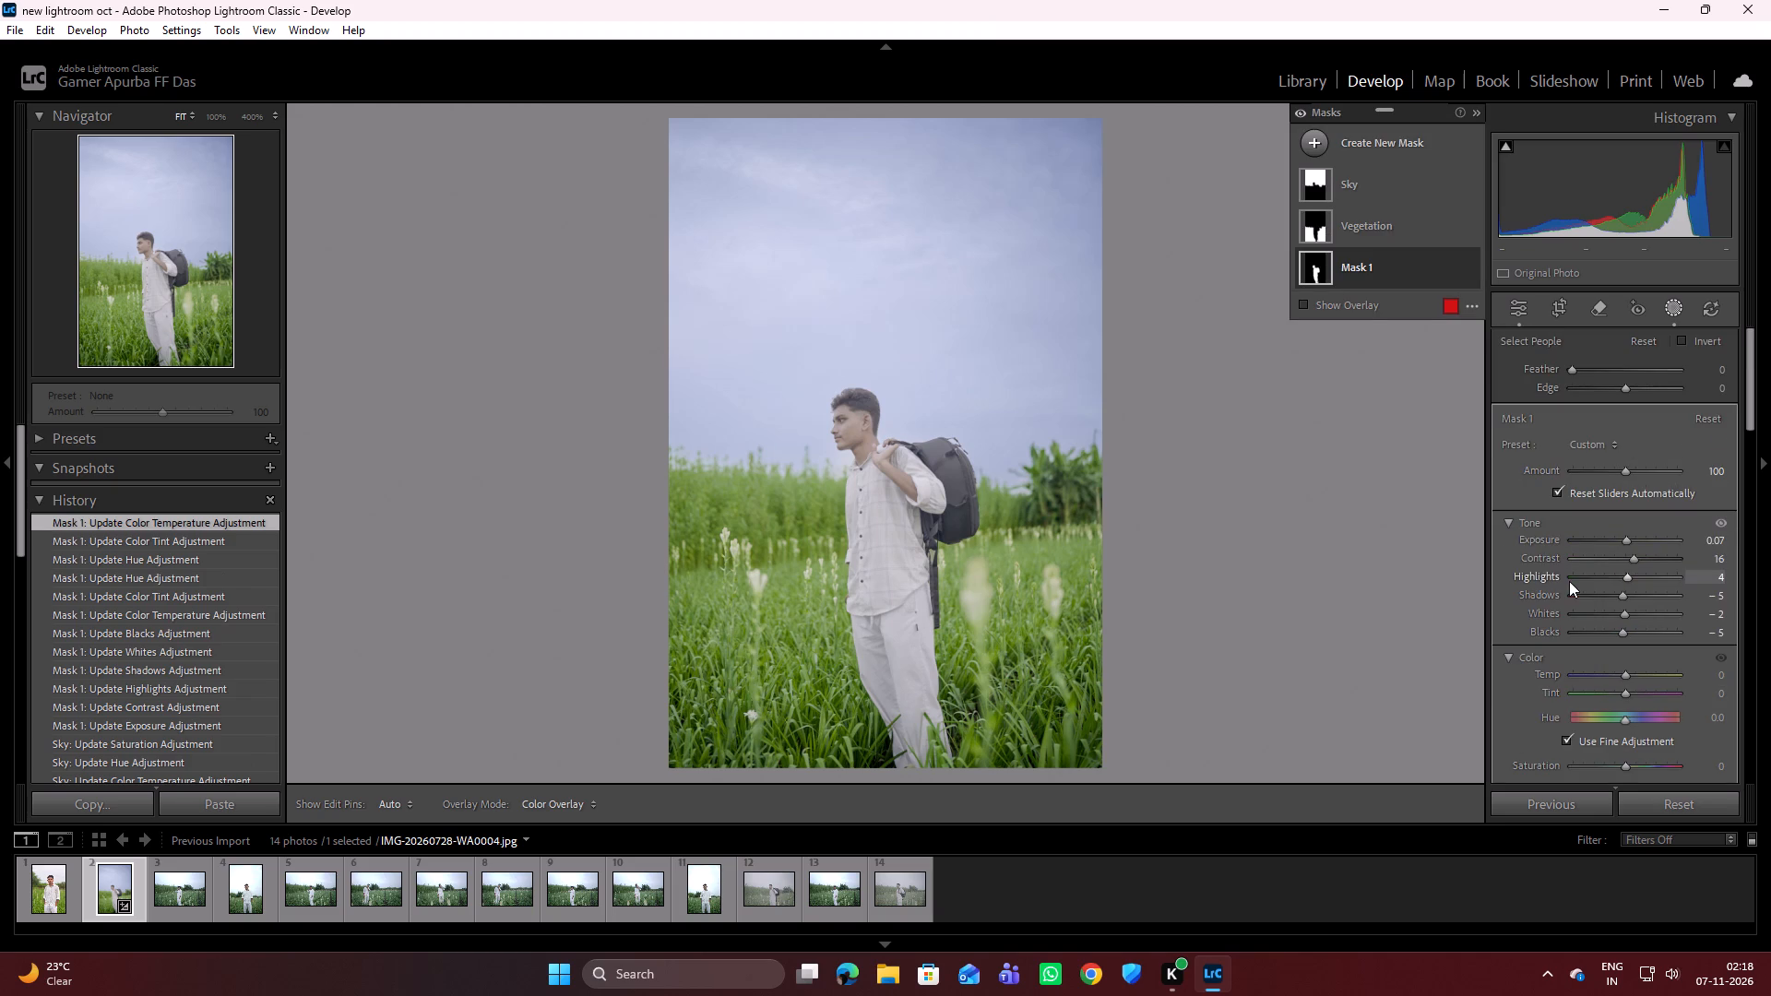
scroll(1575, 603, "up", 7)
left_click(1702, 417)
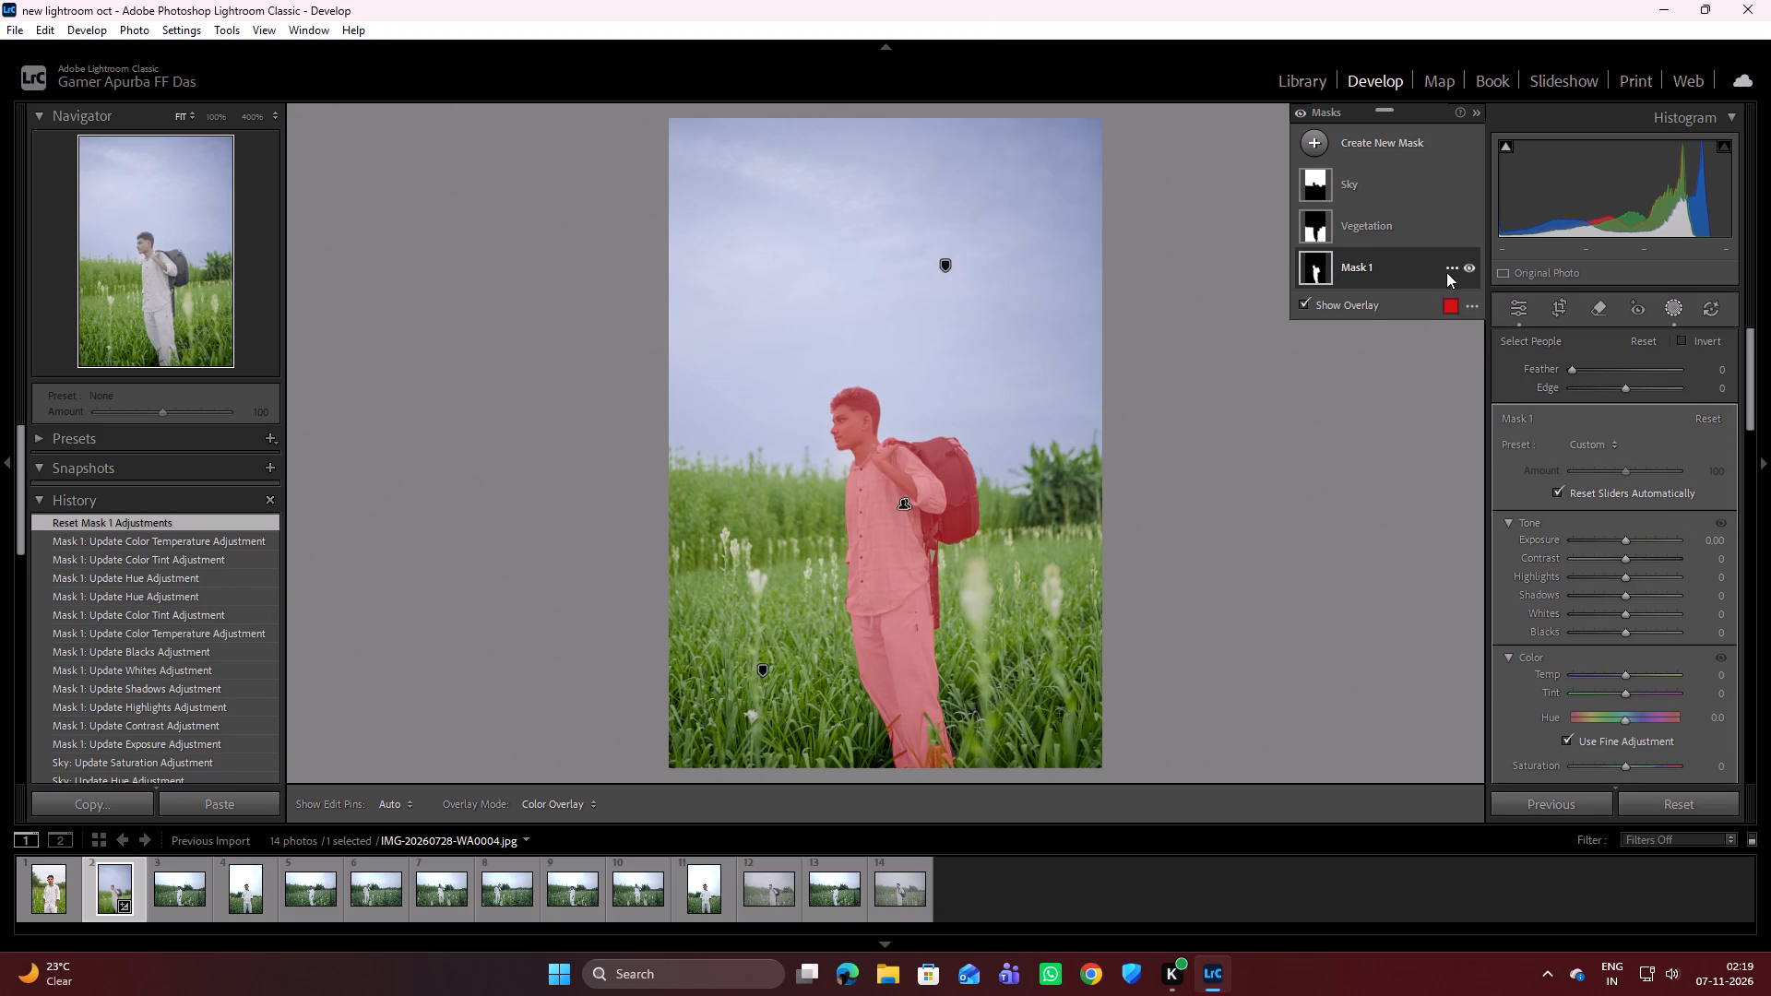
Delete the whole-person mask, Mask 1.
left_click(1449, 268)
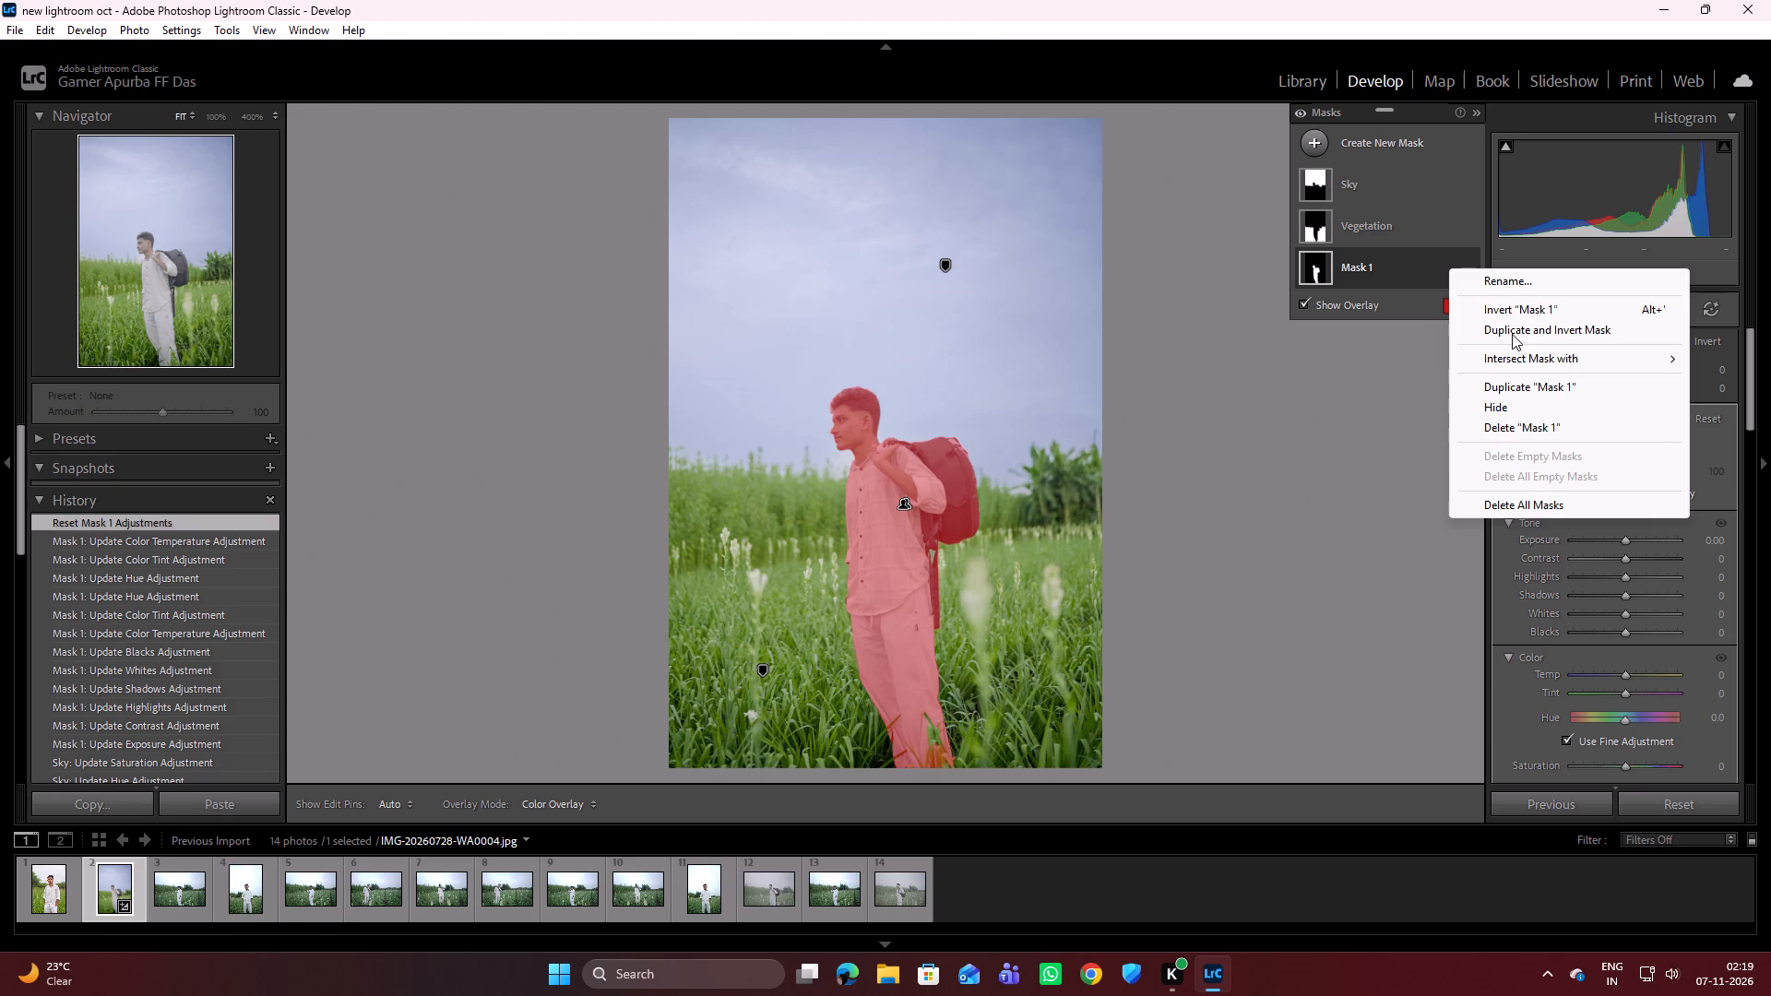
left_click(1517, 422)
Create four separate people masks for Person 1, covering facial skin, body skin, hair and clothes.
left_click(1313, 149)
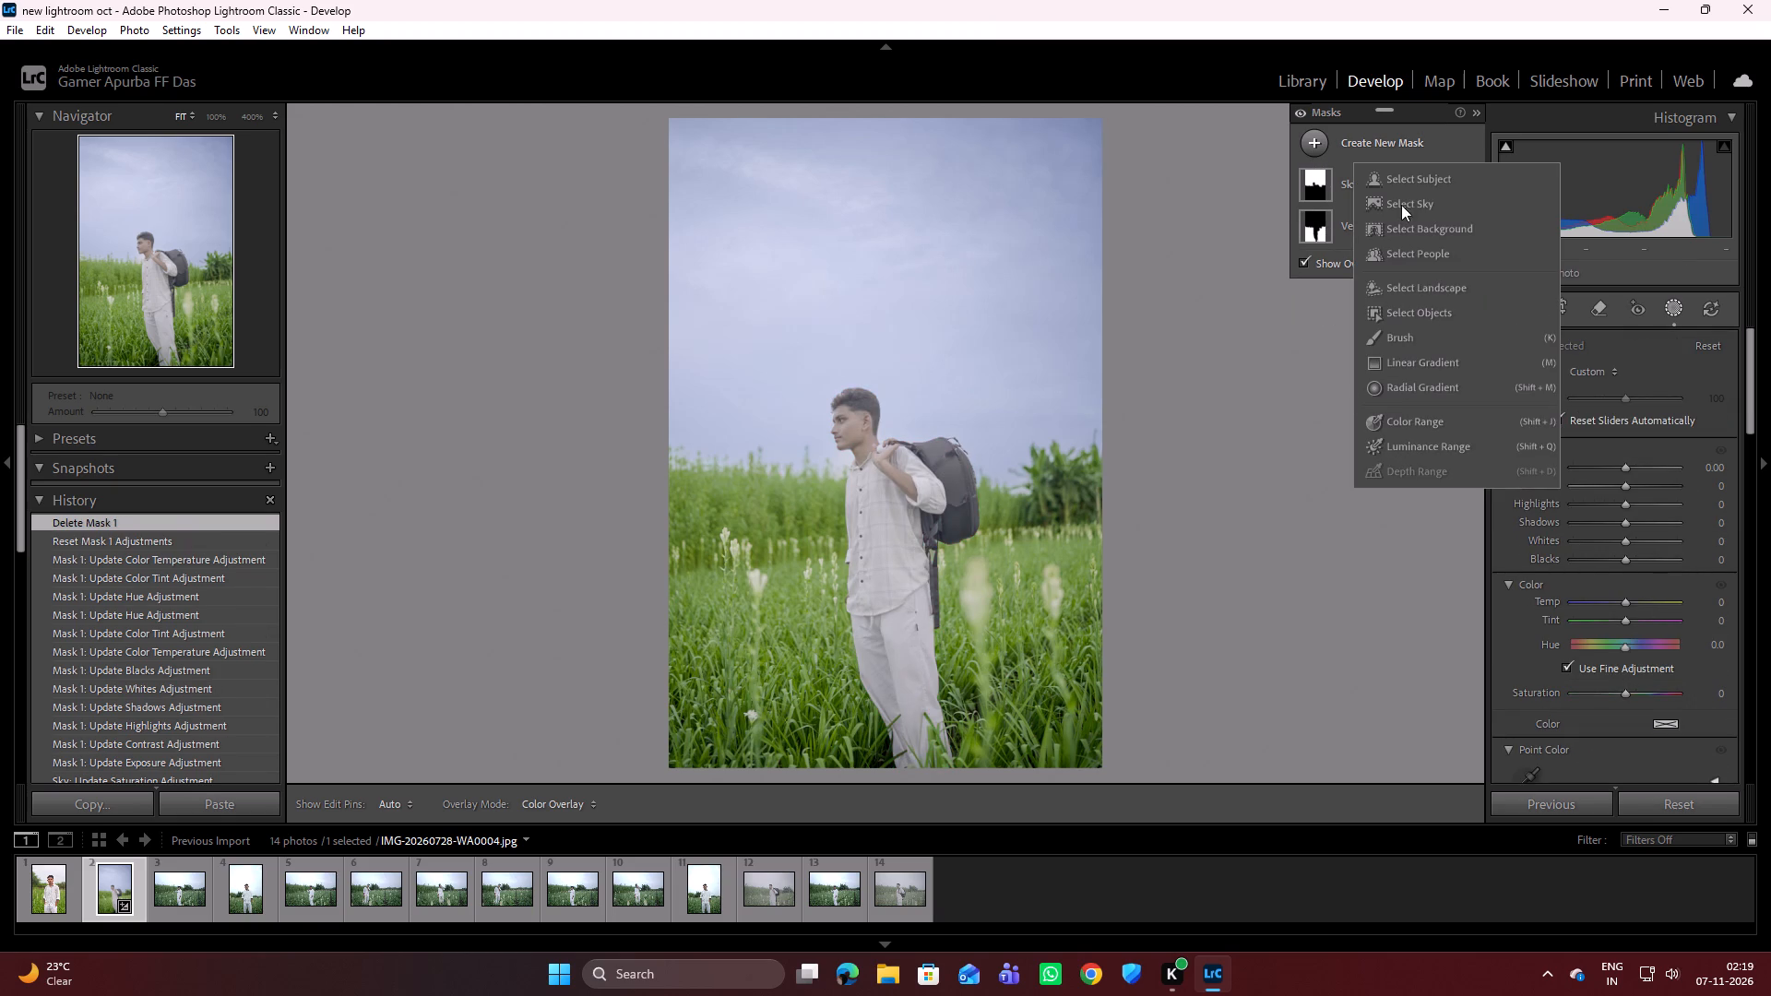
left_click(1404, 251)
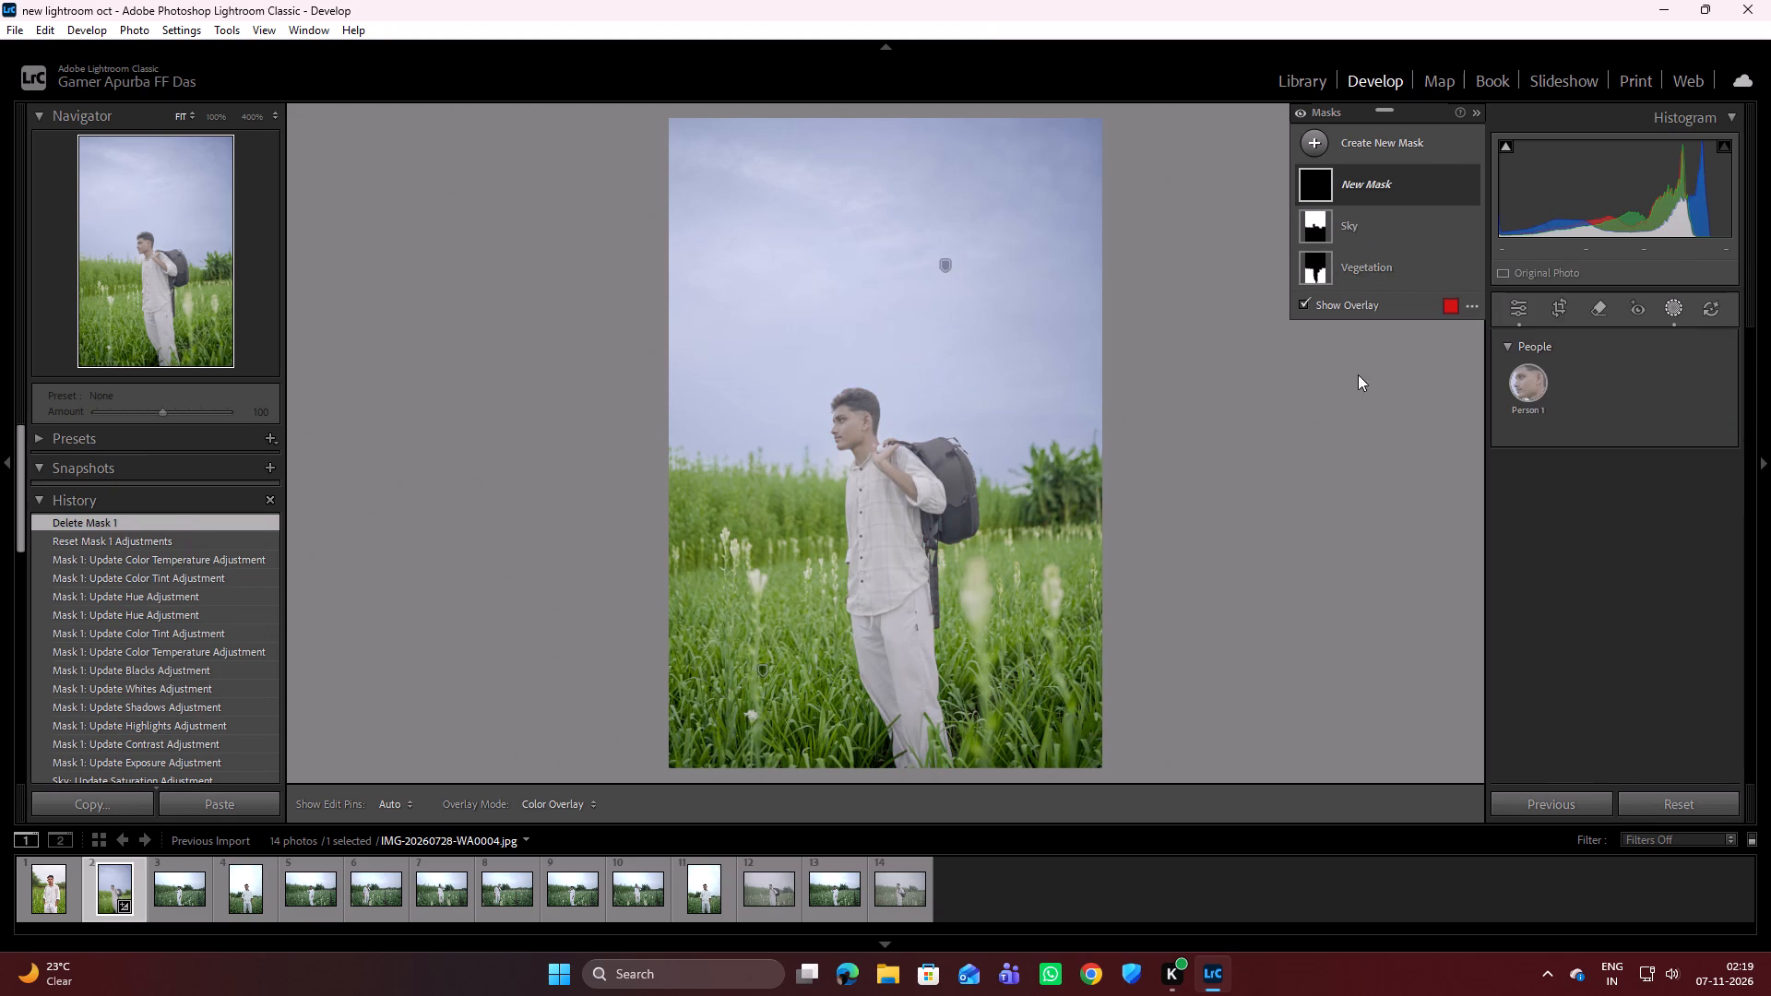
left_click(1520, 385)
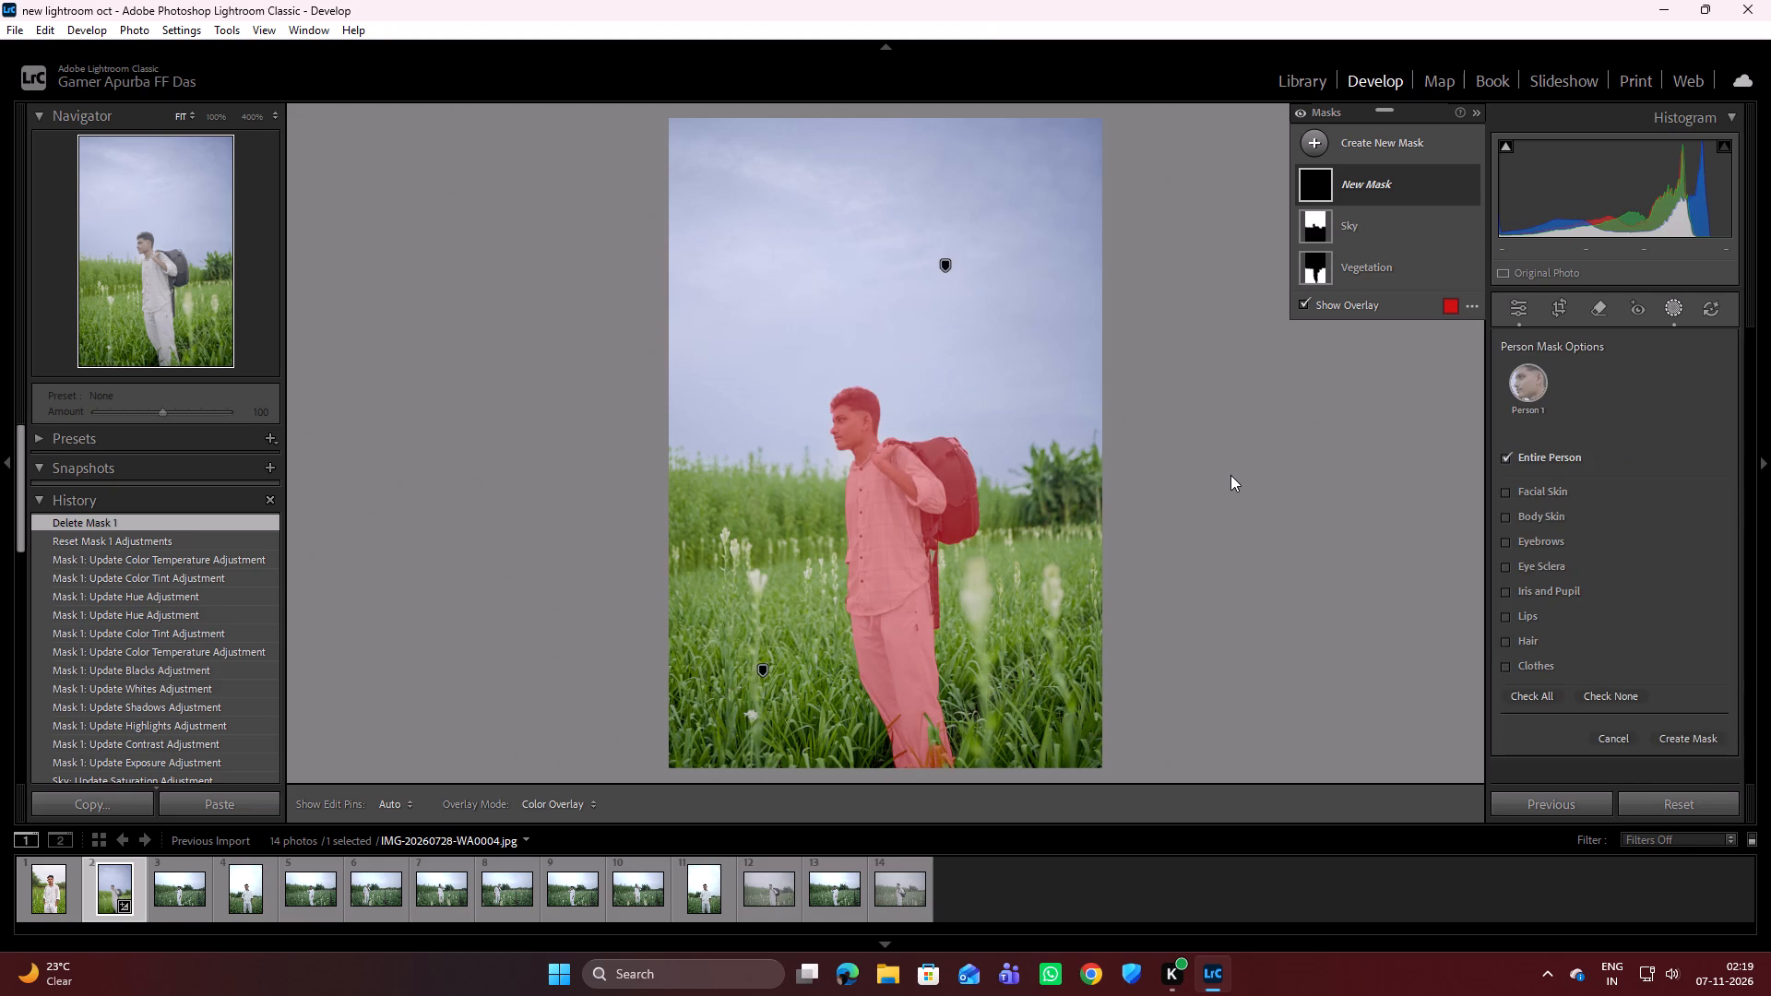
left_click(1505, 454)
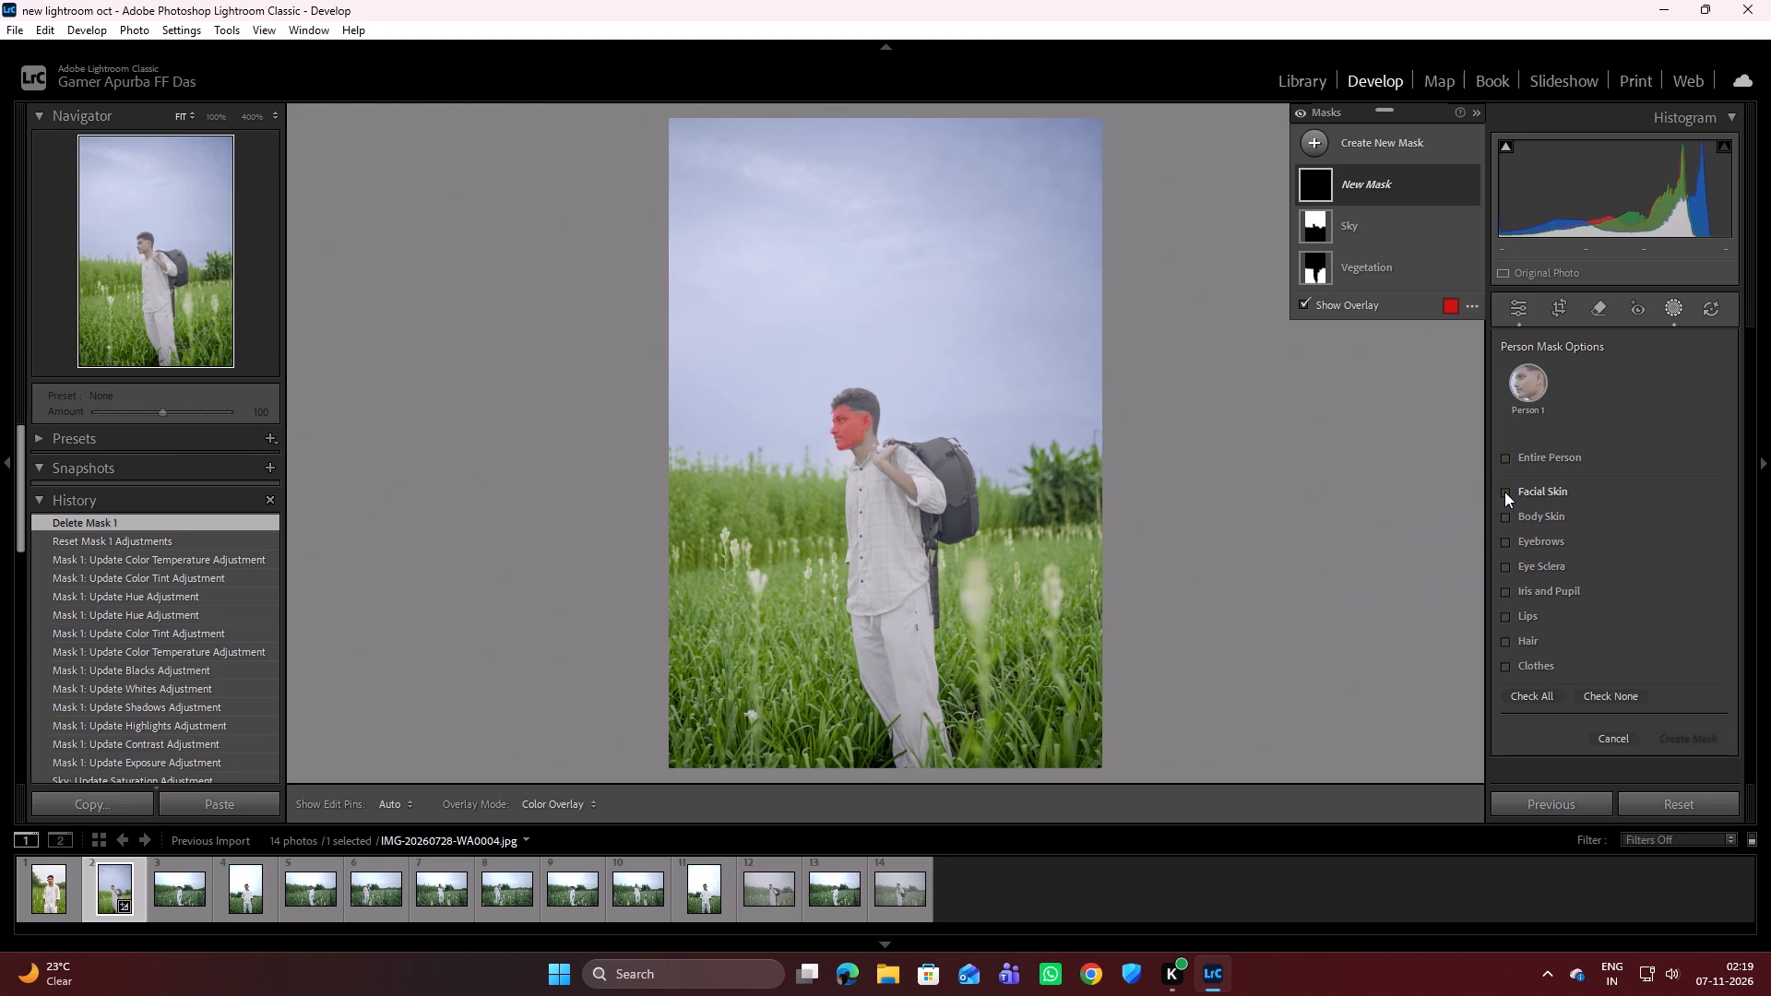
left_click(1504, 490)
left_click(1504, 519)
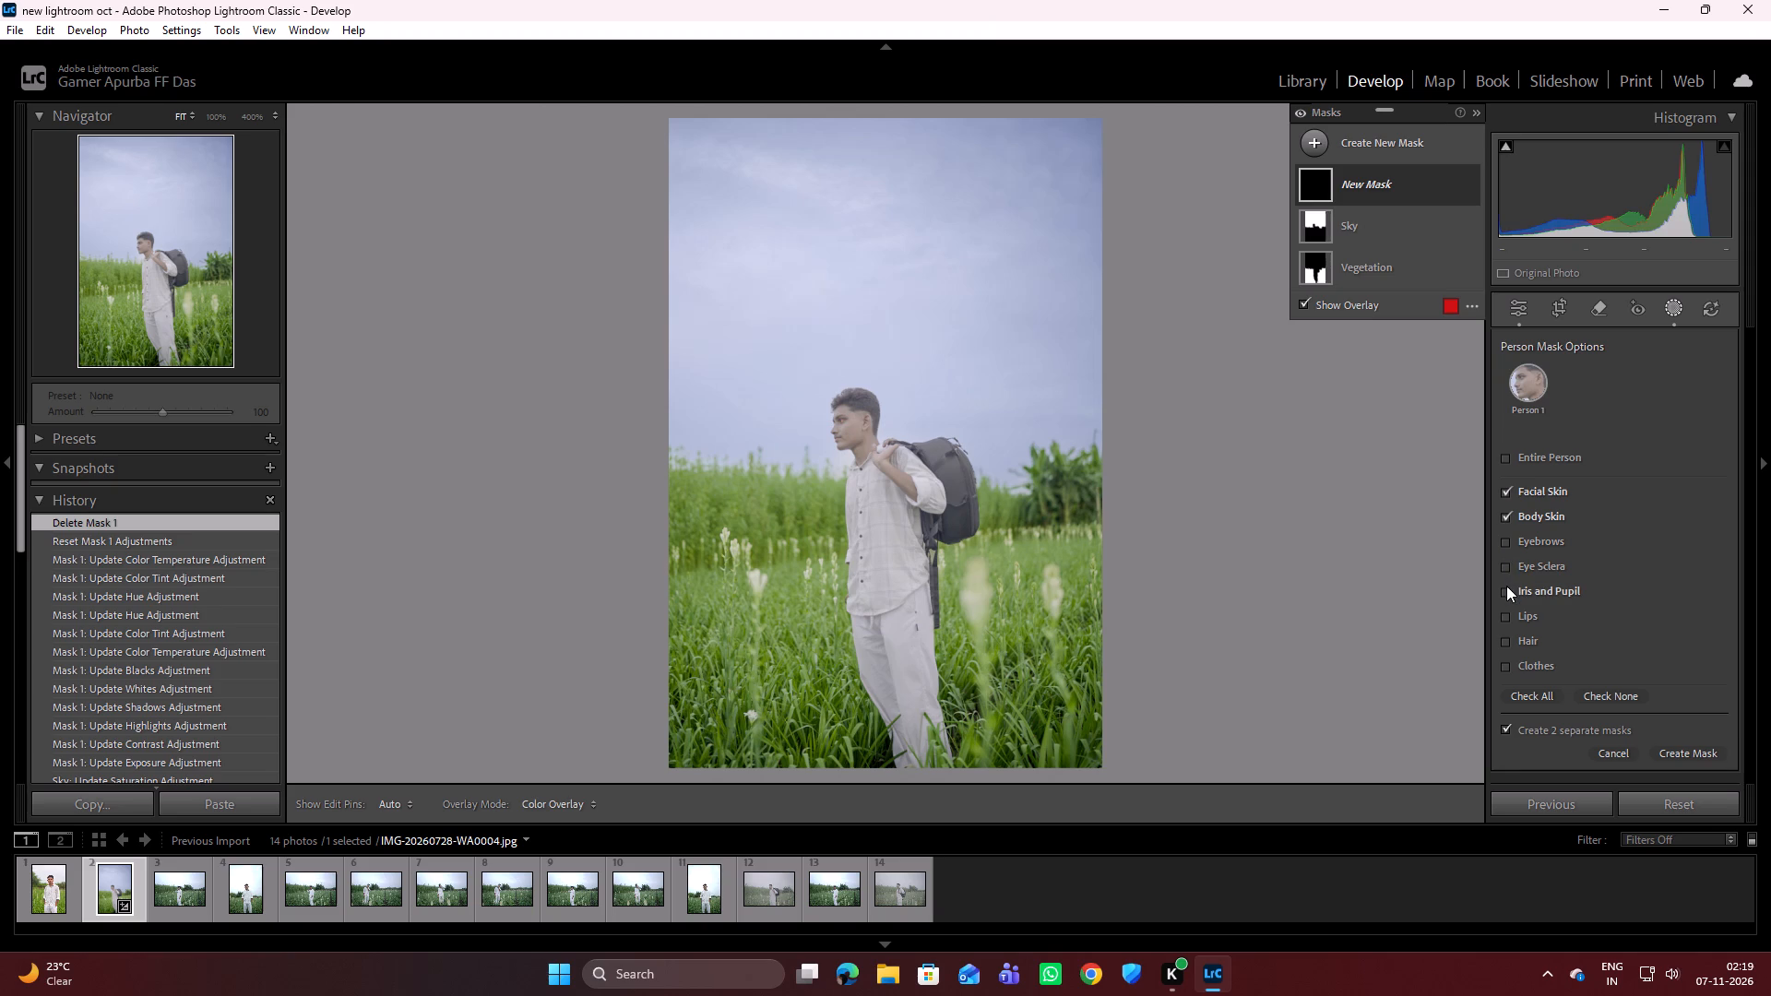
left_click(1503, 641)
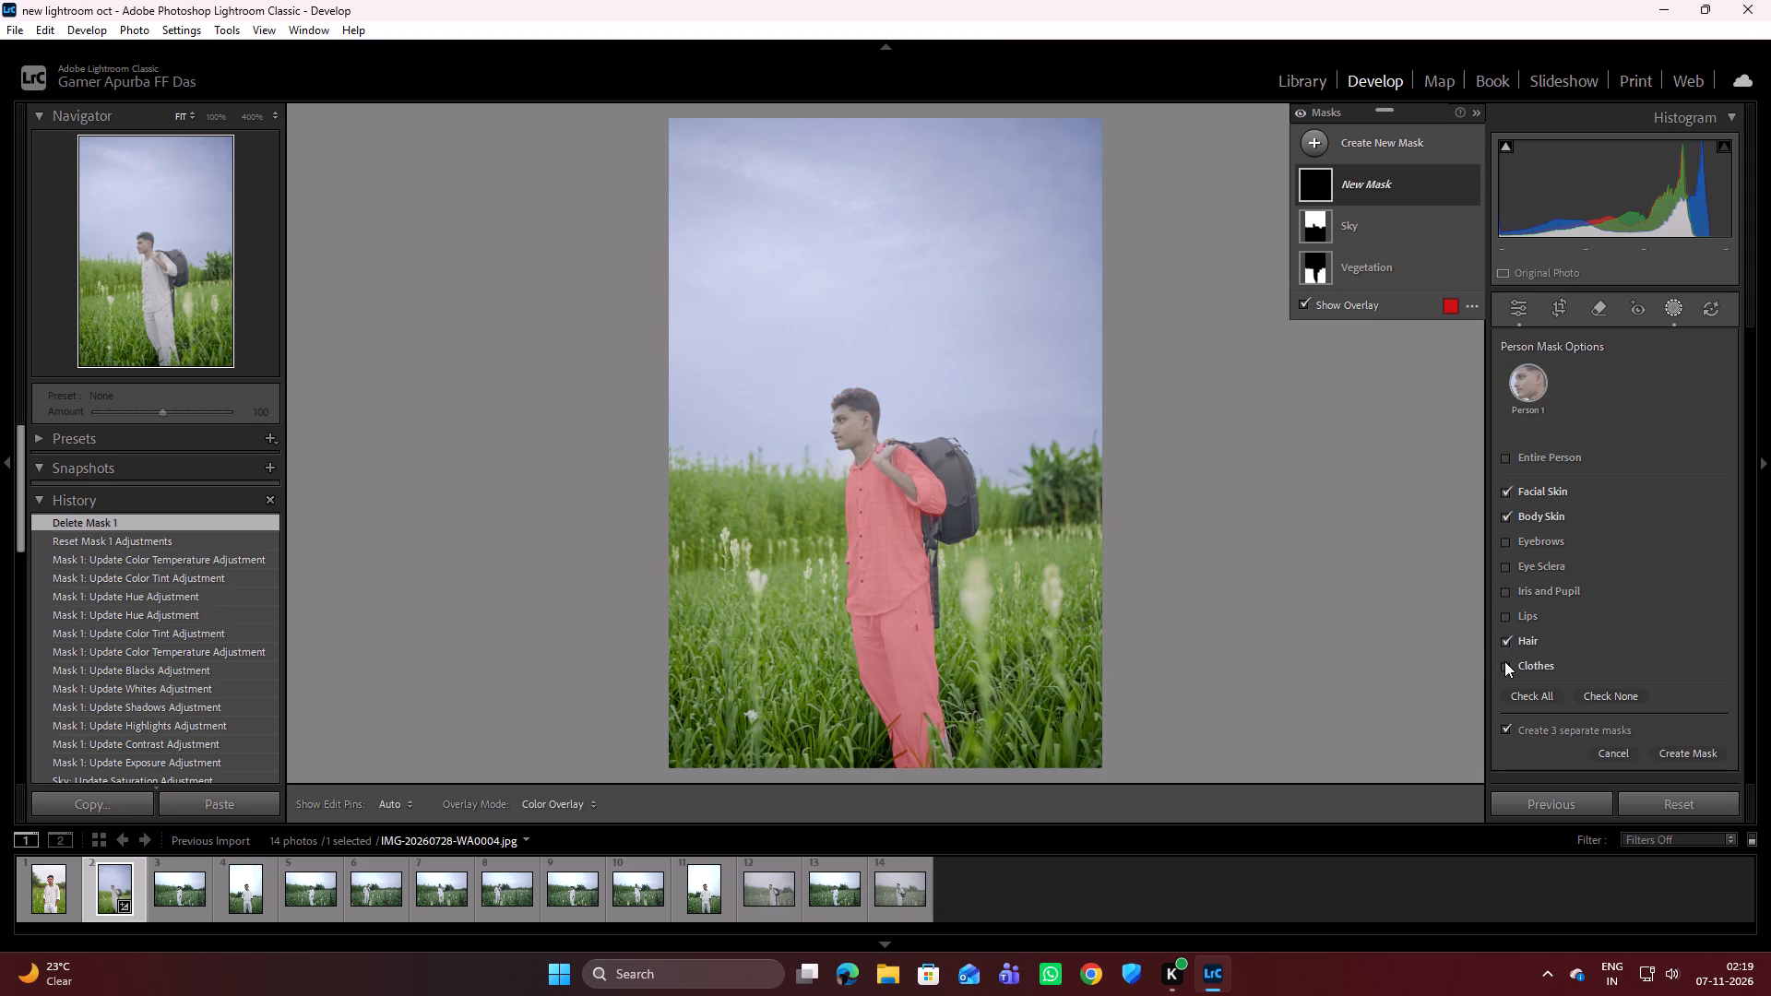
left_click(1504, 661)
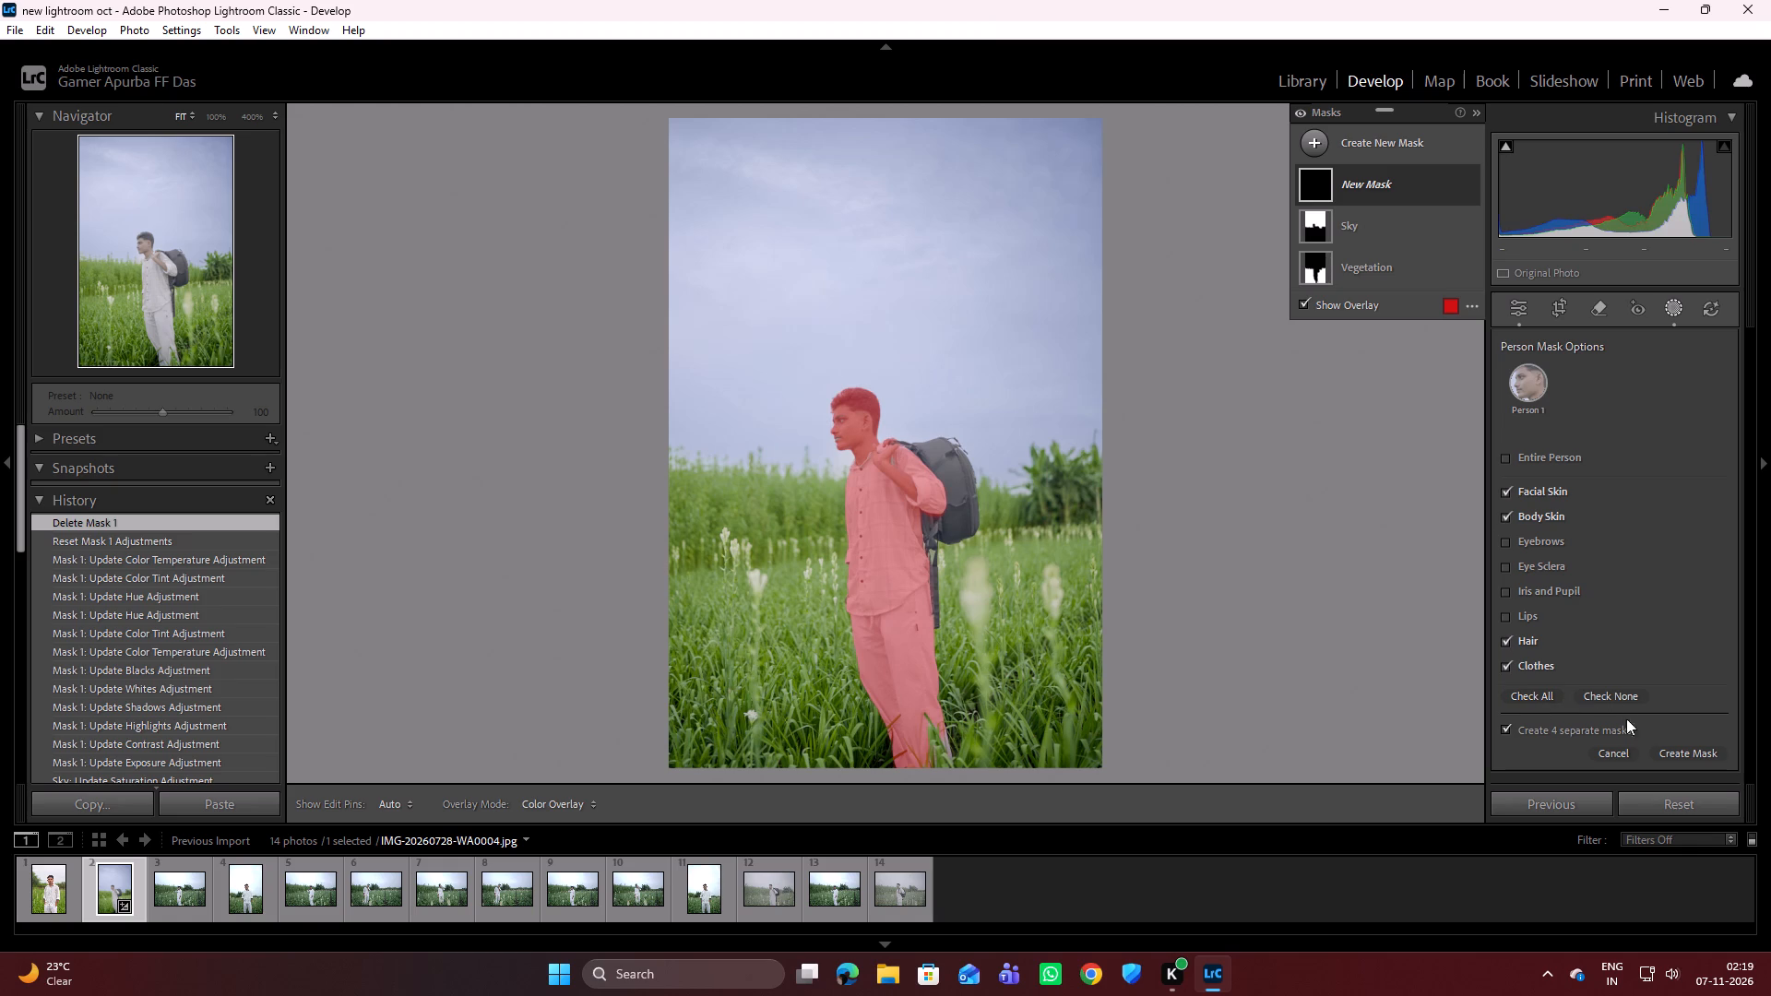
left_click(1672, 752)
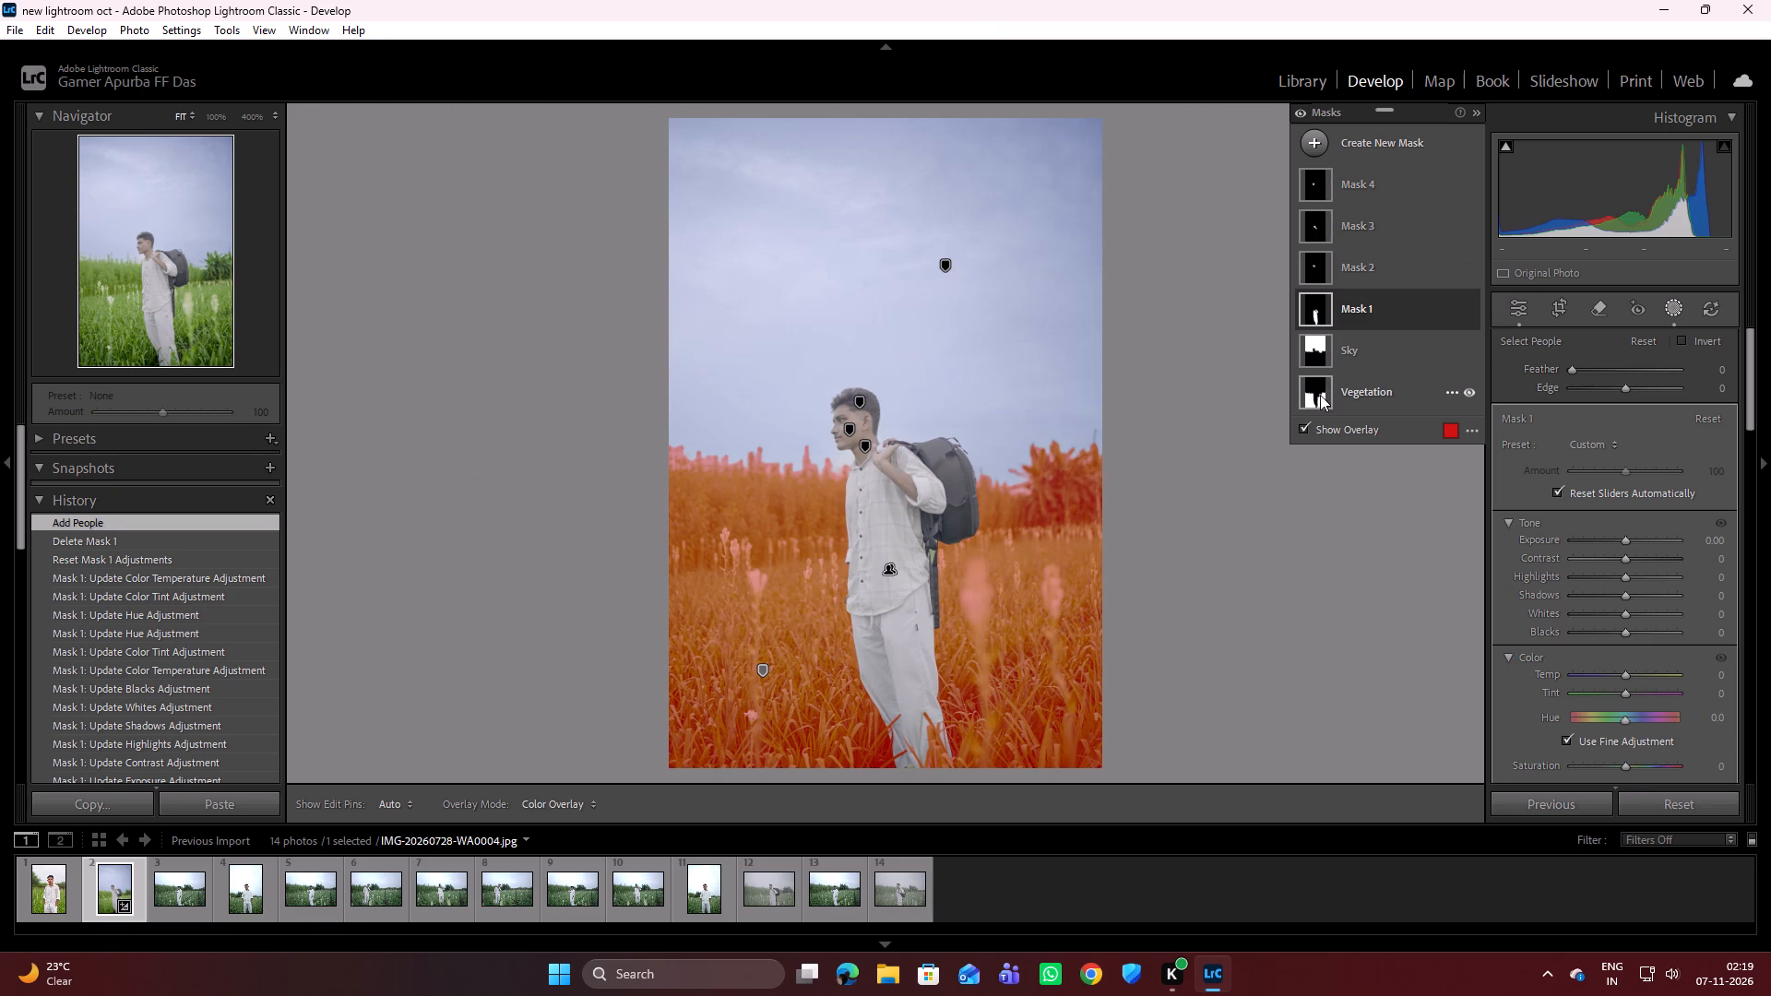
Select the clothes mask, Mask 1, and turn off the mask overlay.
scroll(1324, 389, "down", 2)
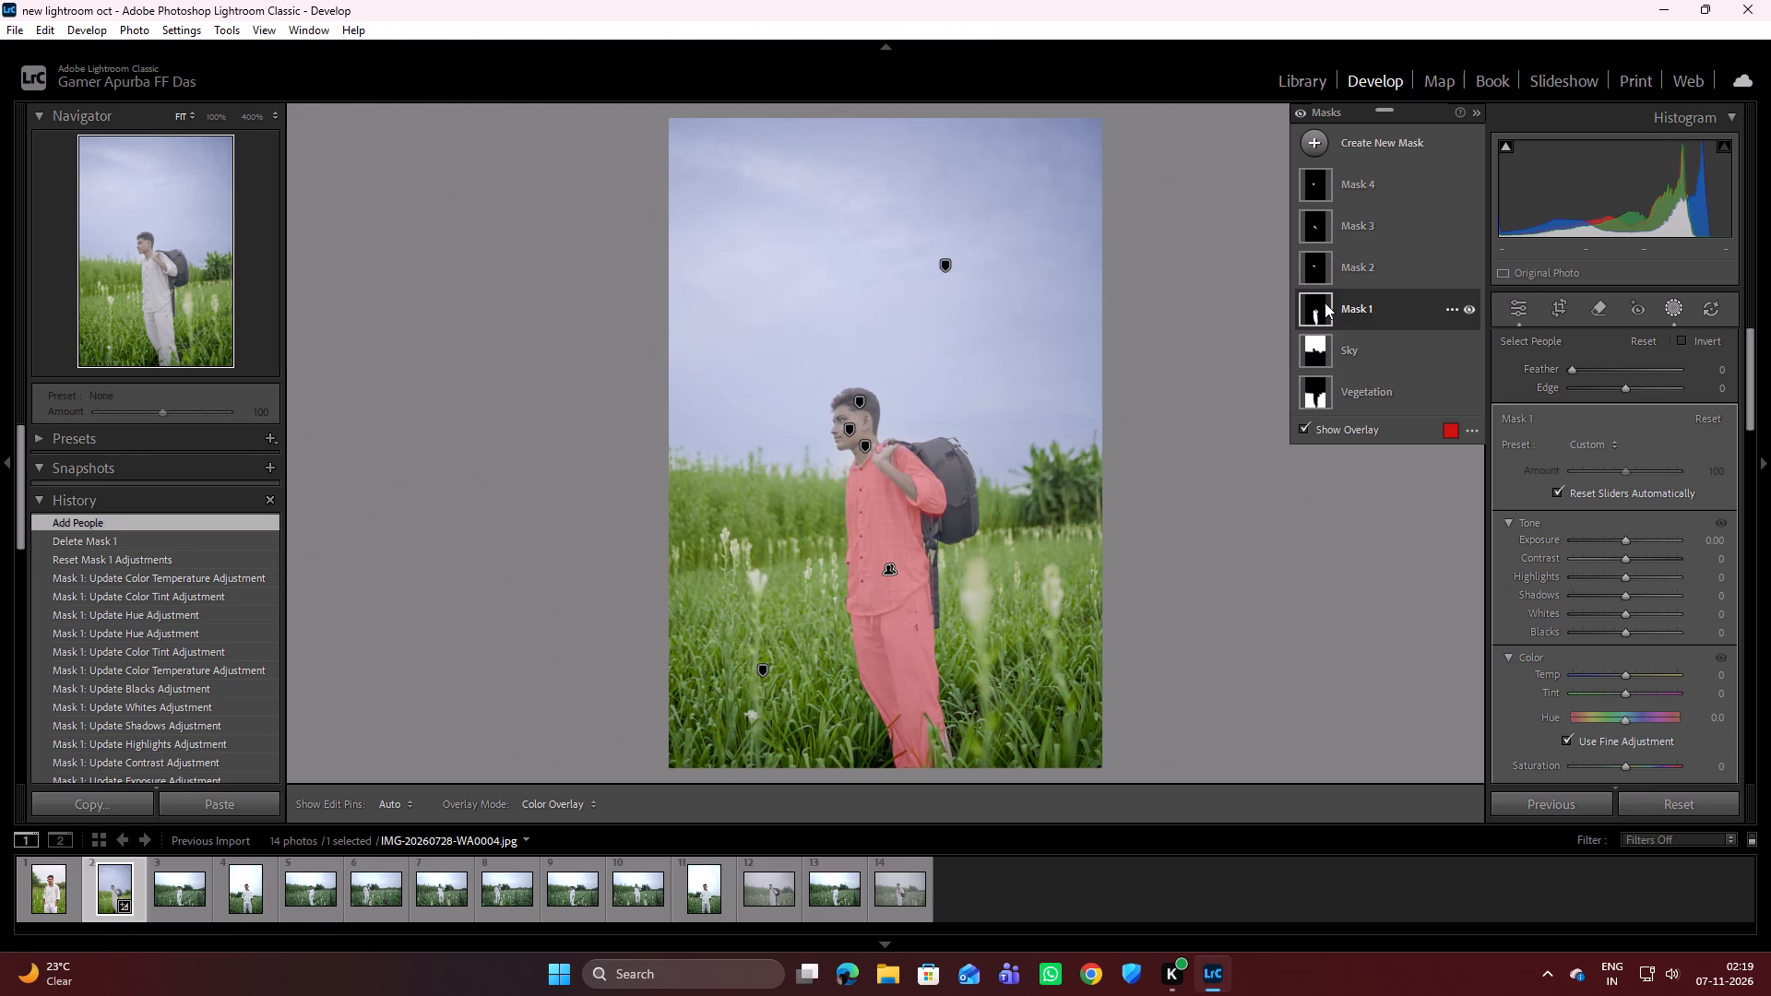
left_click(1325, 301)
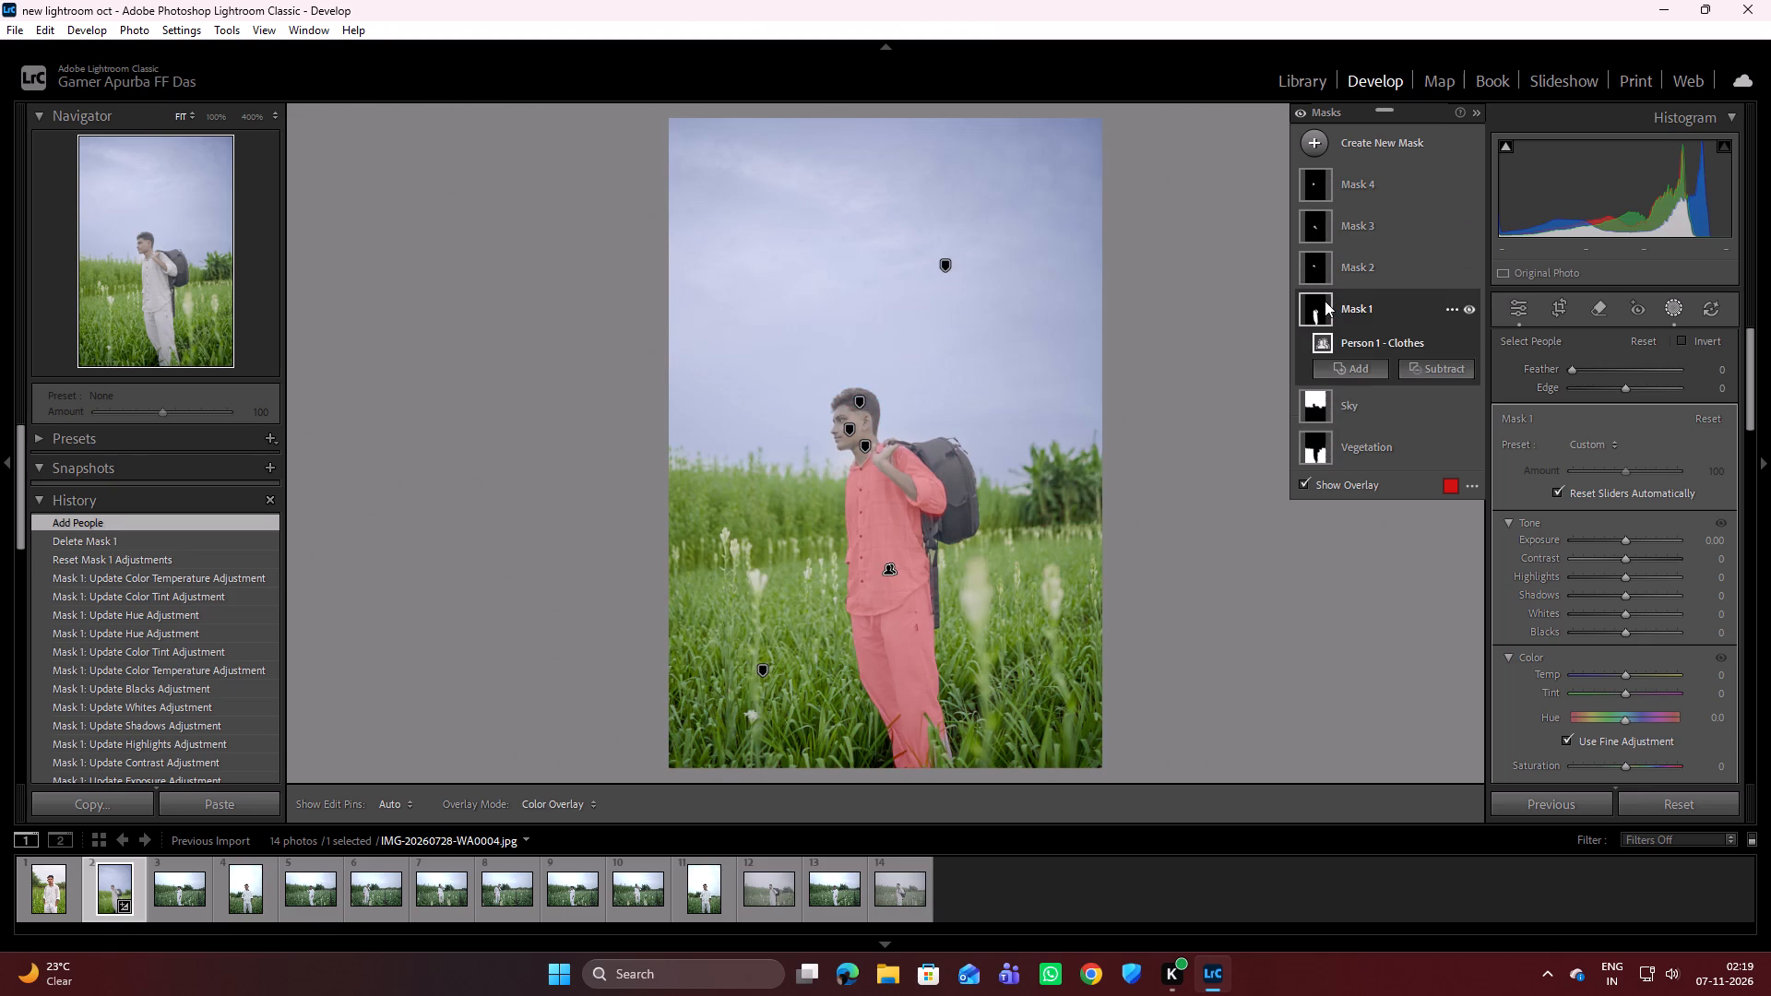
left_click(1302, 487)
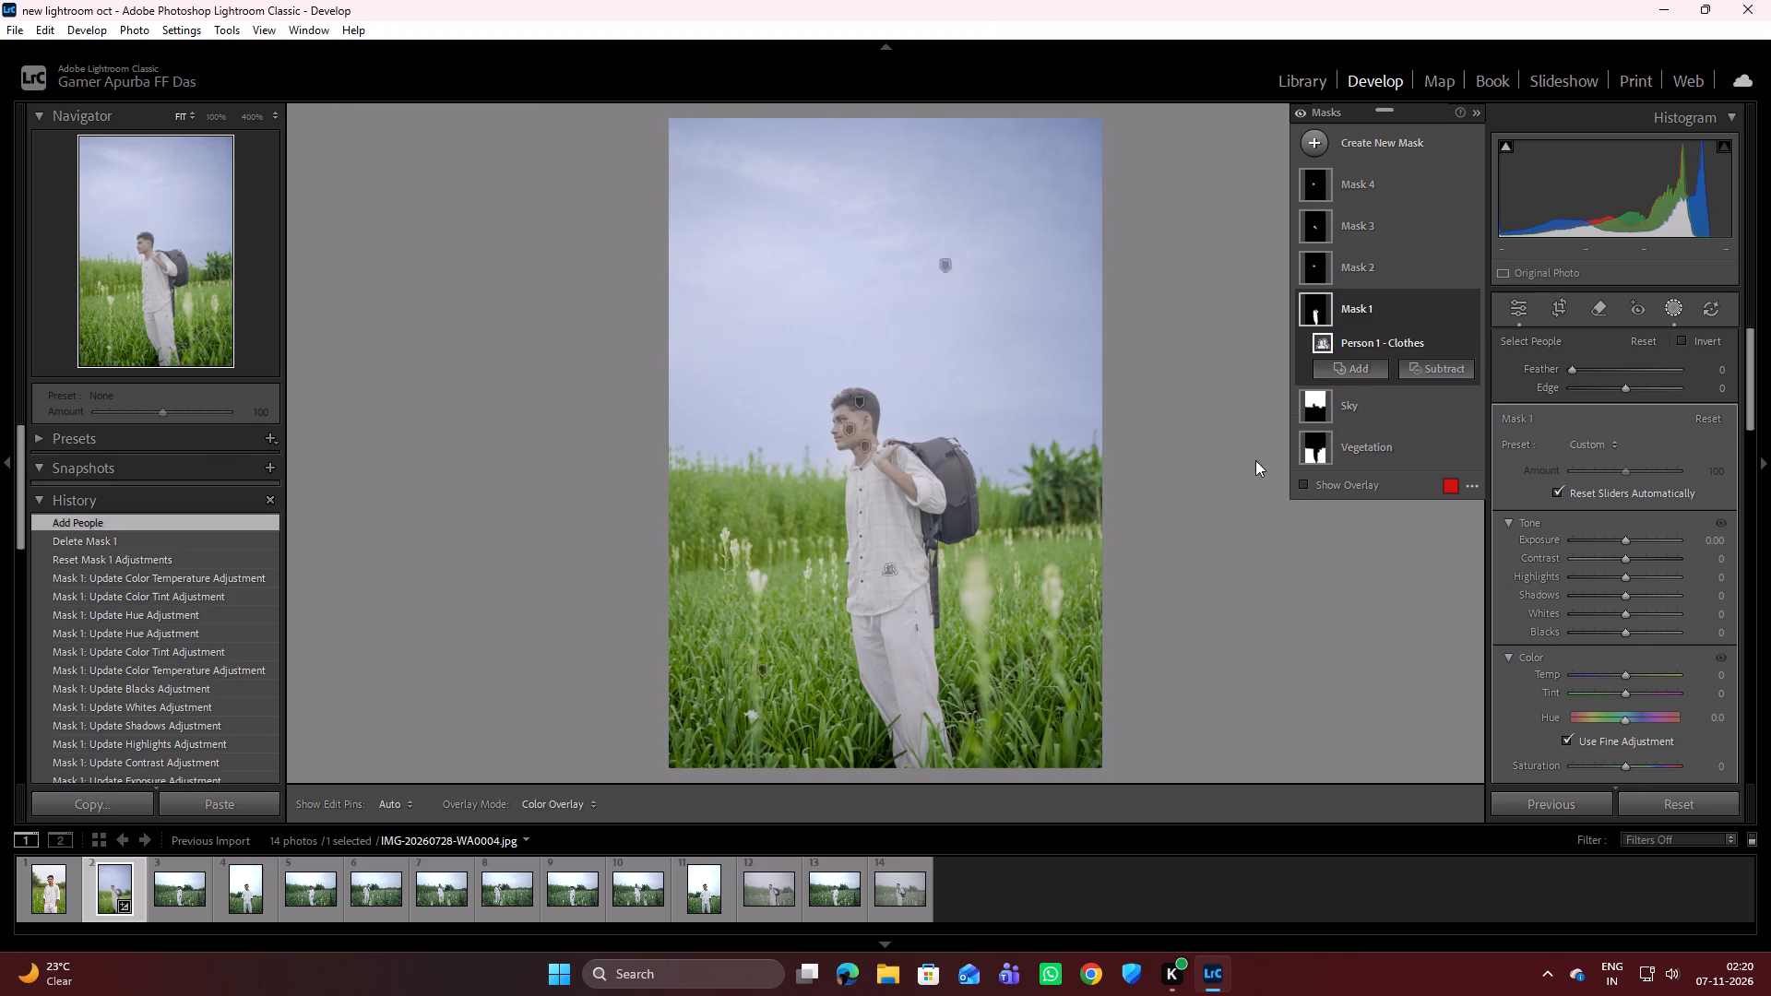
Set the clothes mask's exposure to 0.07, contrast to 5 and highlights to 5.
left_click_drag(1624, 539, 1624, 530)
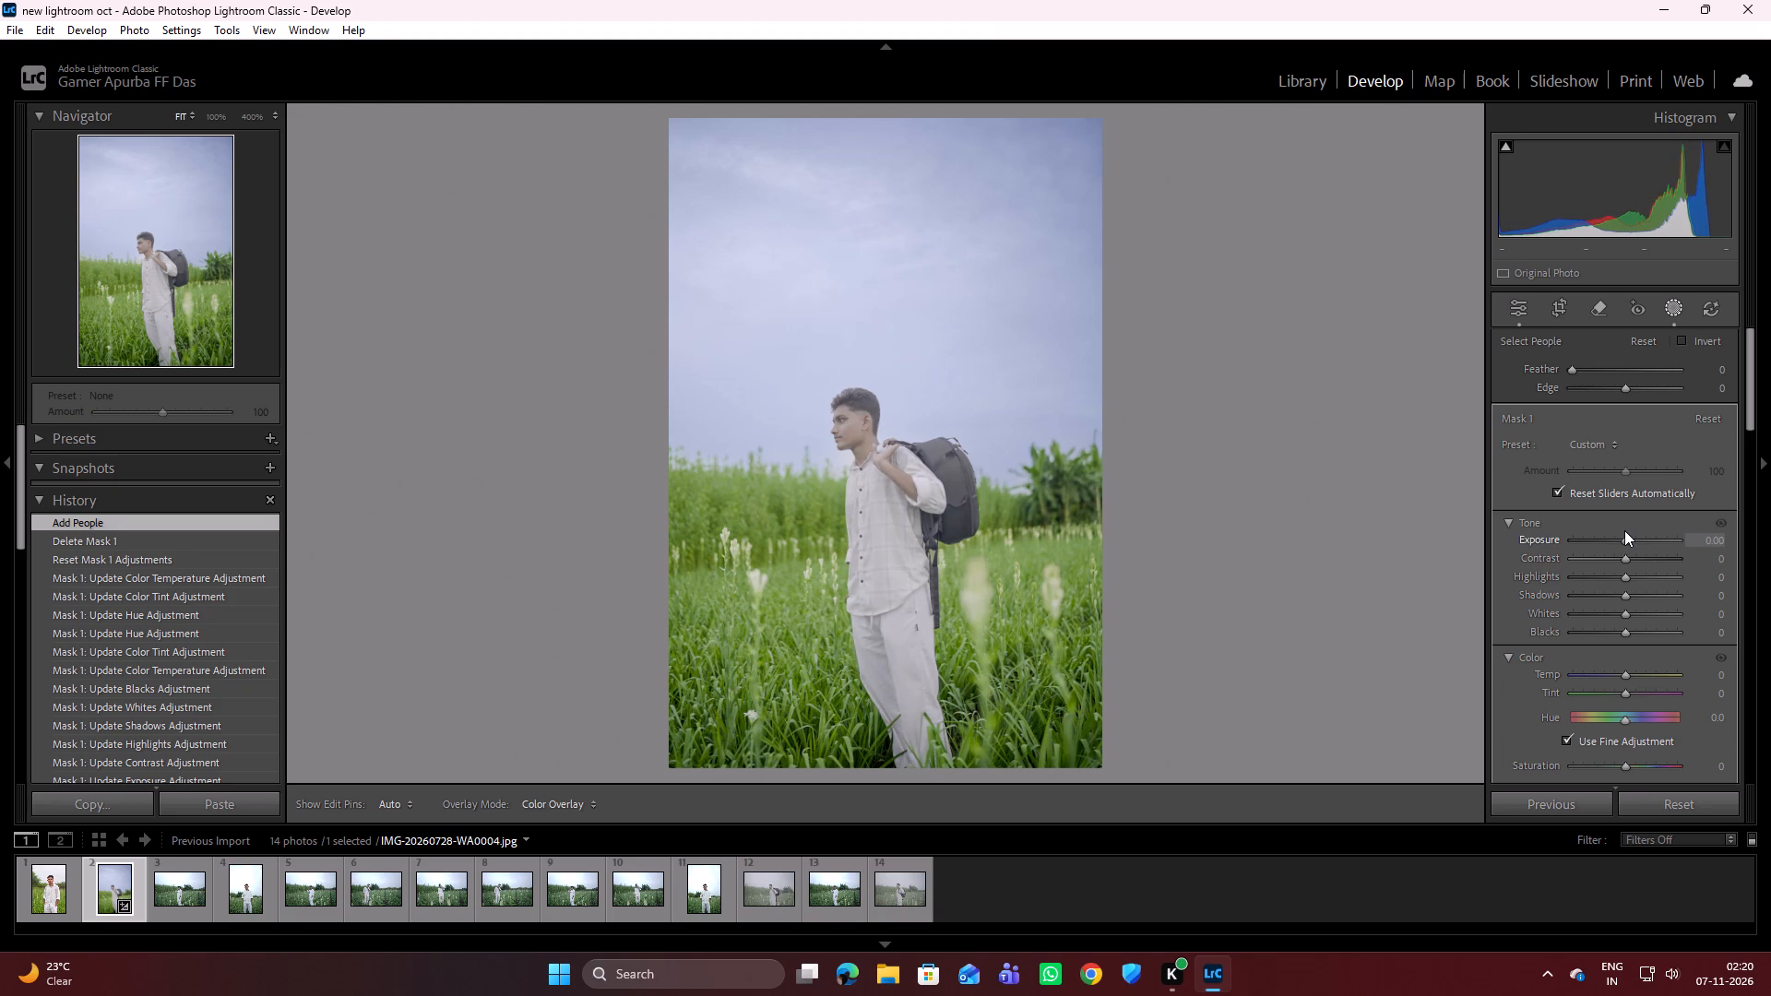
left_click_drag(1624, 530, 1626, 530)
left_click_drag(1626, 530, 1625, 530)
left_click_drag(1626, 559, 1634, 543)
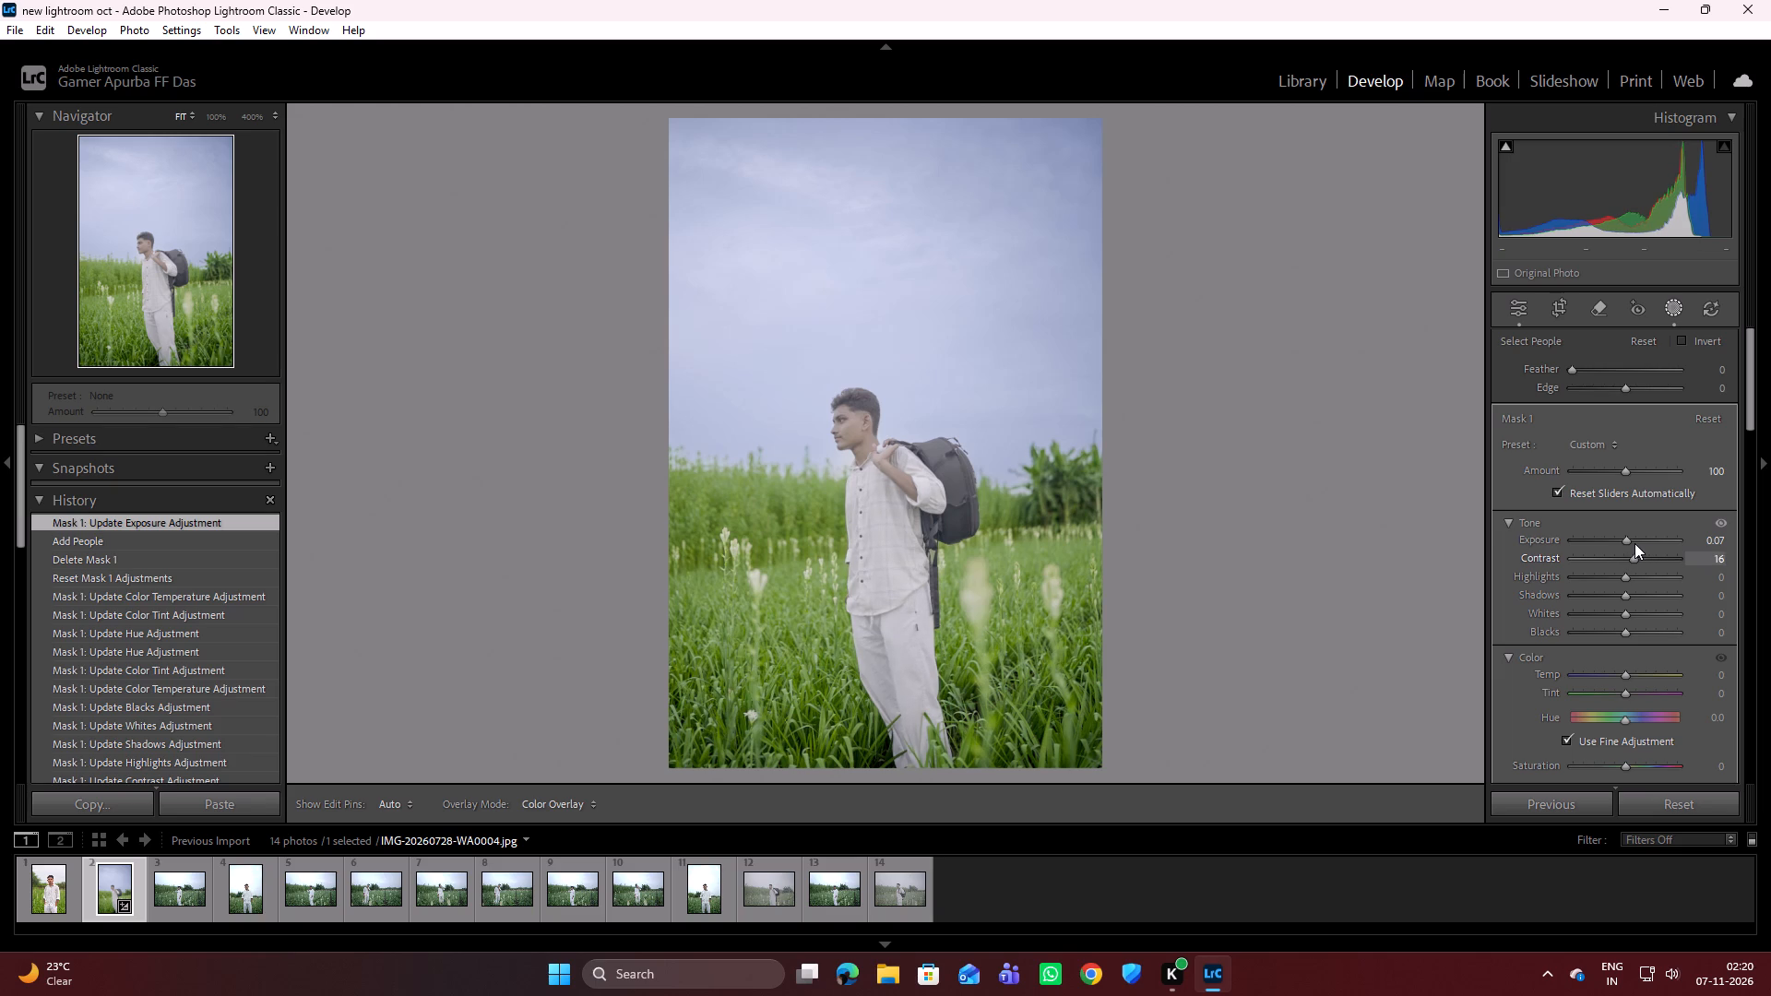
left_click_drag(1634, 543, 1627, 540)
left_click_drag(1627, 540, 1629, 540)
left_click_drag(1626, 577, 1630, 568)
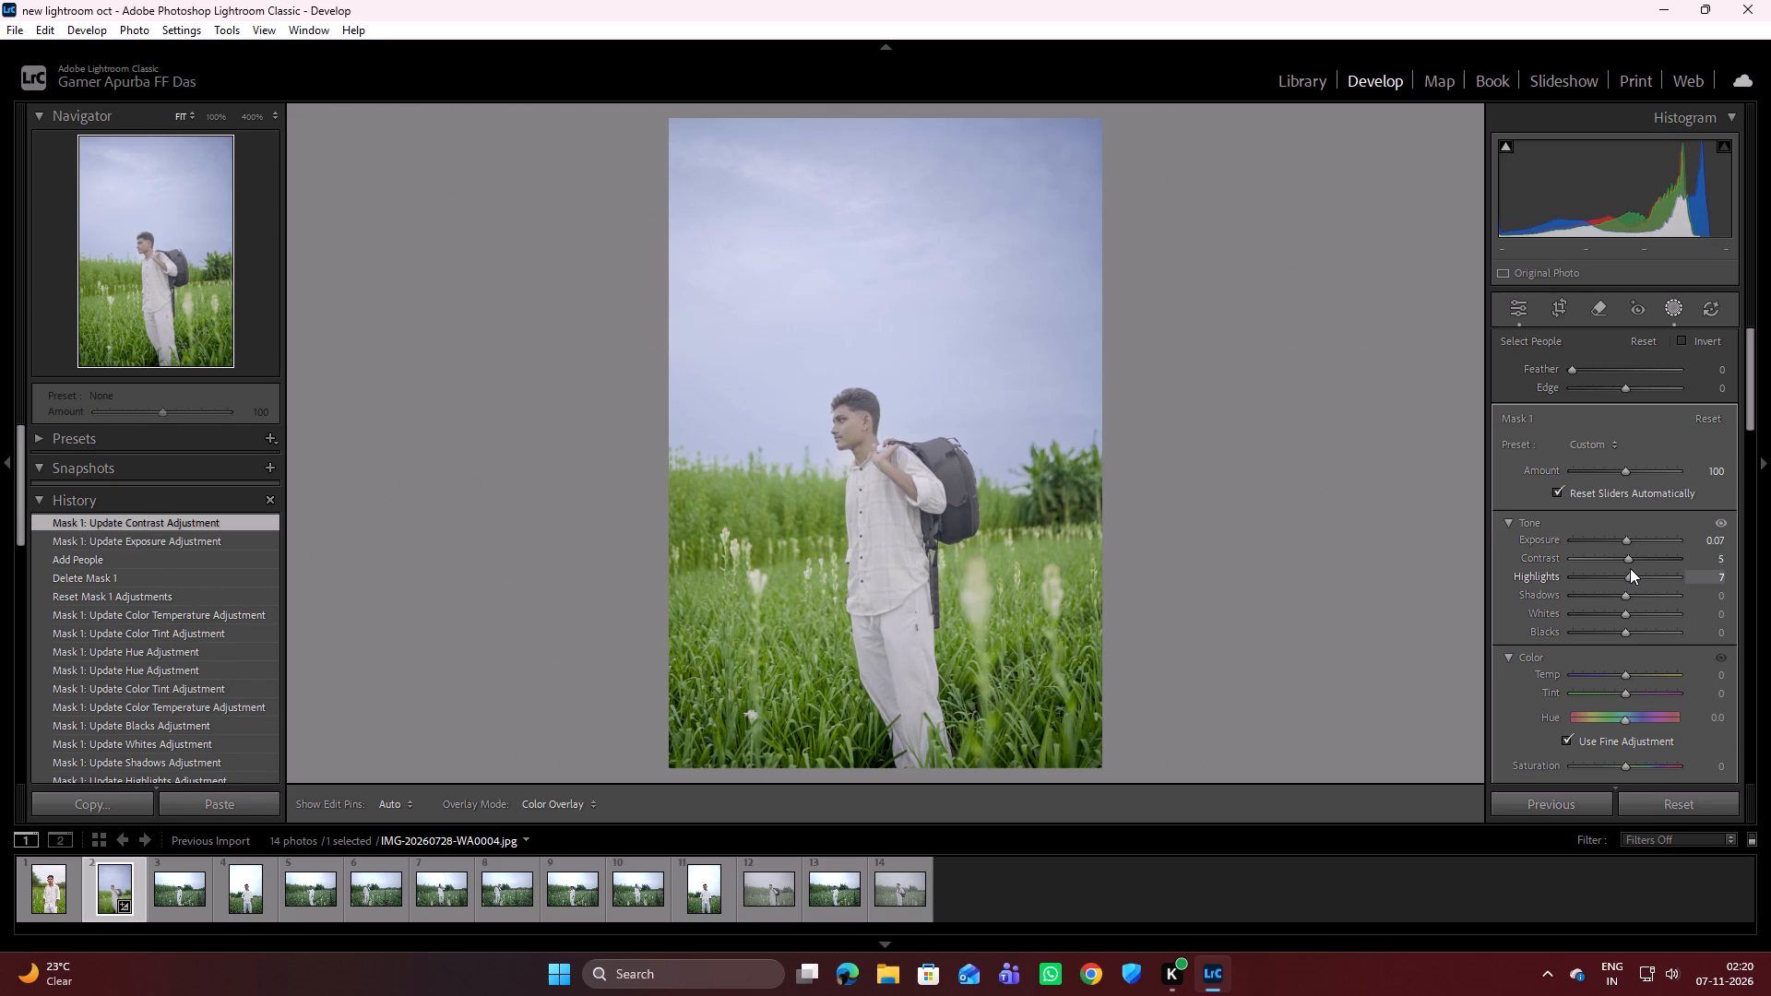
left_click_drag(1630, 568, 1629, 567)
Set the clothes mask's shadows to -11, blacks to -9 and whites to 2.
left_click(1623, 598)
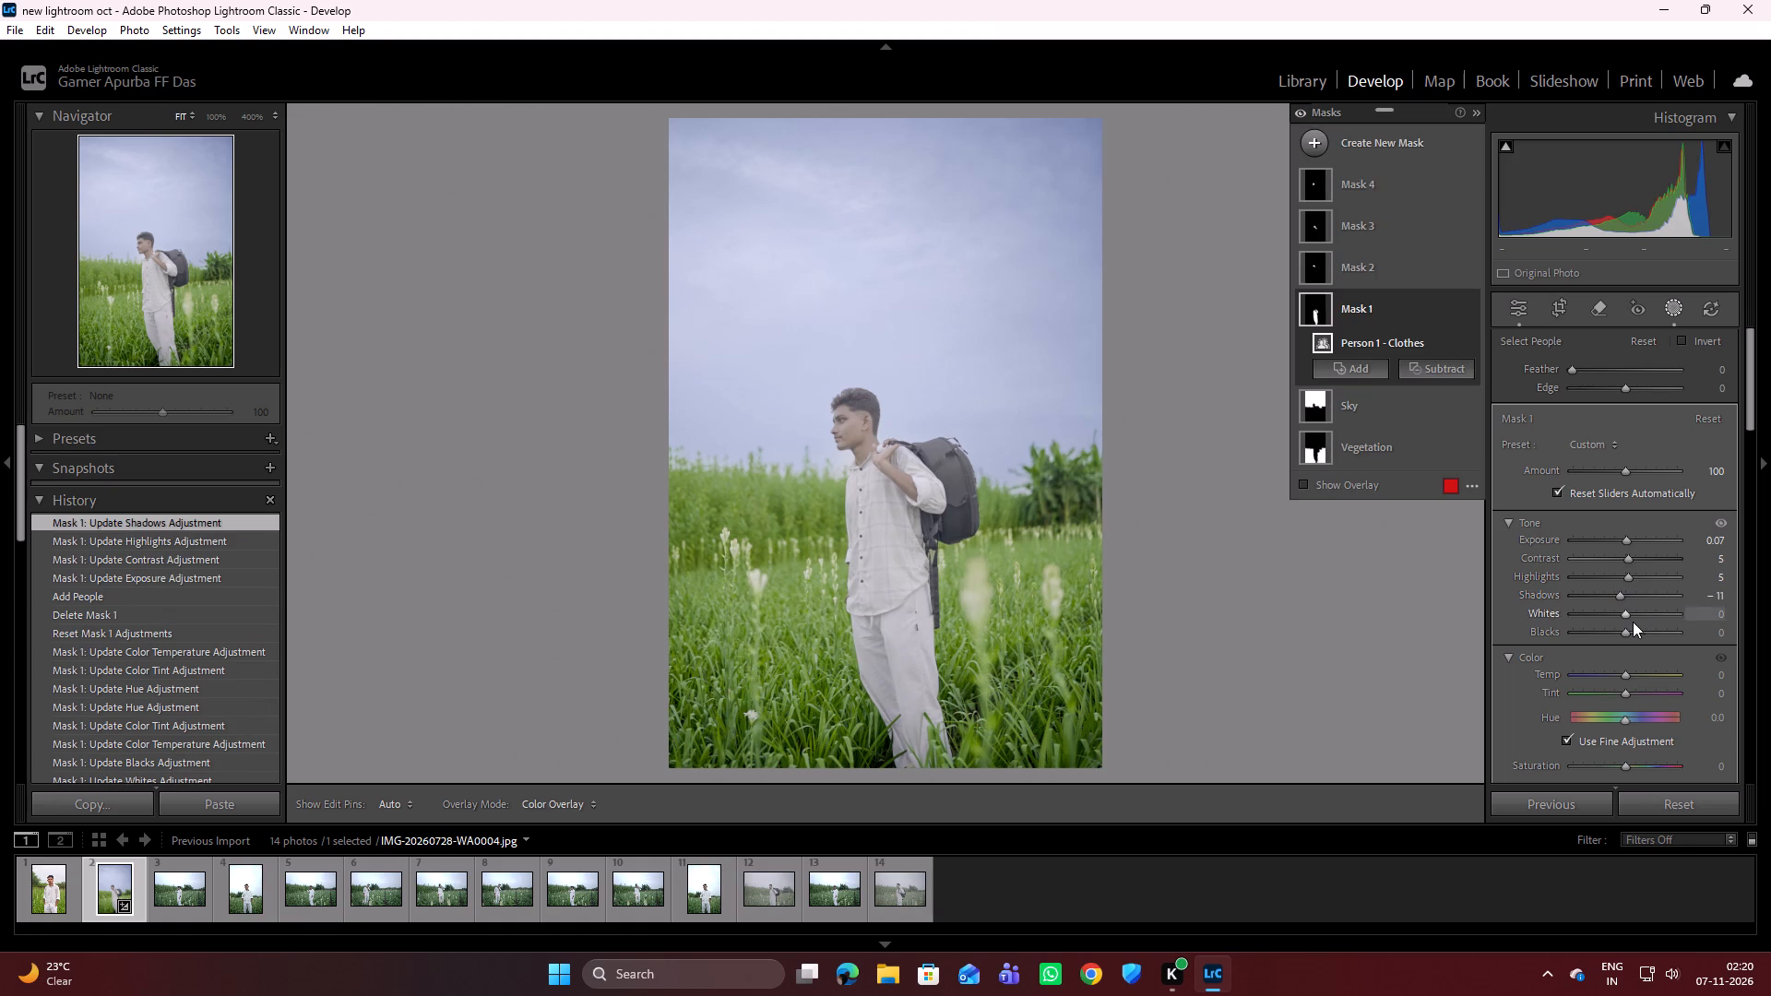
left_click_drag(1625, 617, 1622, 607)
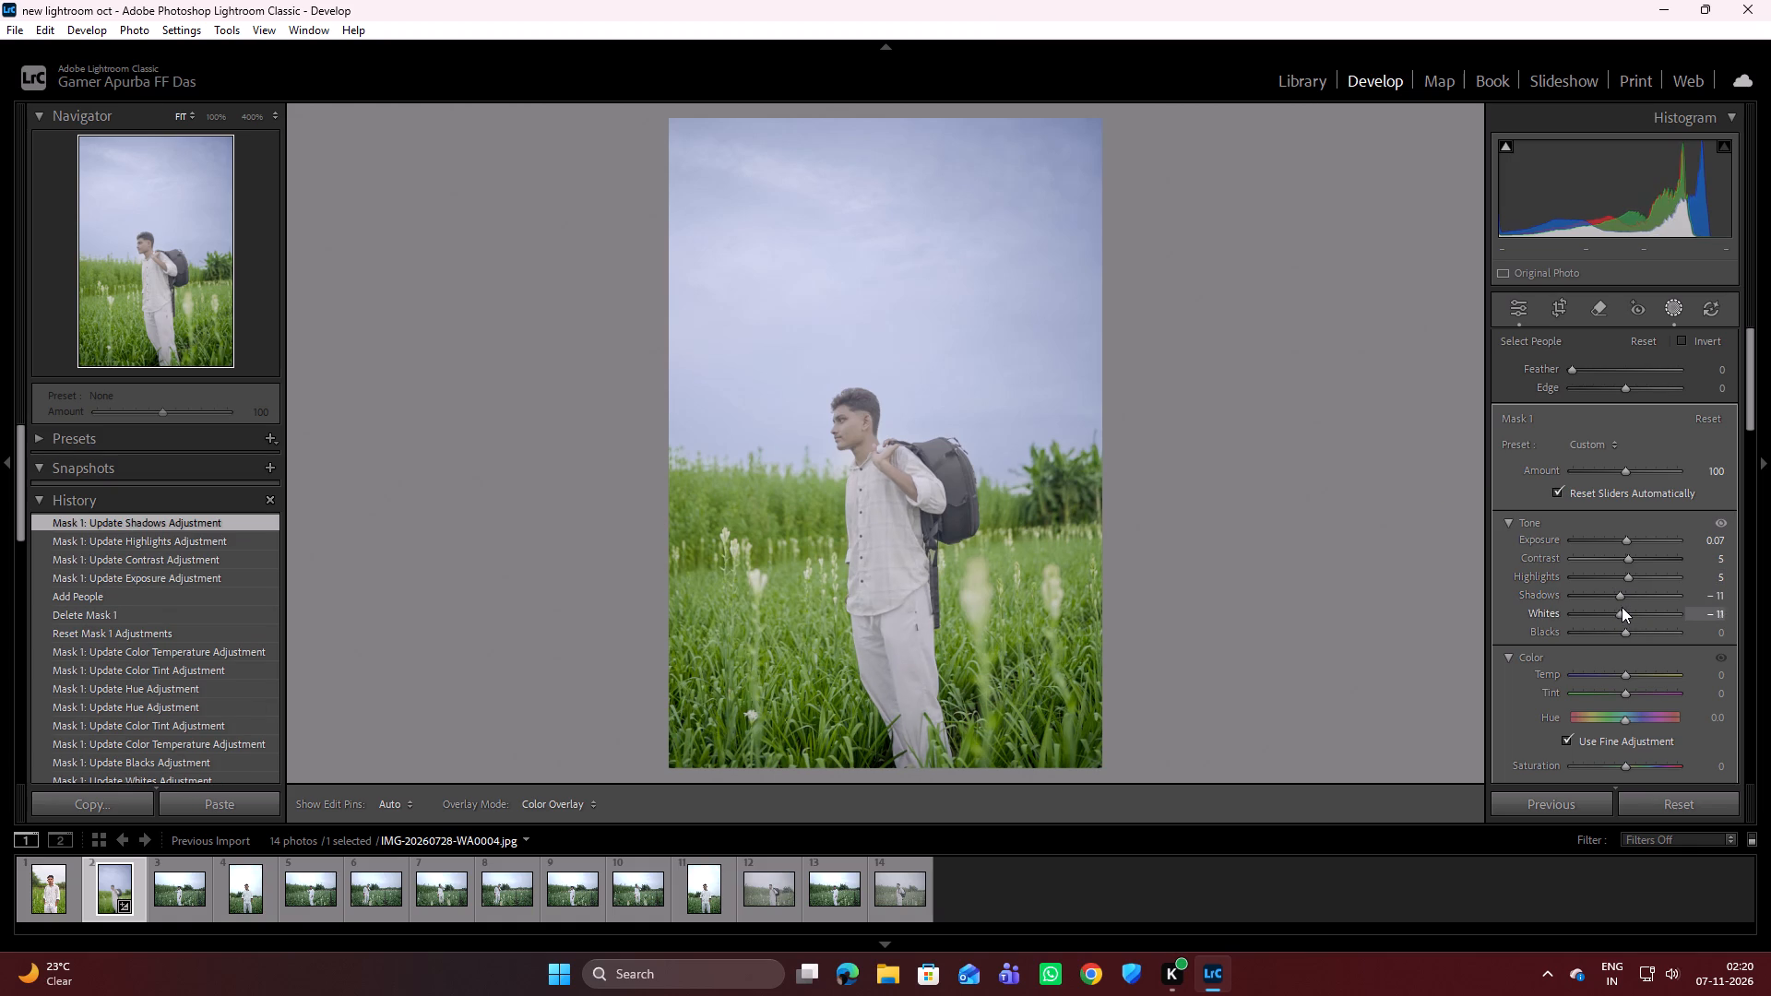
left_click_drag(1622, 607, 1623, 606)
left_click_drag(1623, 606, 1625, 606)
left_click_drag(1625, 606, 1625, 605)
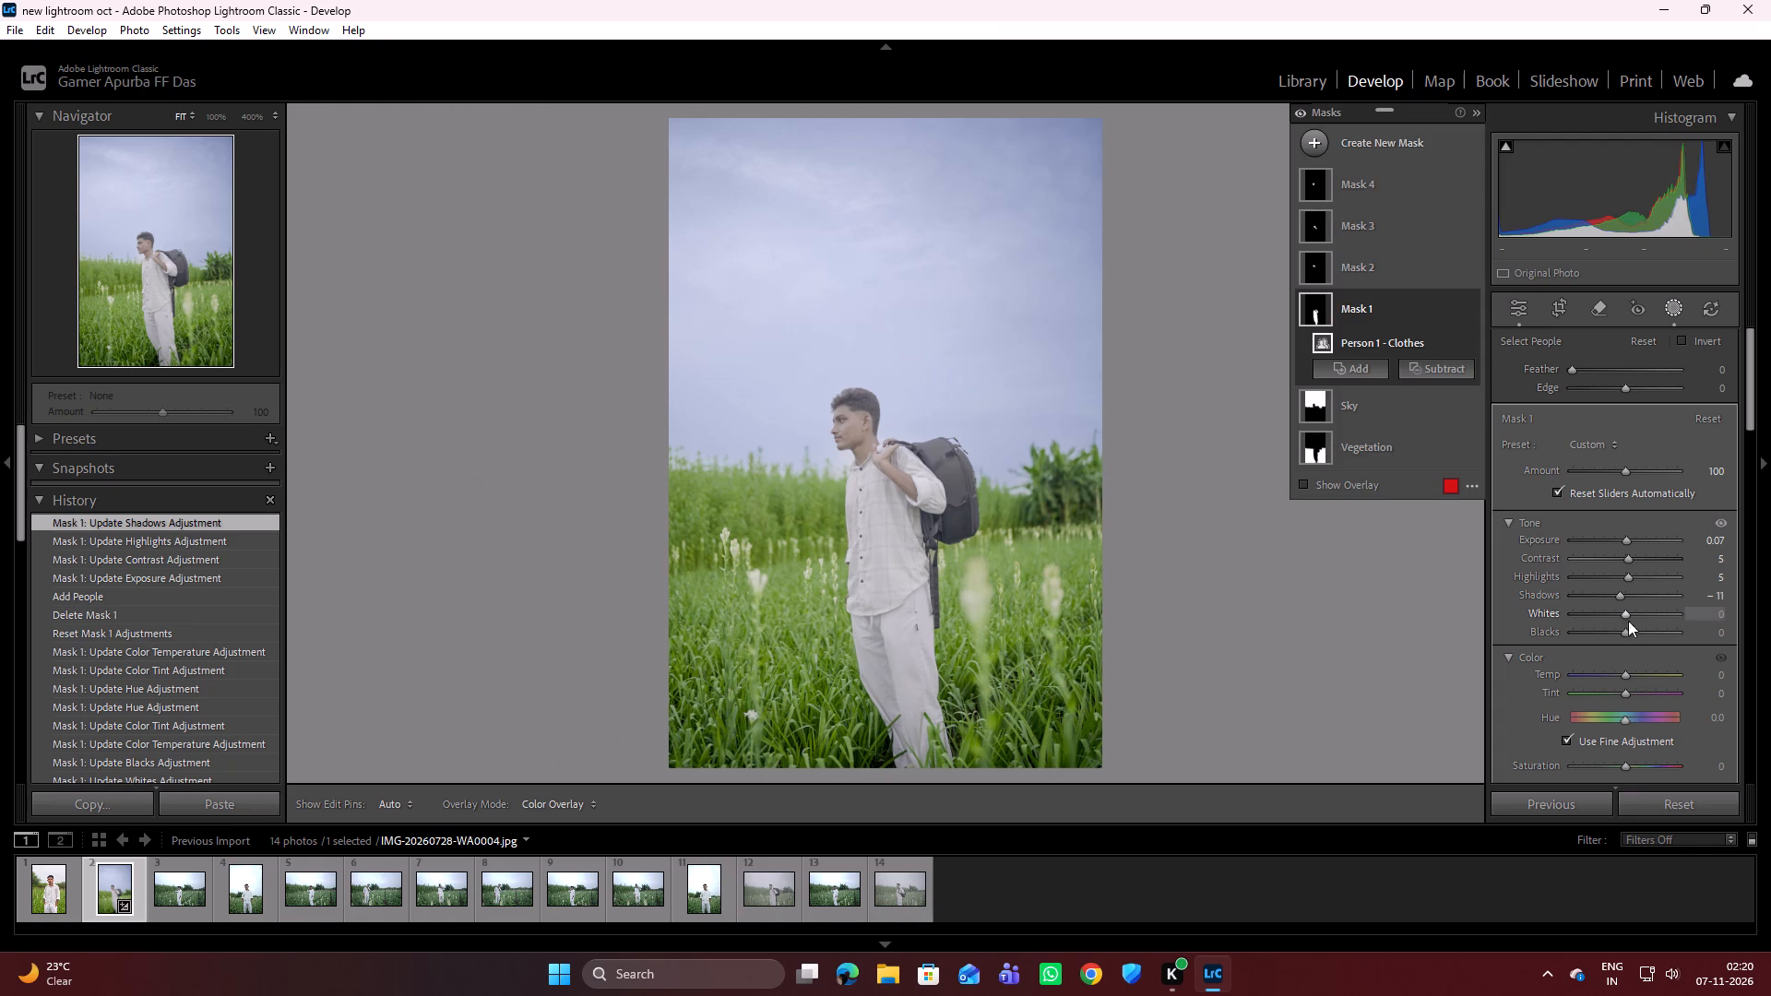
left_click_drag(1624, 626, 1617, 619)
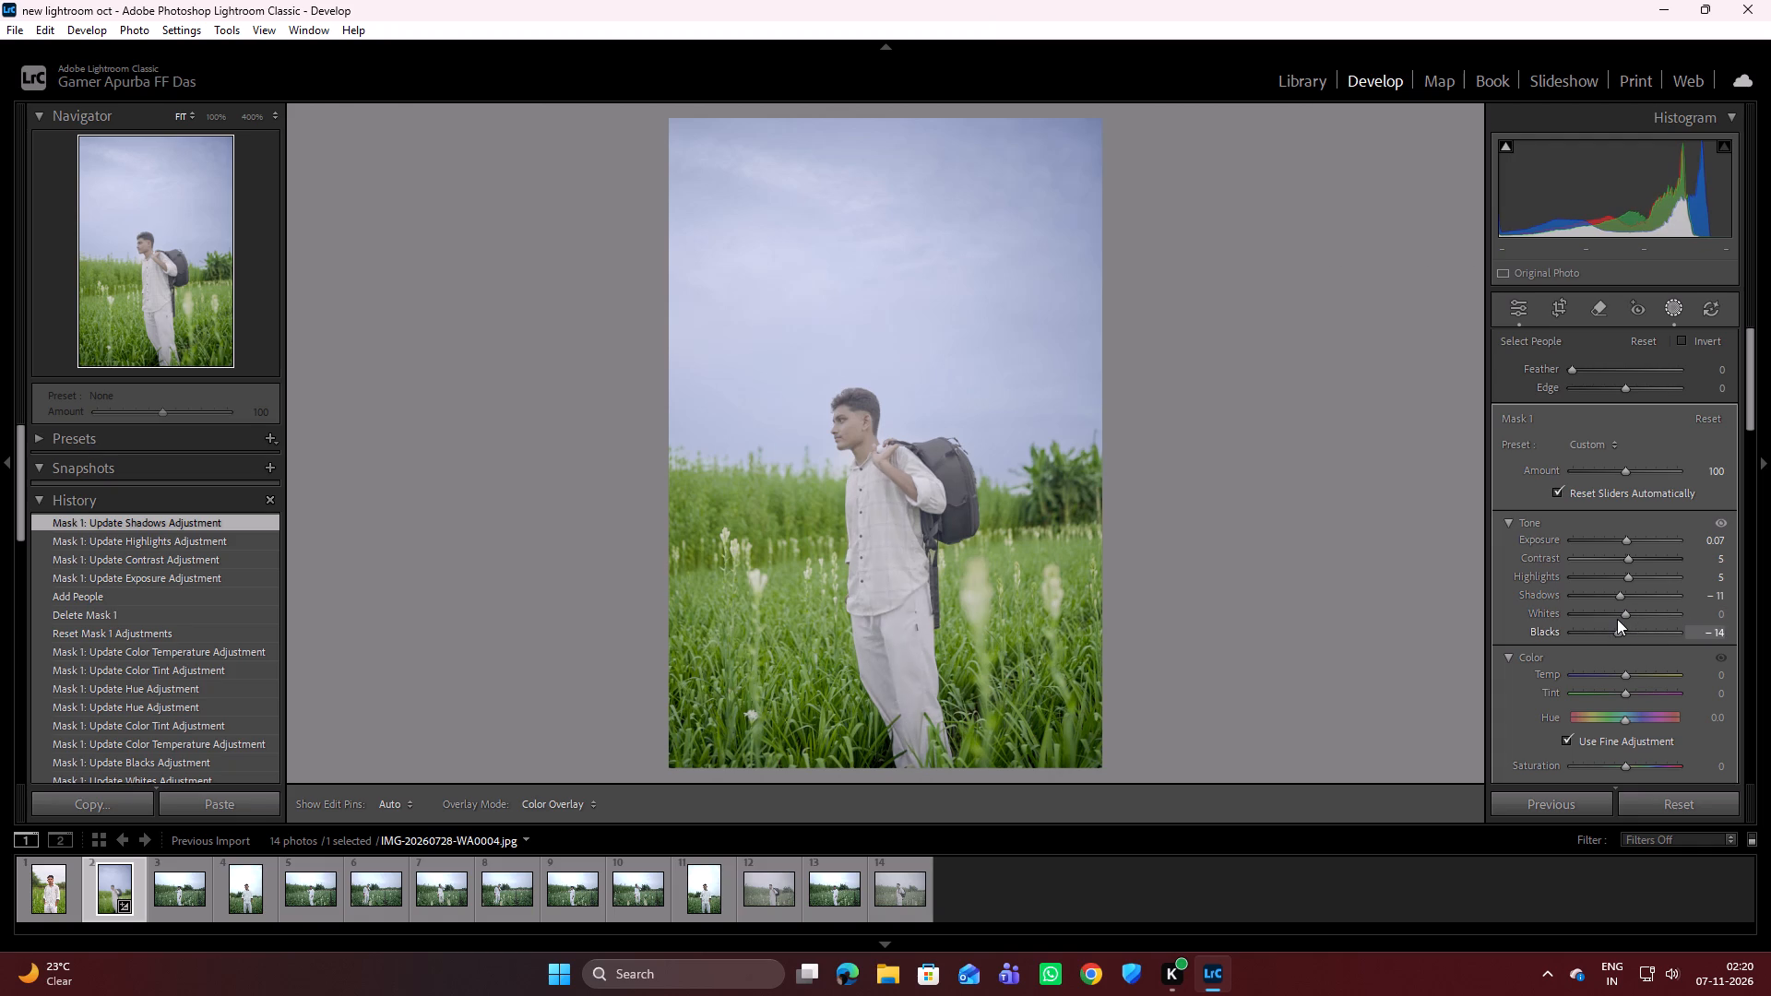
left_click_drag(1617, 619, 1618, 611)
left_click_drag(1618, 611, 1620, 611)
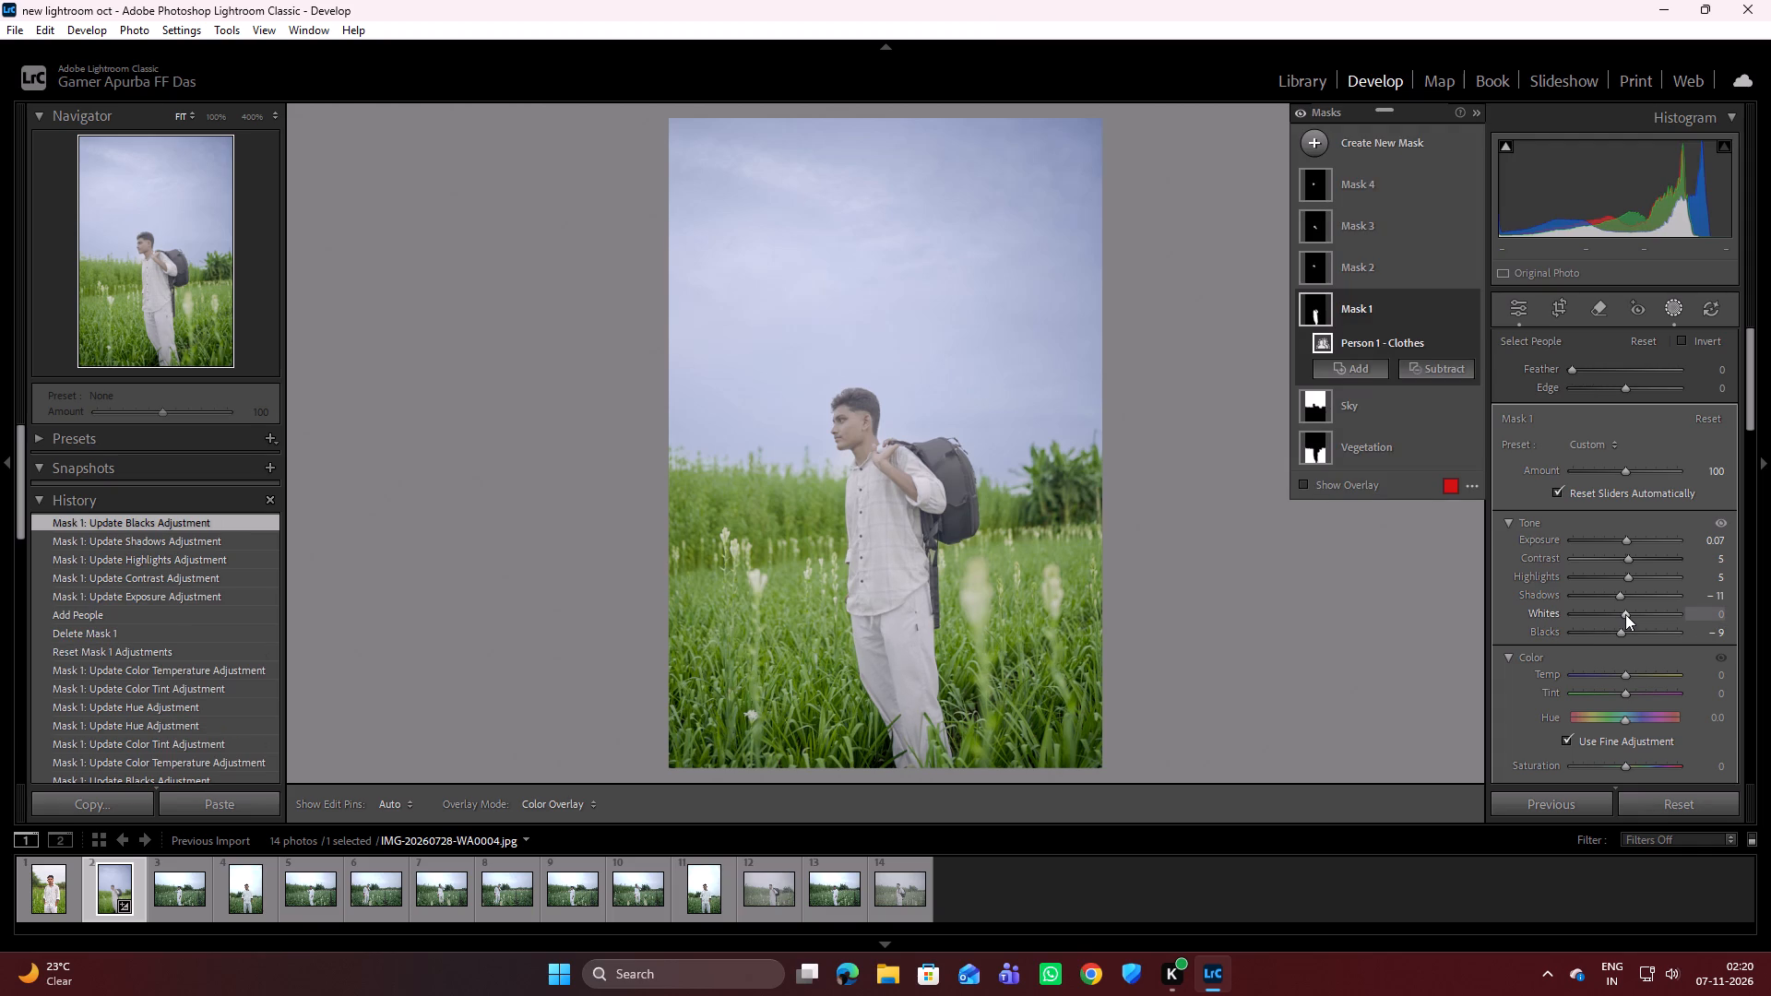
left_click(1625, 614)
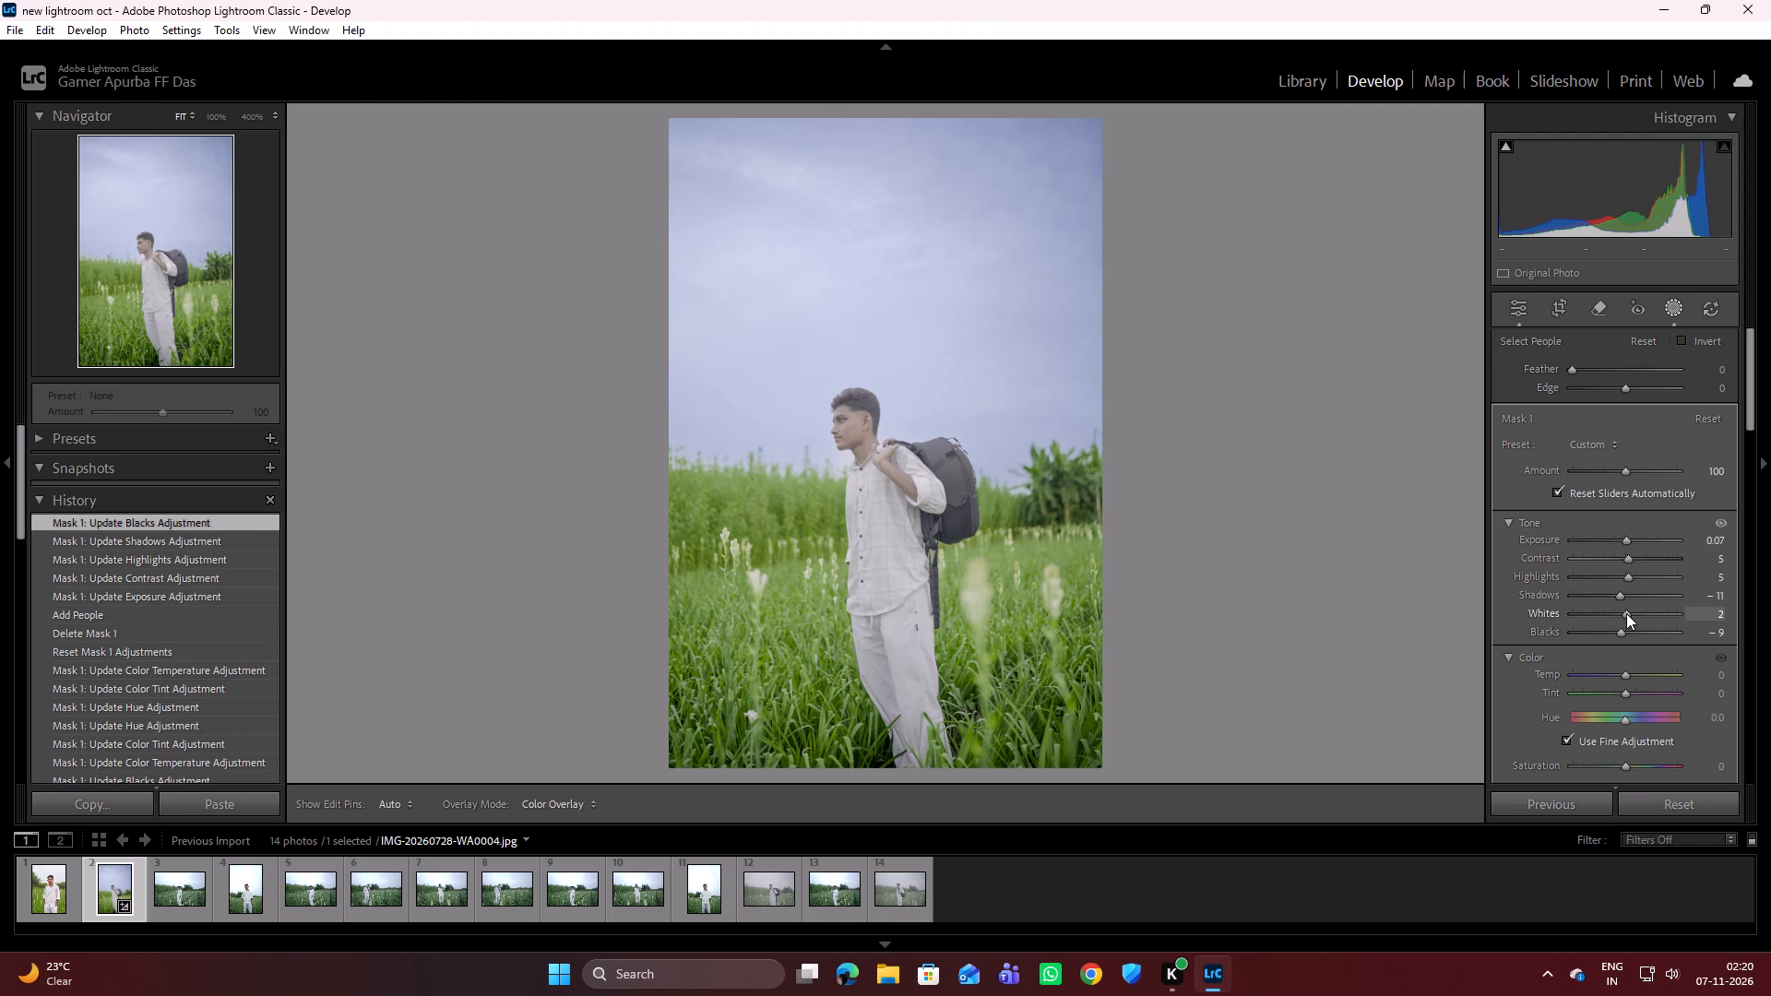
Set the clothes mask's colour temperature to -7 and tint to -7.
scroll(1593, 605, "down", 2)
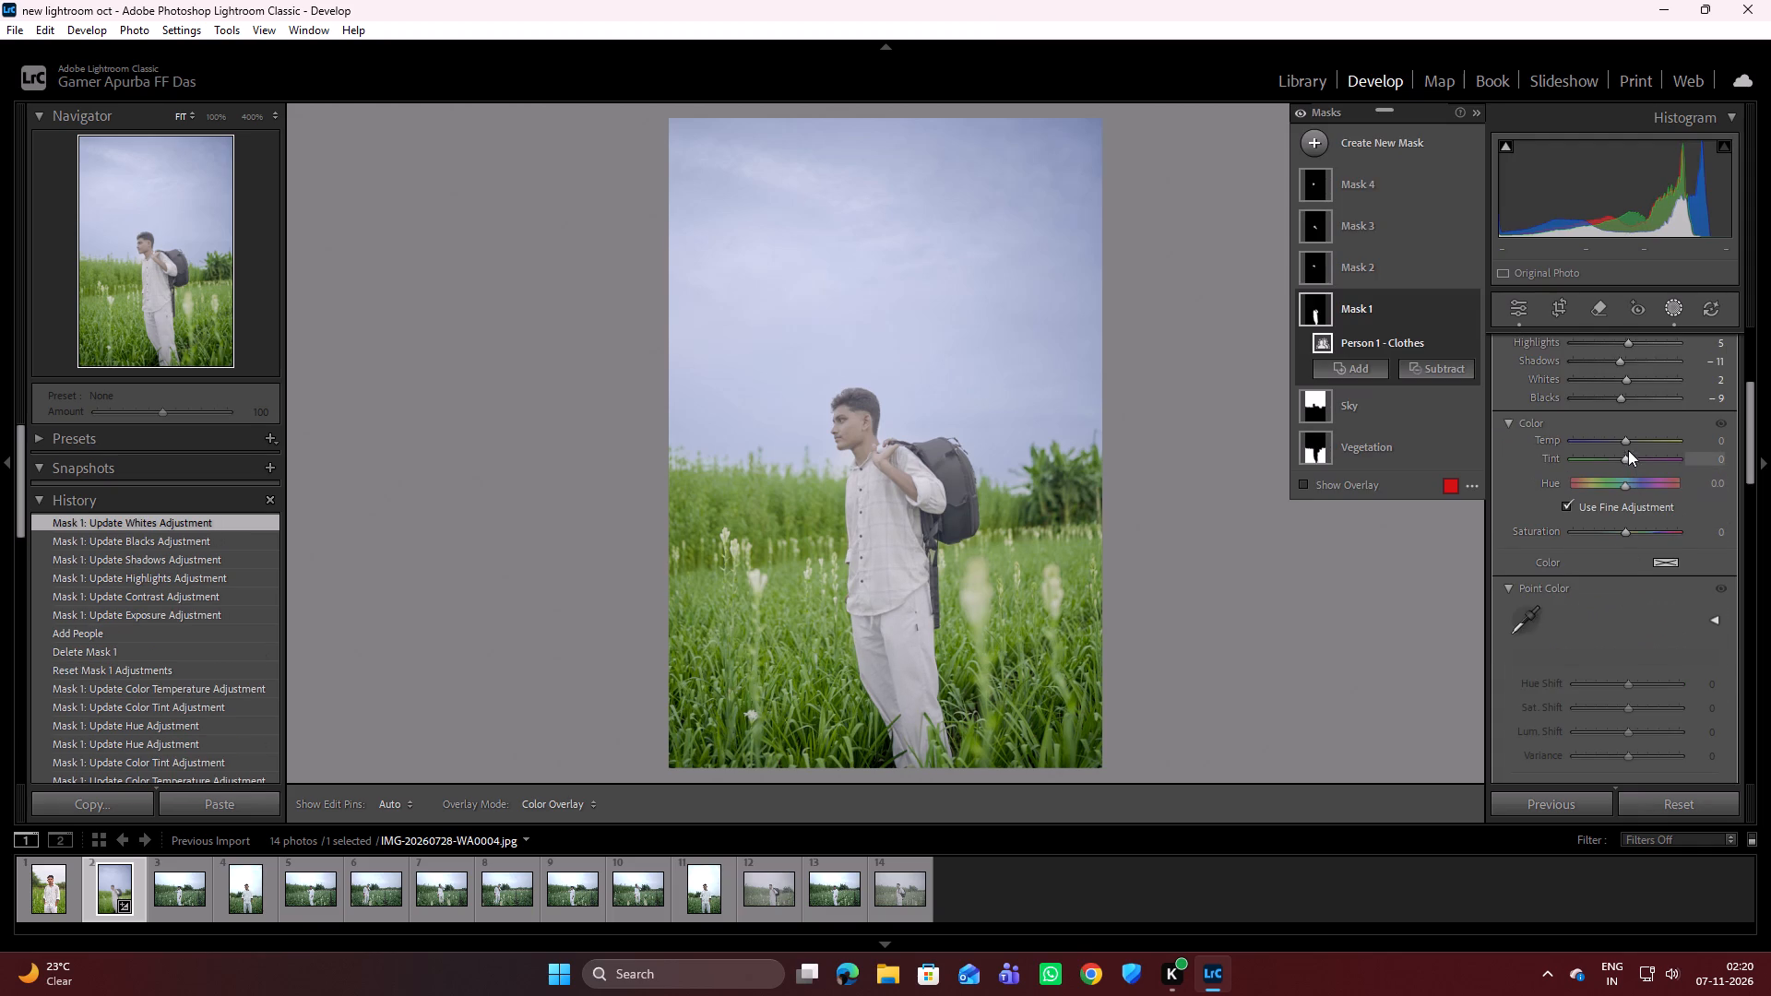
left_click(1623, 440)
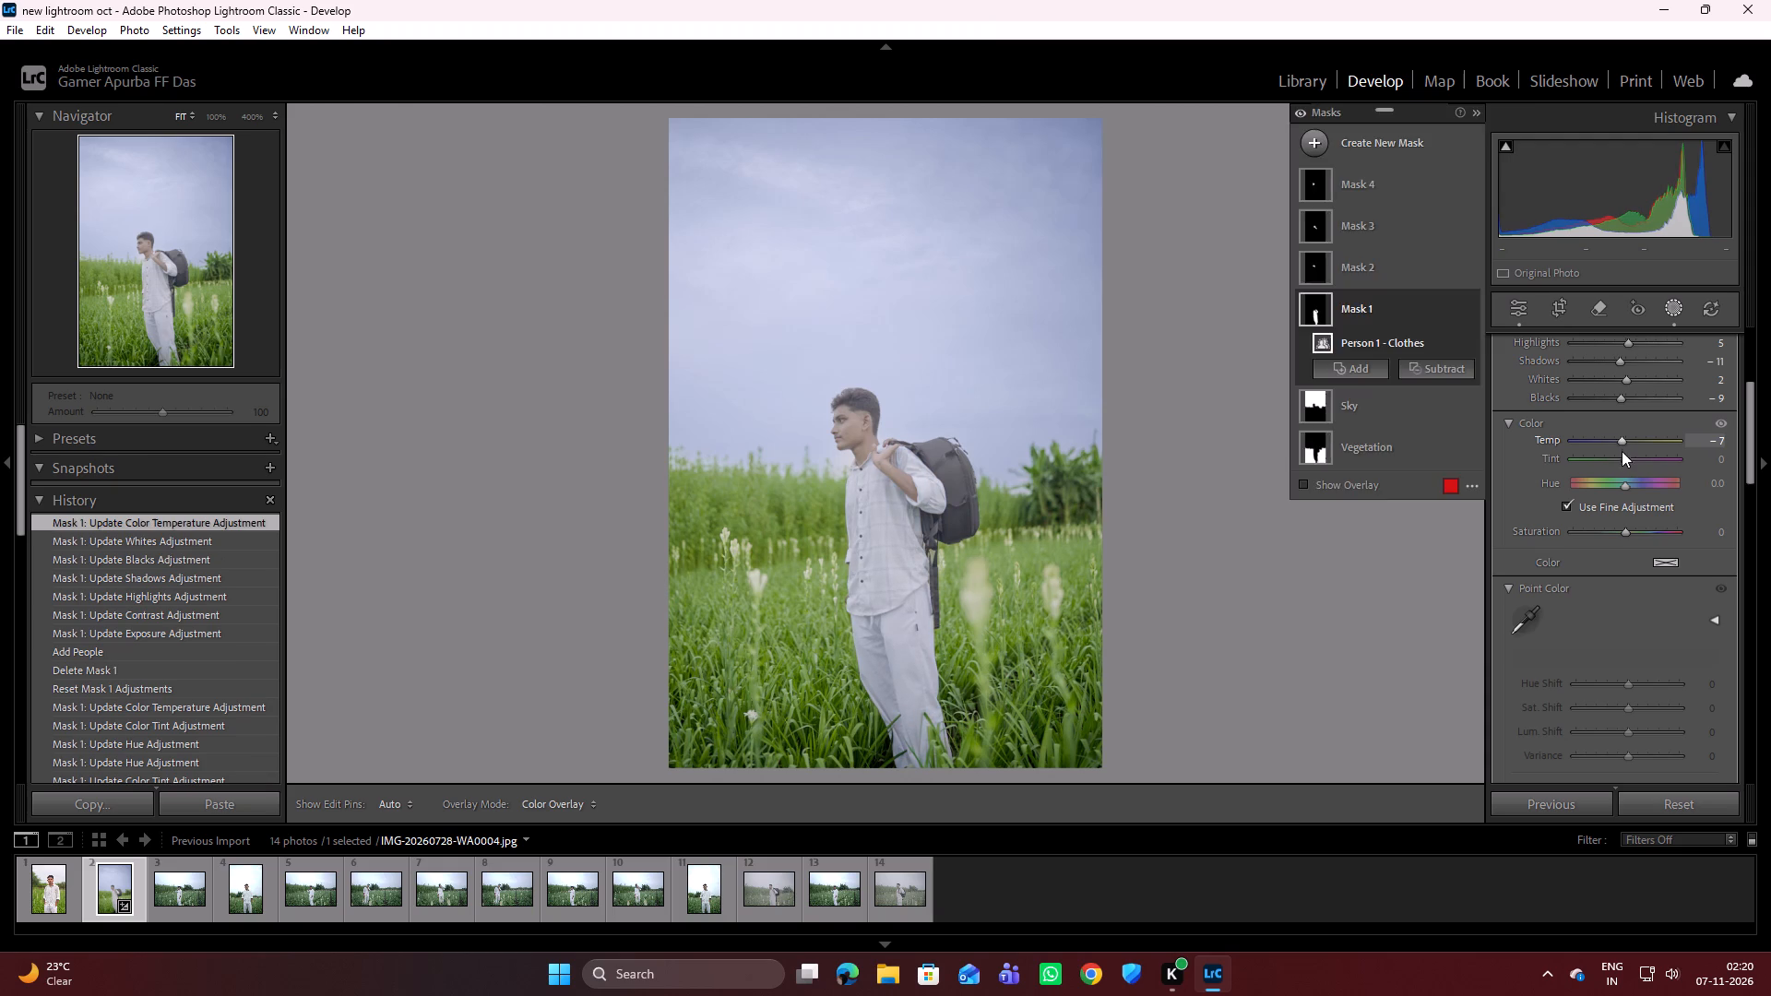
left_click(1624, 456)
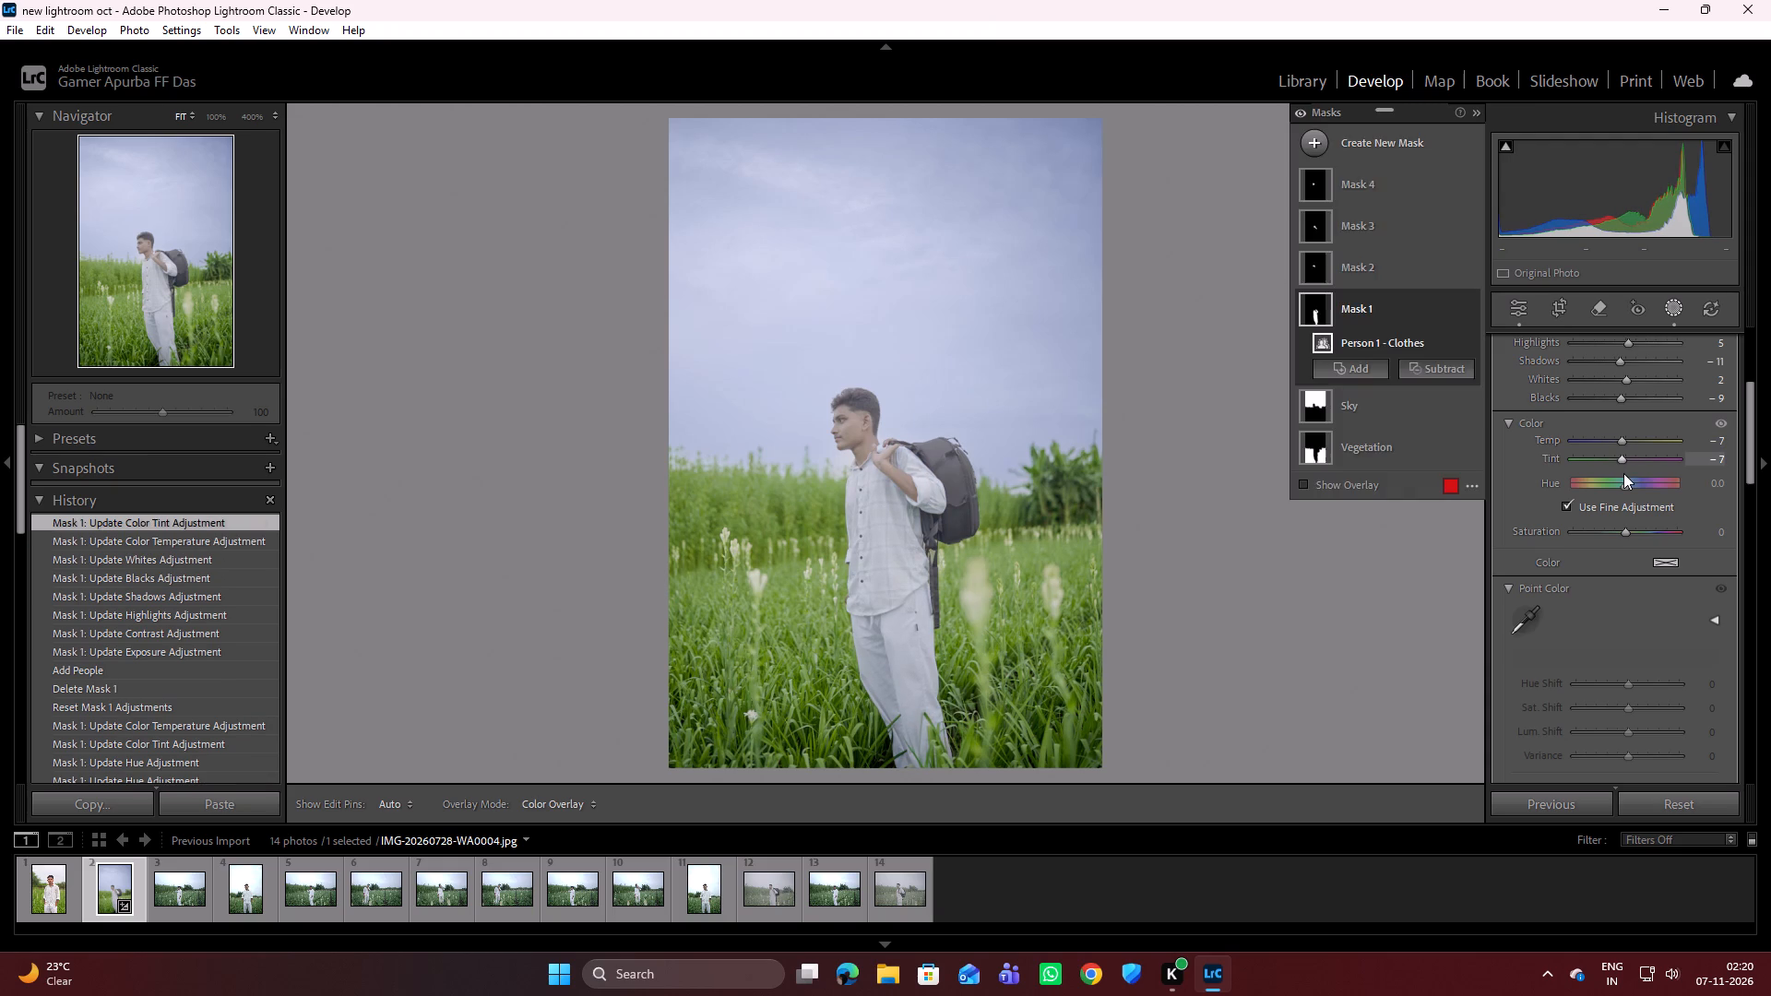
Set the clothes mask's hue to 16.3 and saturation to 14.
left_click_drag(1623, 484, 1634, 475)
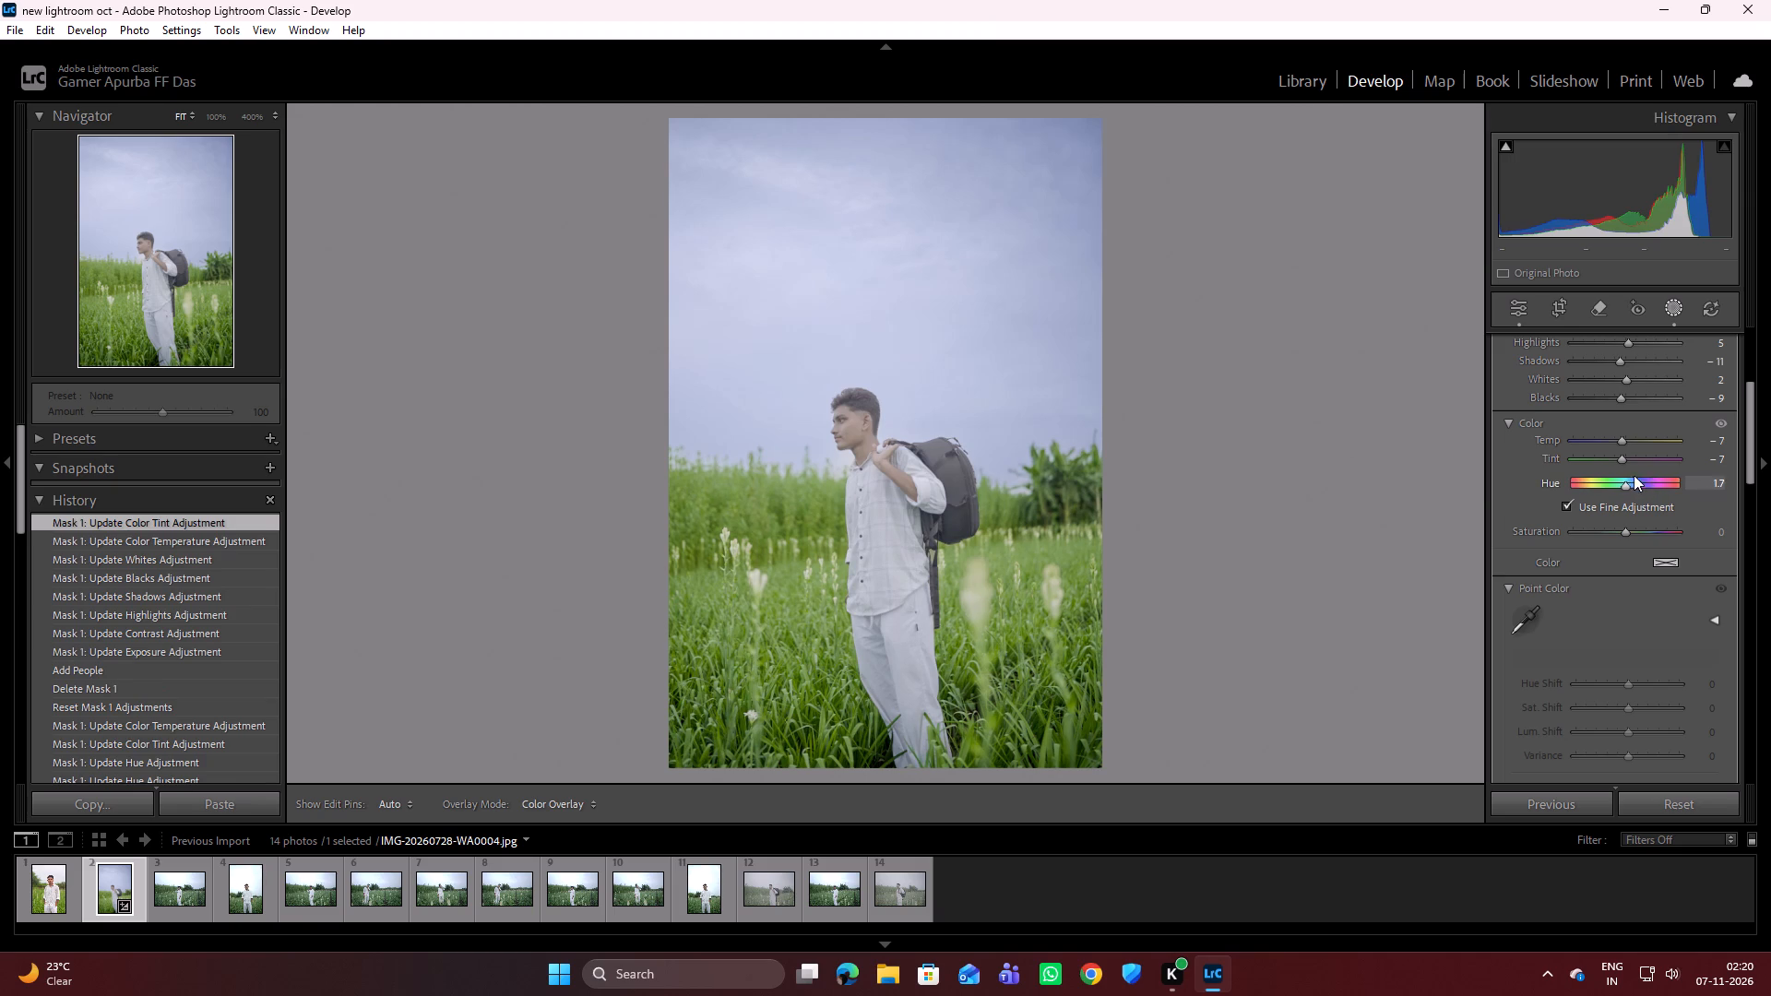
left_click_drag(1634, 475, 1641, 472)
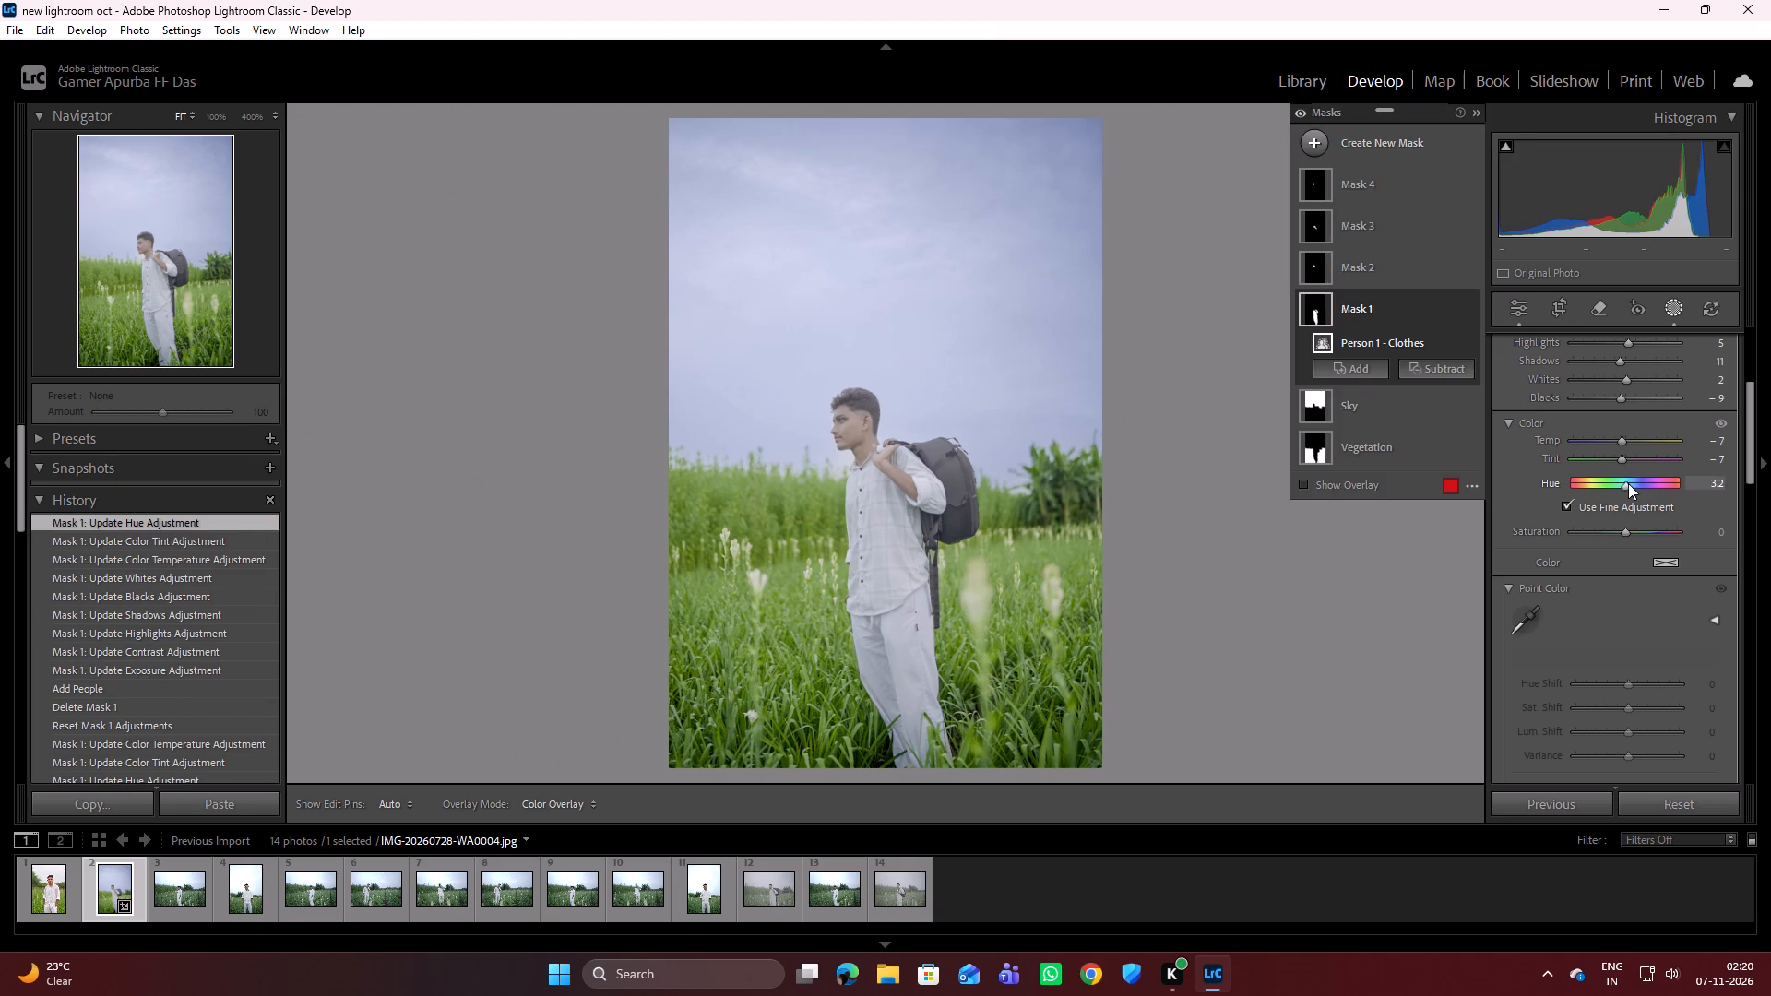
left_click_drag(1625, 483, 1660, 478)
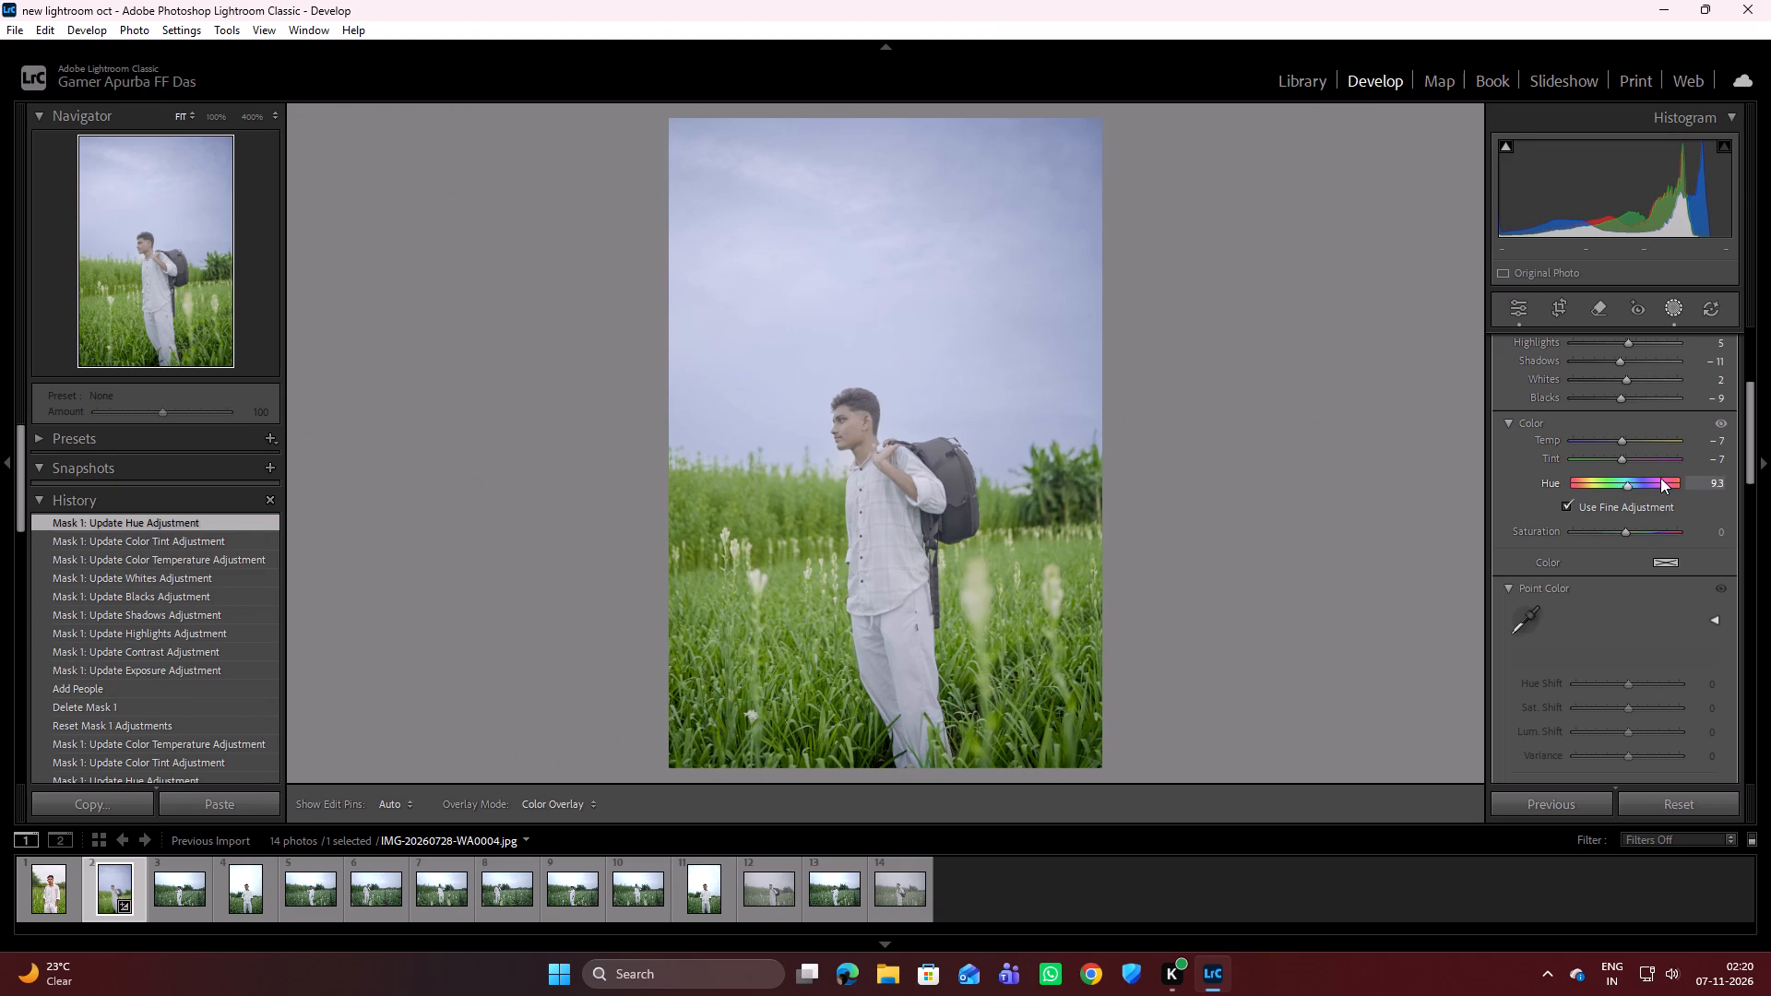
left_click_drag(1660, 478, 1670, 472)
left_click_drag(1670, 472, 1770, 440)
left_click_drag(1770, 440, 1703, 453)
left_click_drag(1703, 453, 1698, 453)
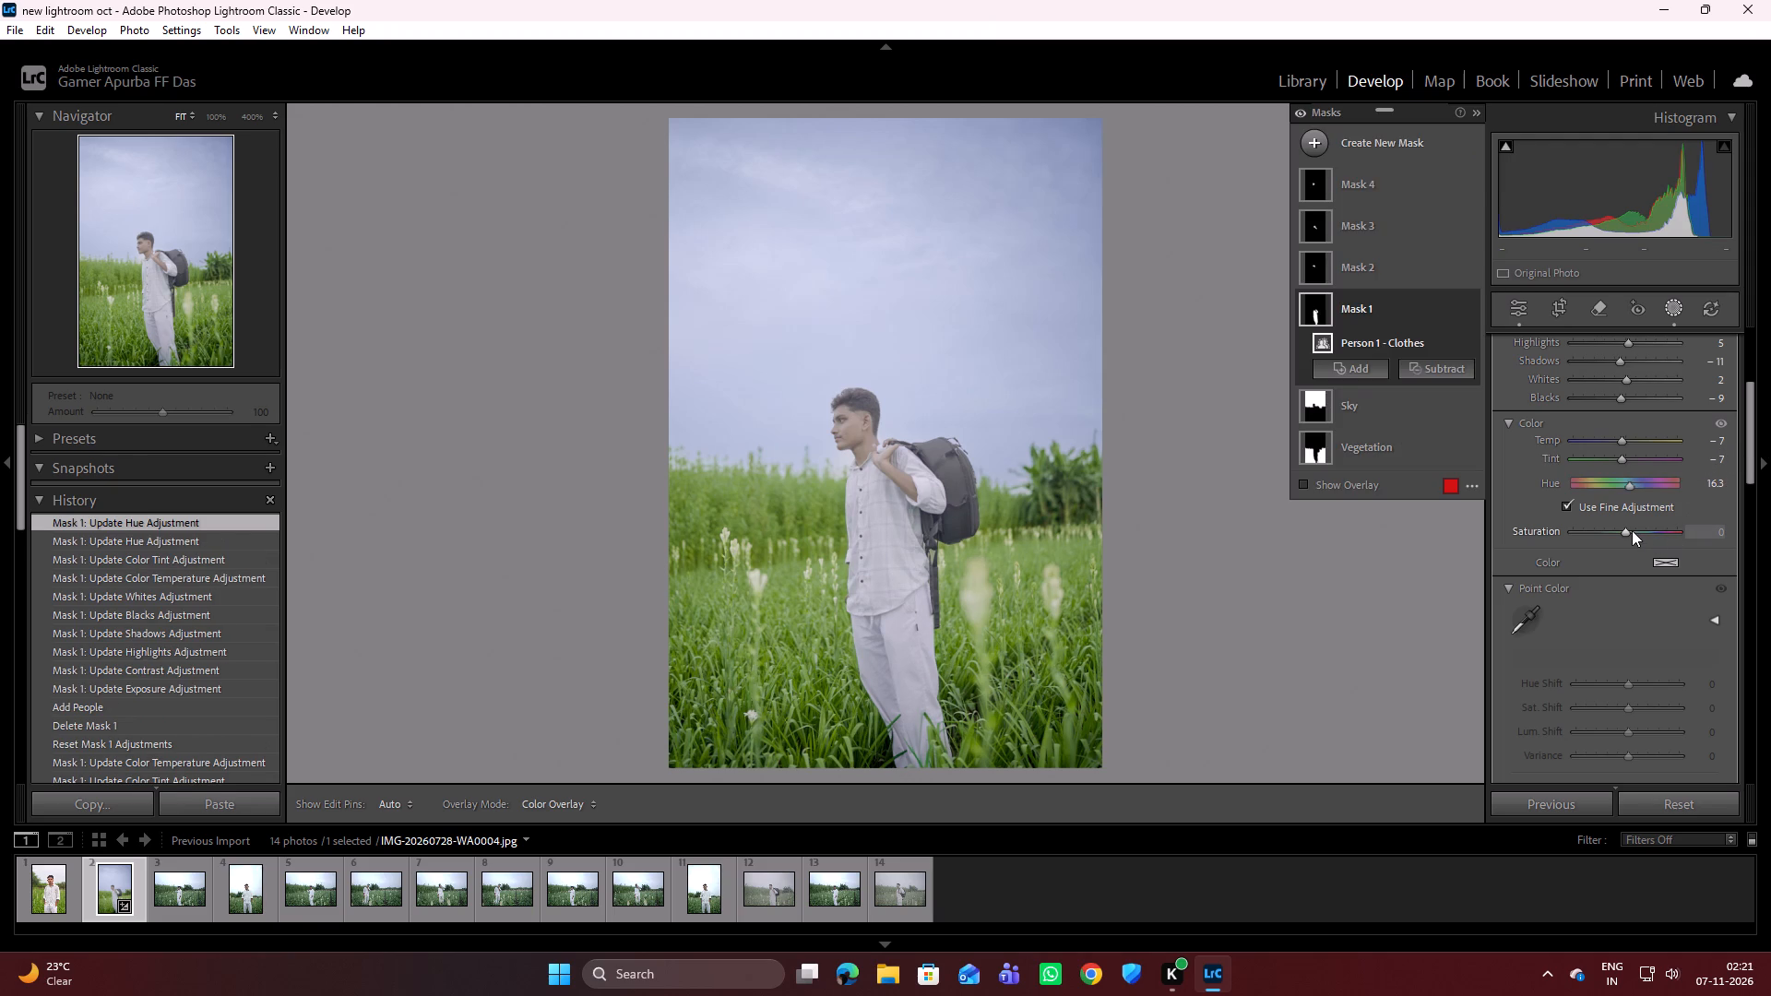
left_click_drag(1624, 528, 1643, 528)
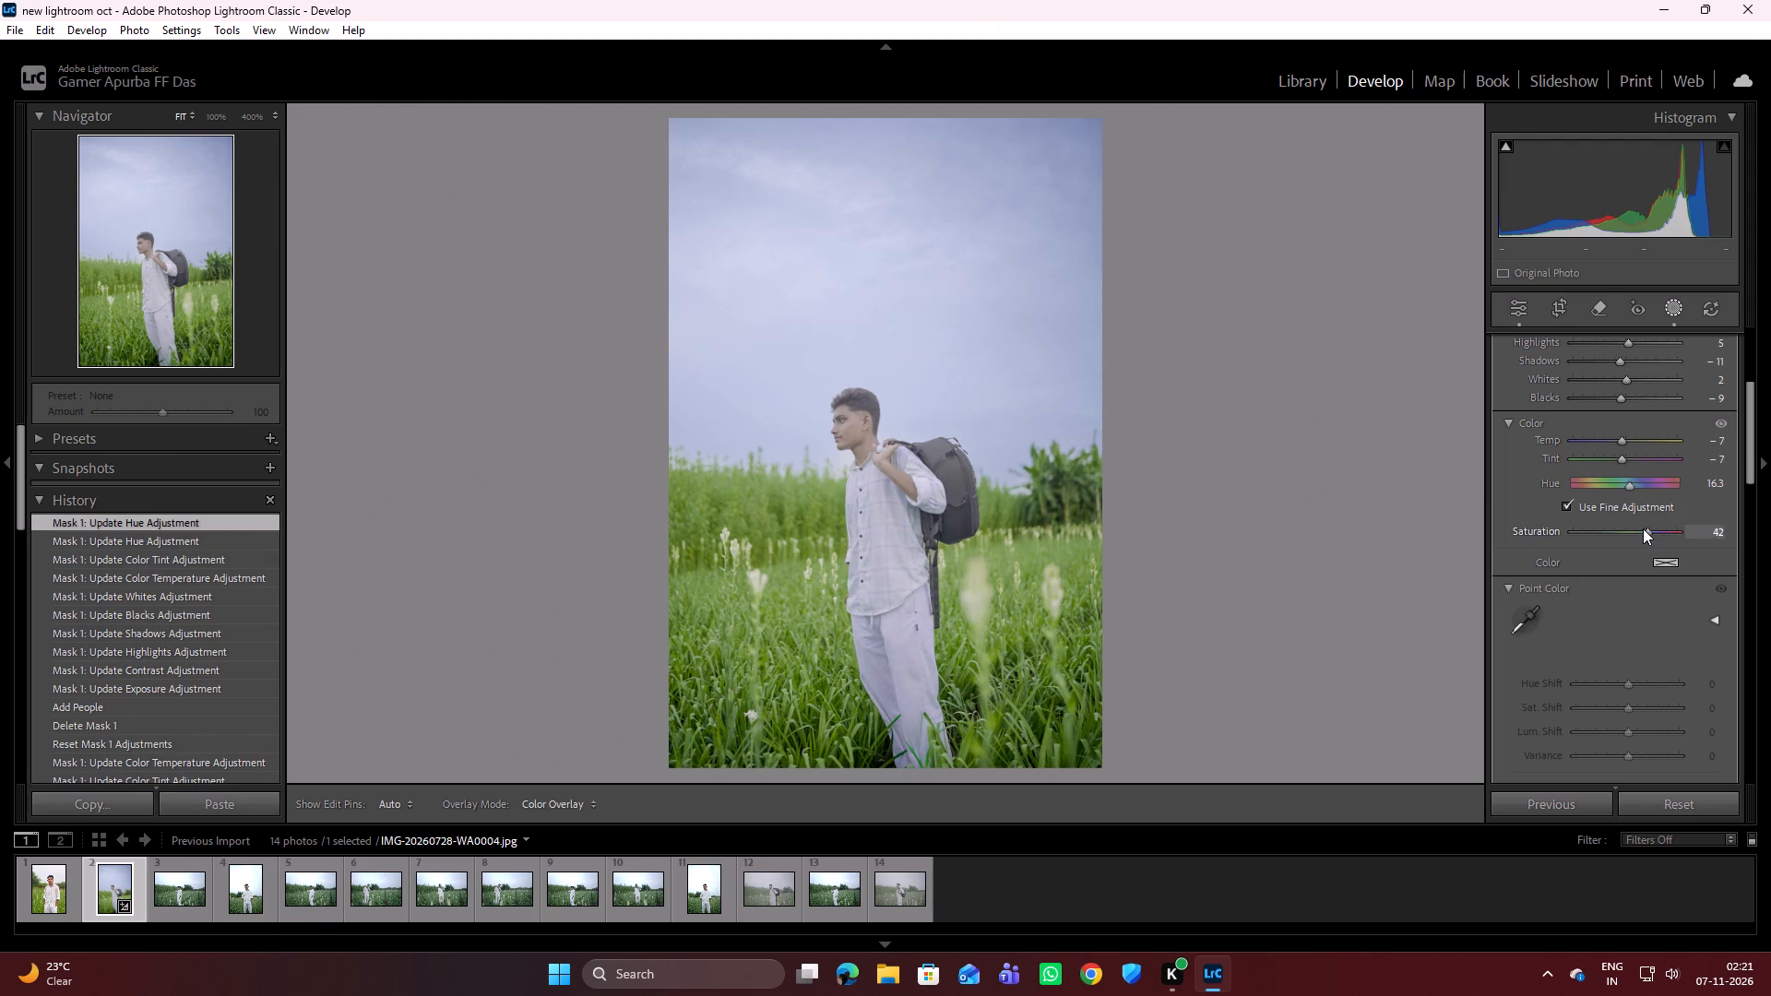
left_click_drag(1643, 528, 1645, 525)
left_click_drag(1645, 525, 1632, 520)
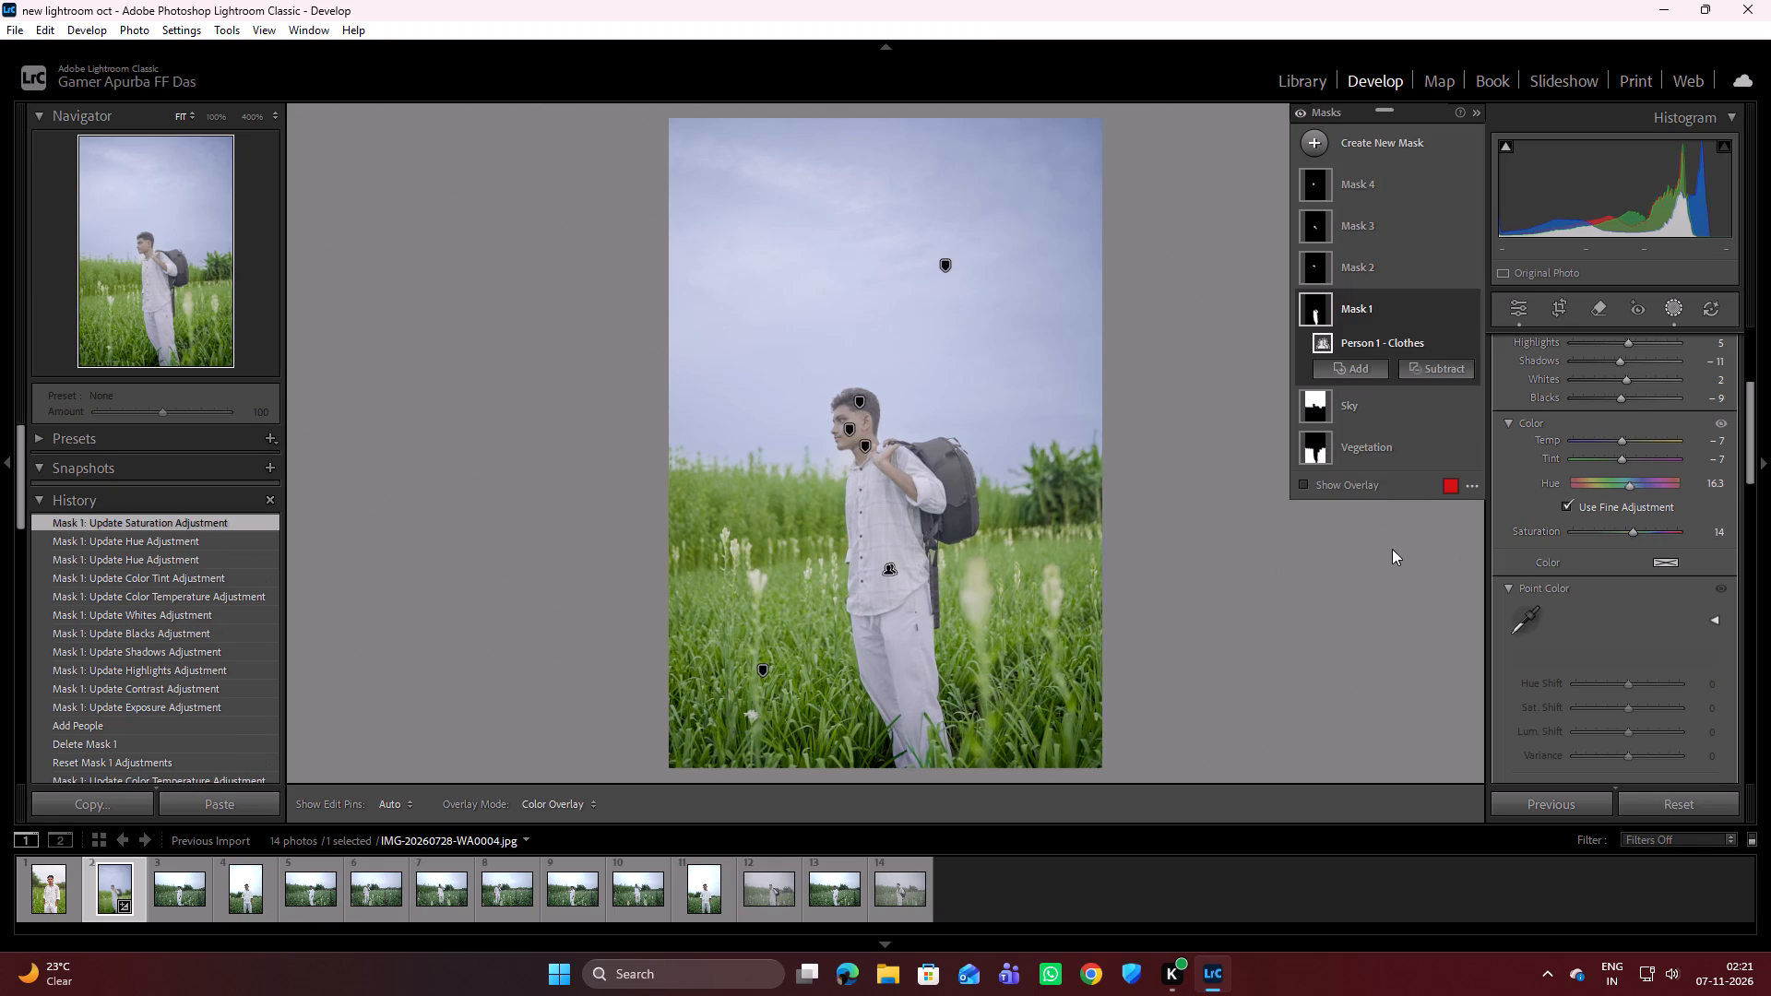
Select the hair mask, Mask 2, hide its overlay, and set exposure to -0.21, contrast to 30 and highlights to -12.
left_click(1315, 264)
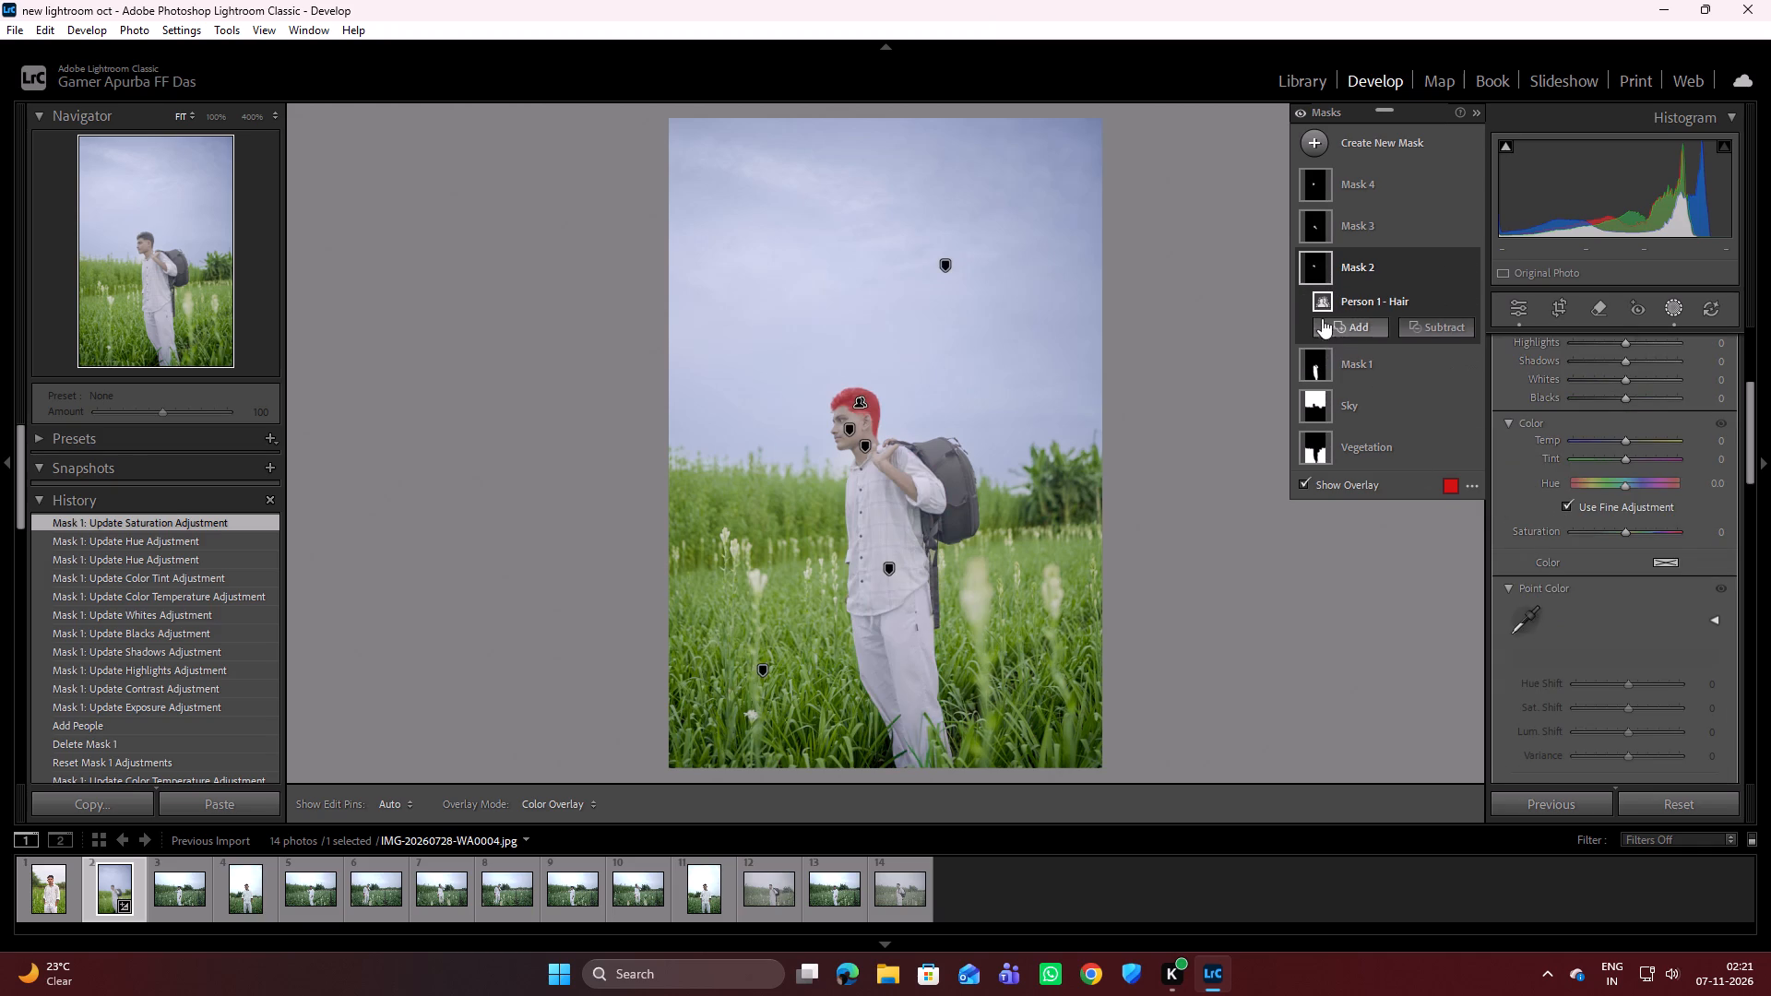
left_click(1302, 483)
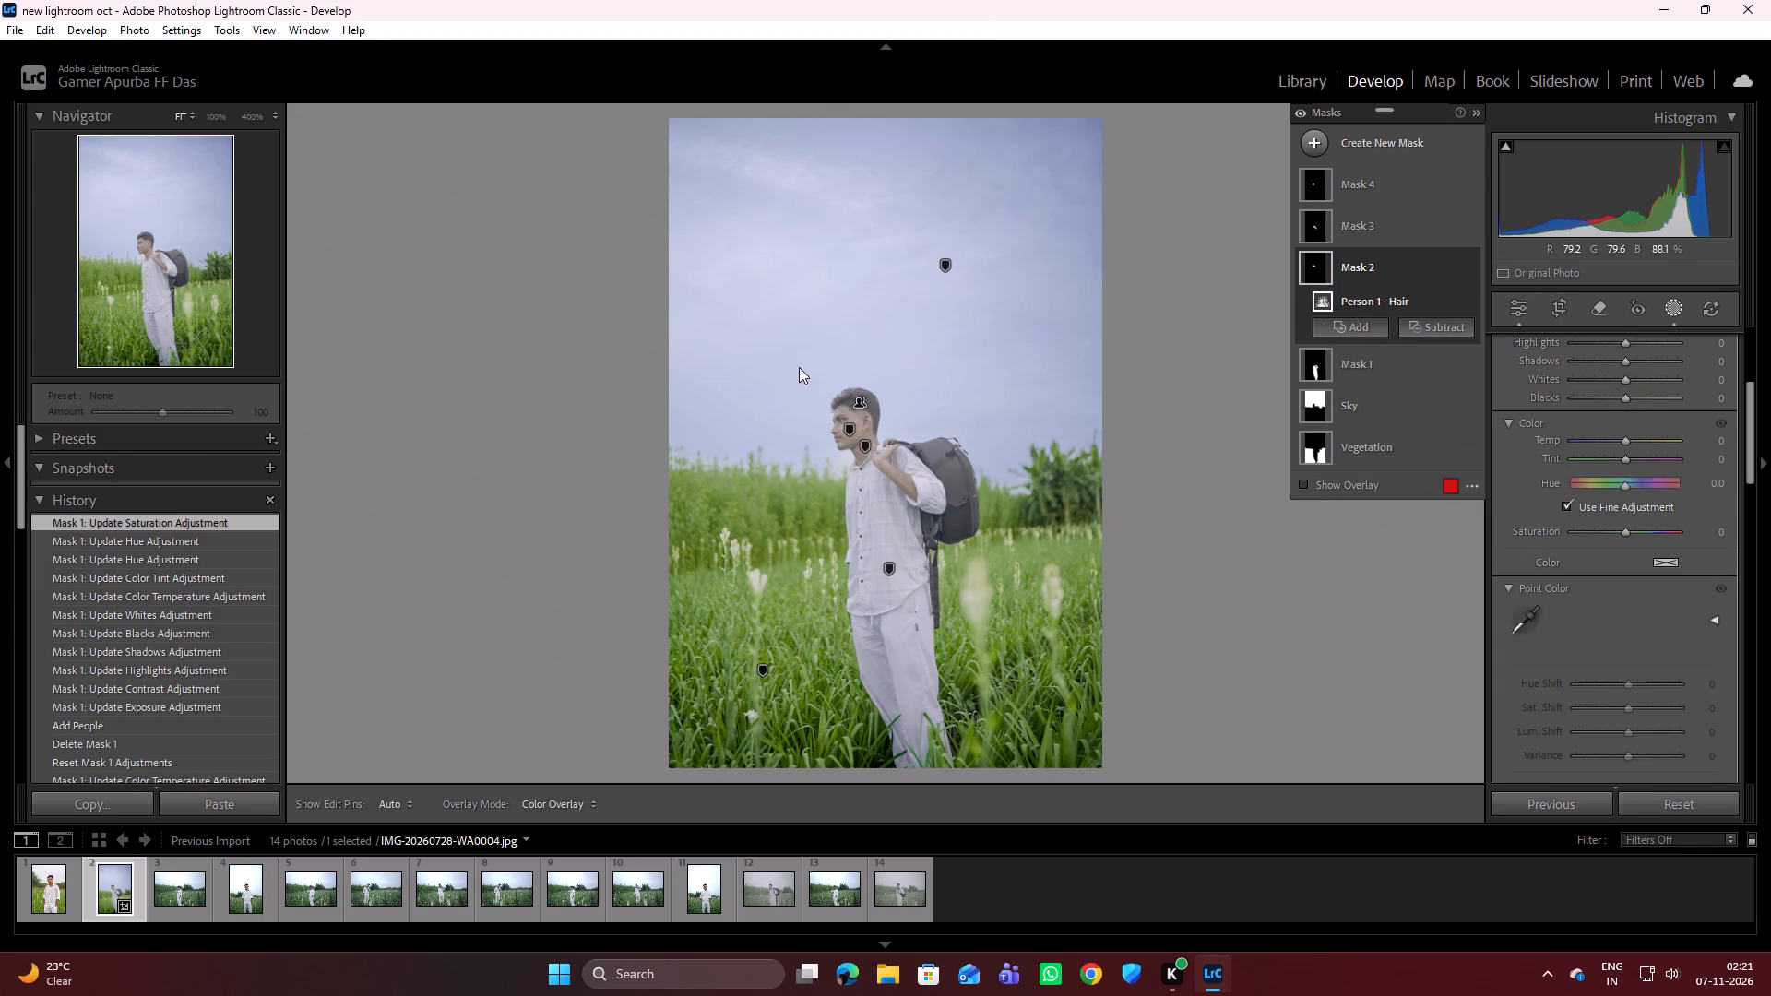
left_click(811, 416)
left_click(124, 230)
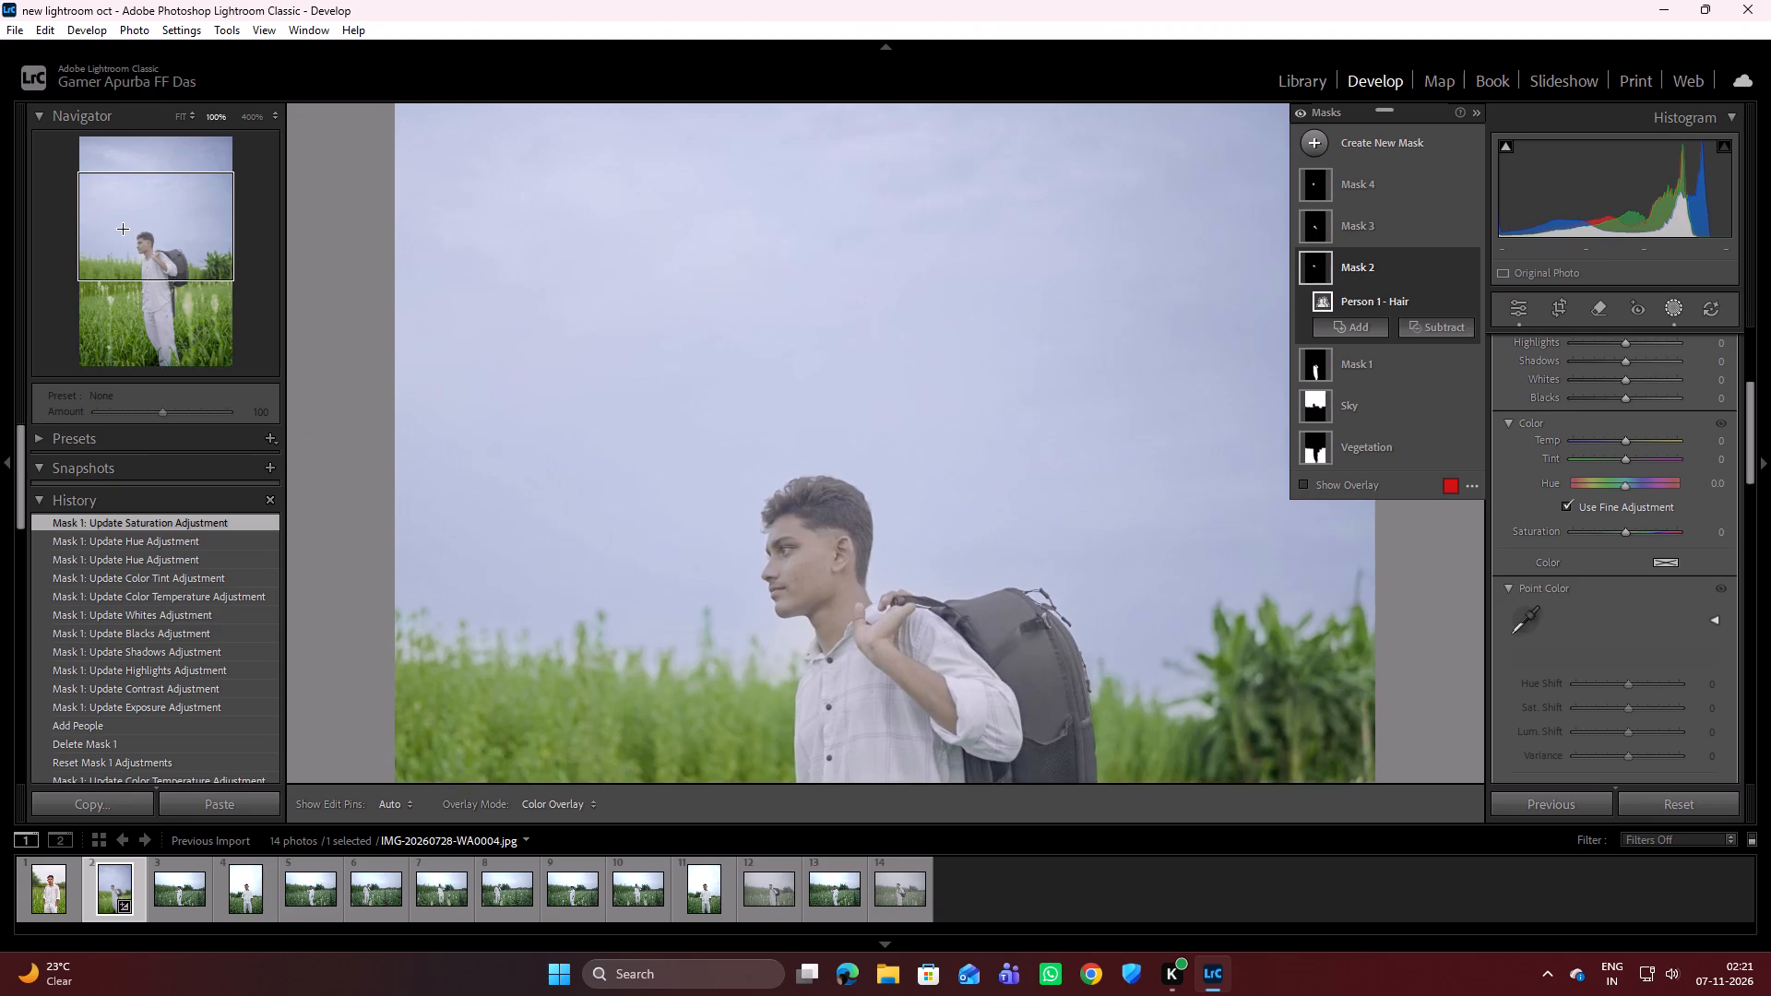
left_click(163, 264)
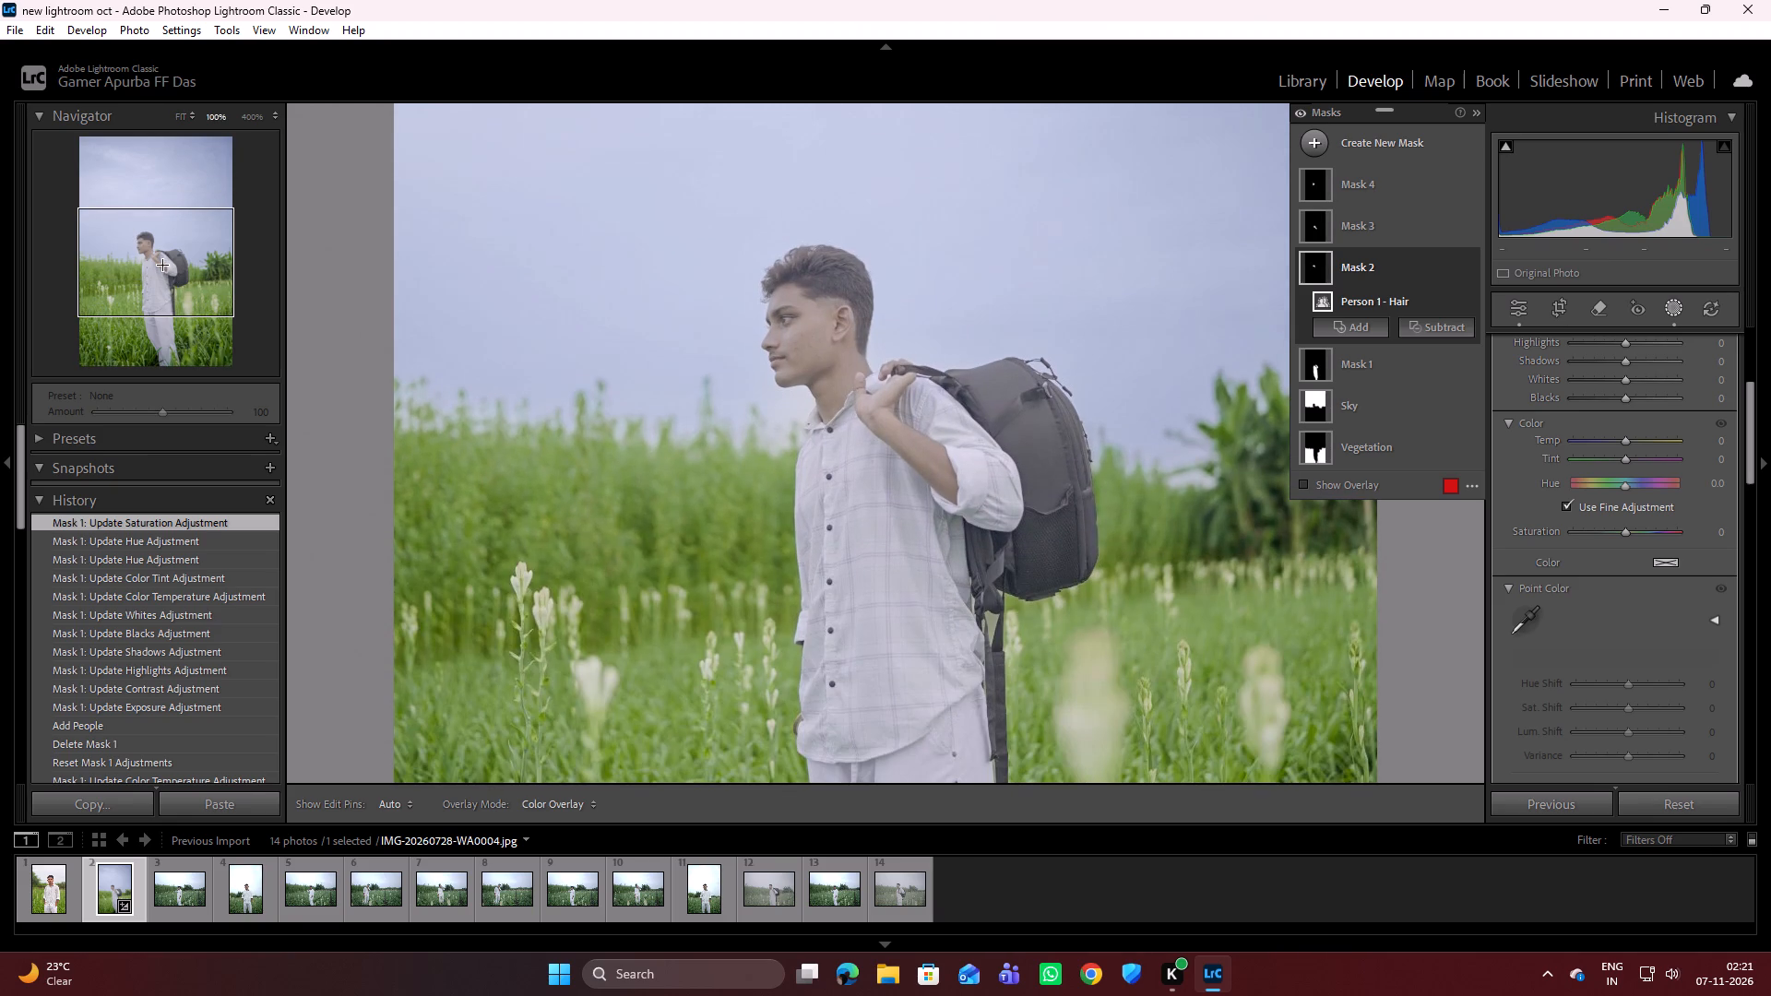
scroll(1596, 584, "up", 6)
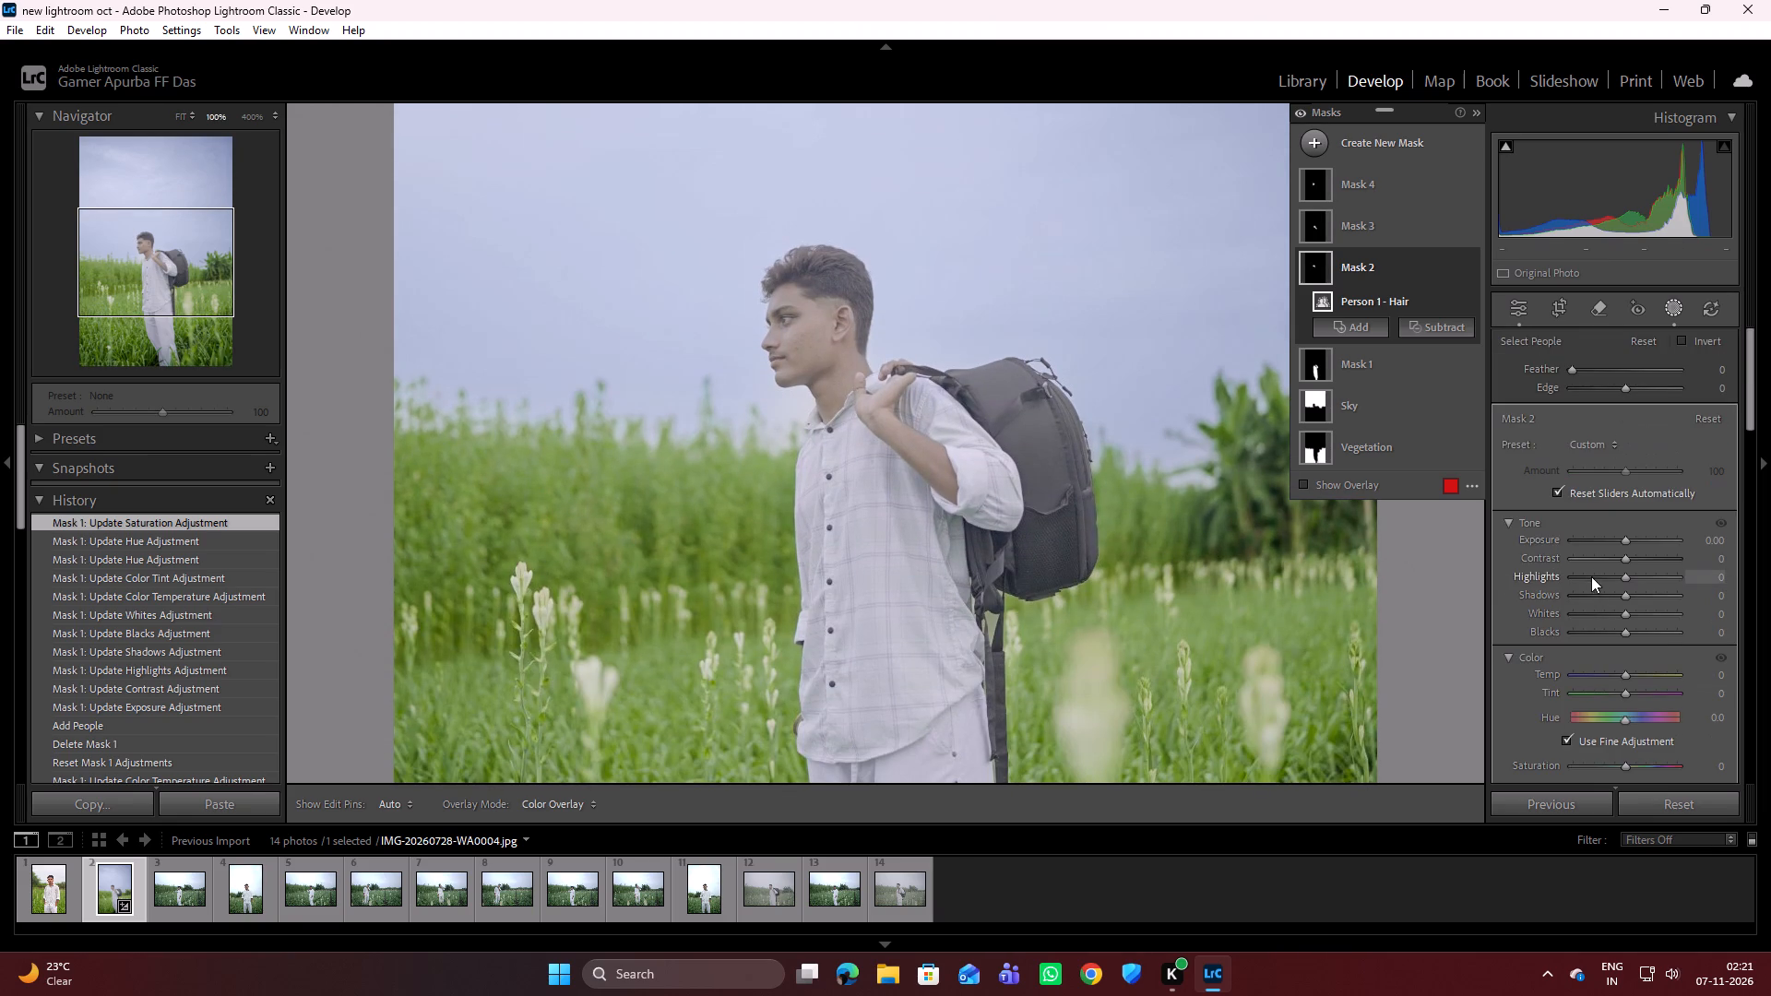
left_click(1624, 537)
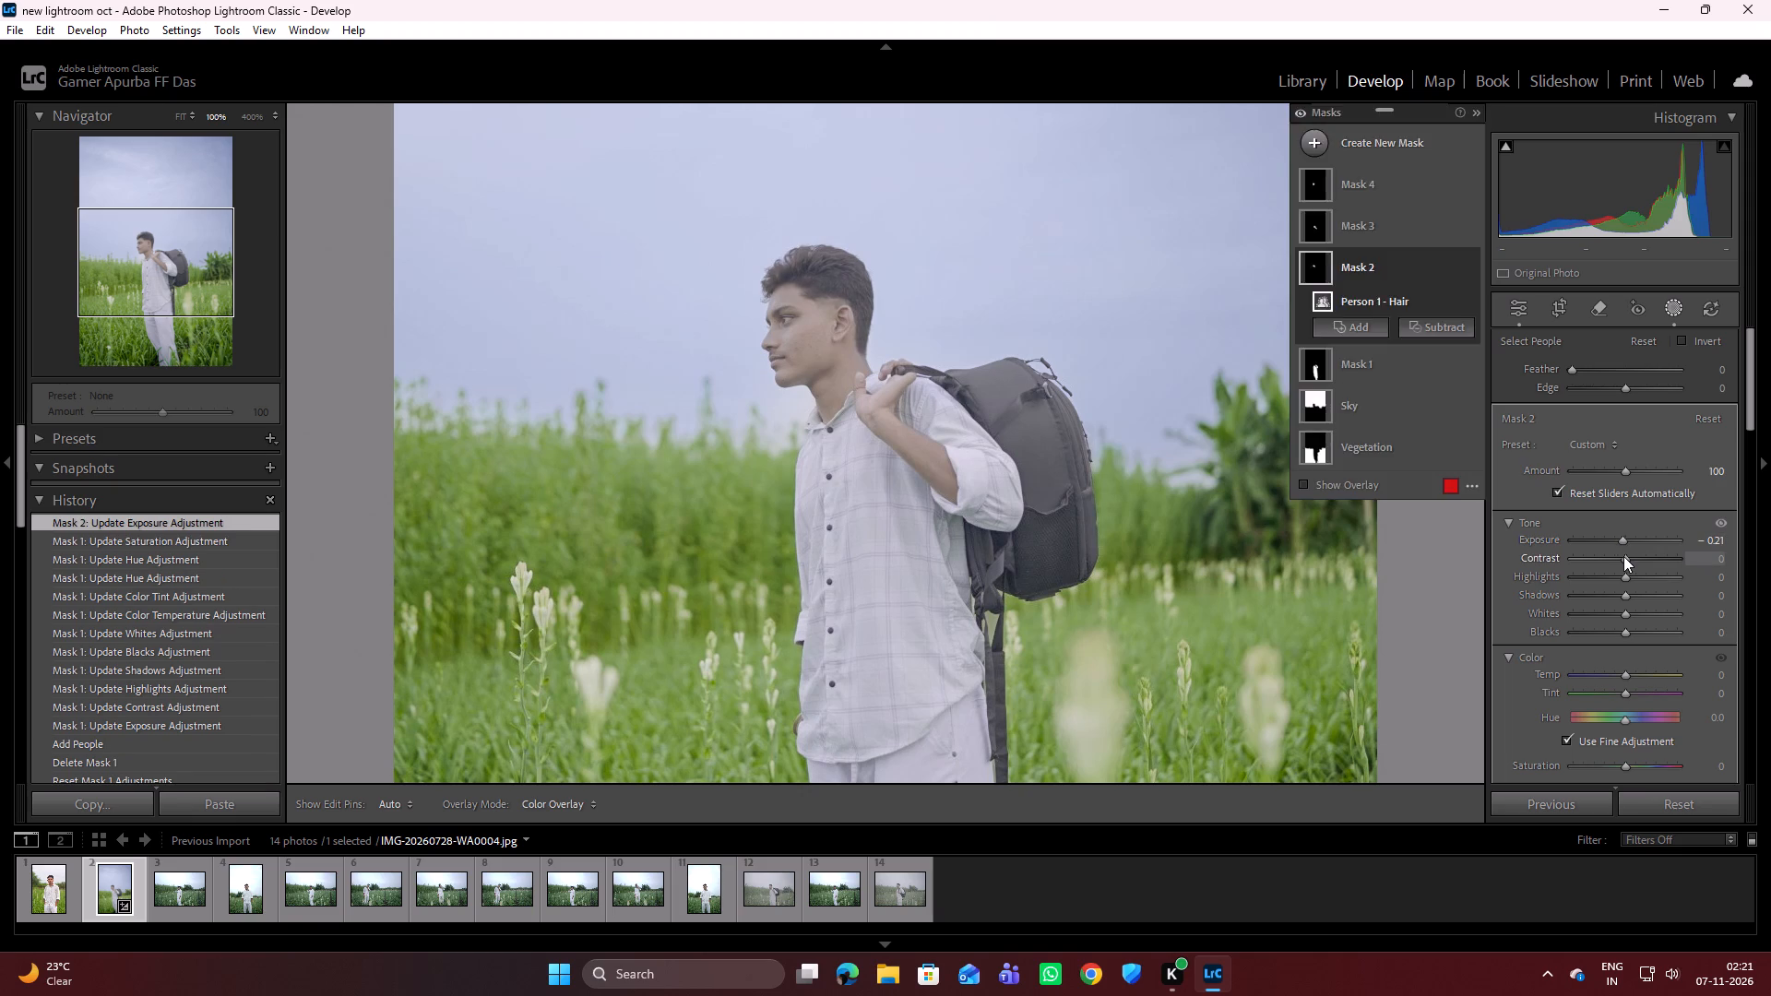
left_click_drag(1623, 556, 1662, 558)
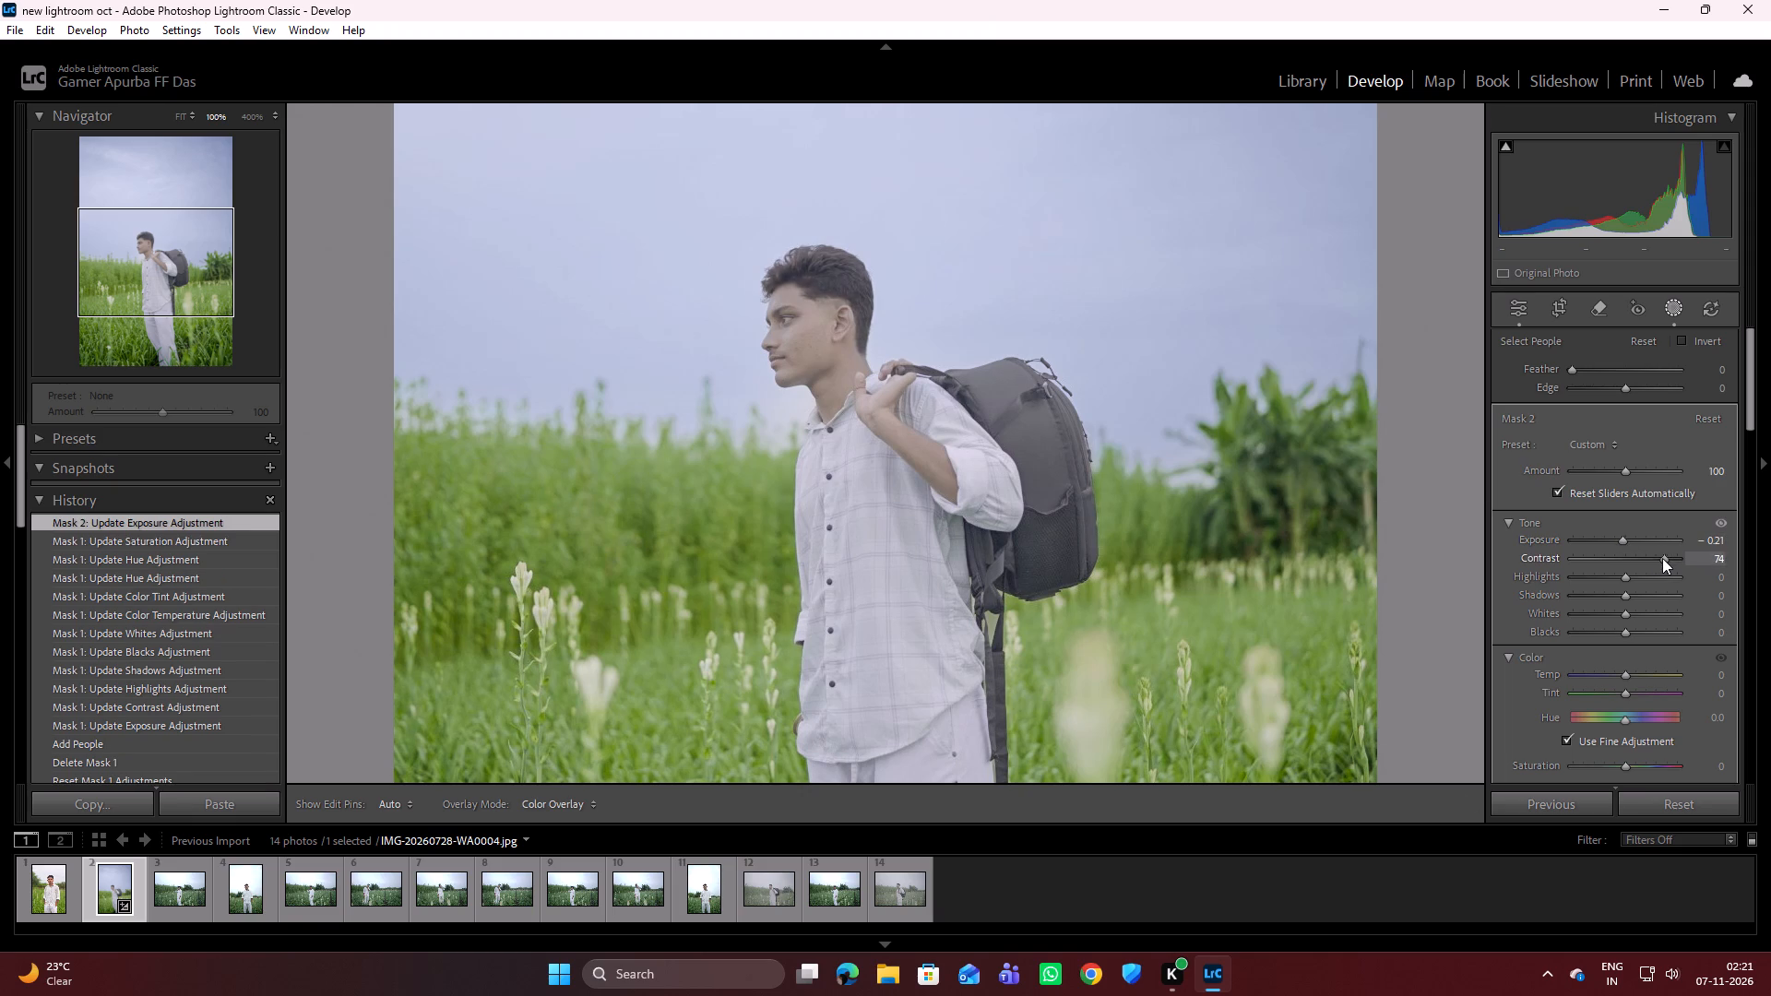
left_click_drag(1662, 558, 1639, 556)
left_click_drag(1627, 577, 1619, 554)
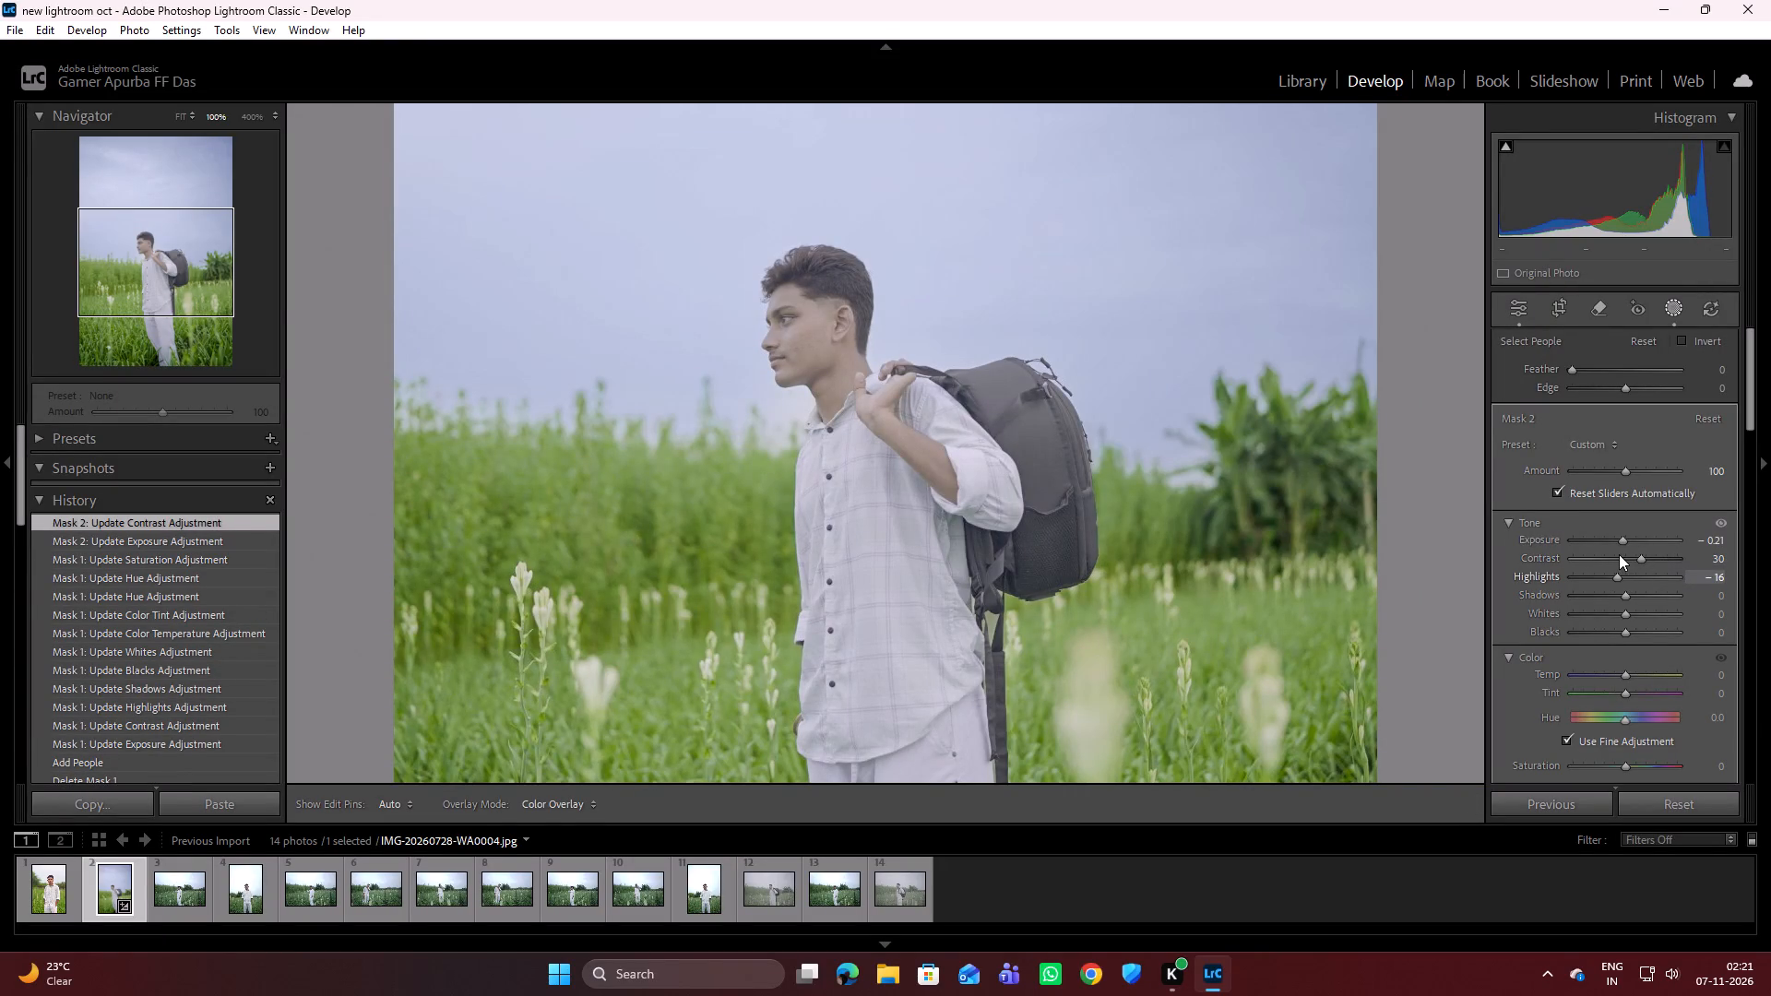
left_click_drag(1619, 554, 1621, 555)
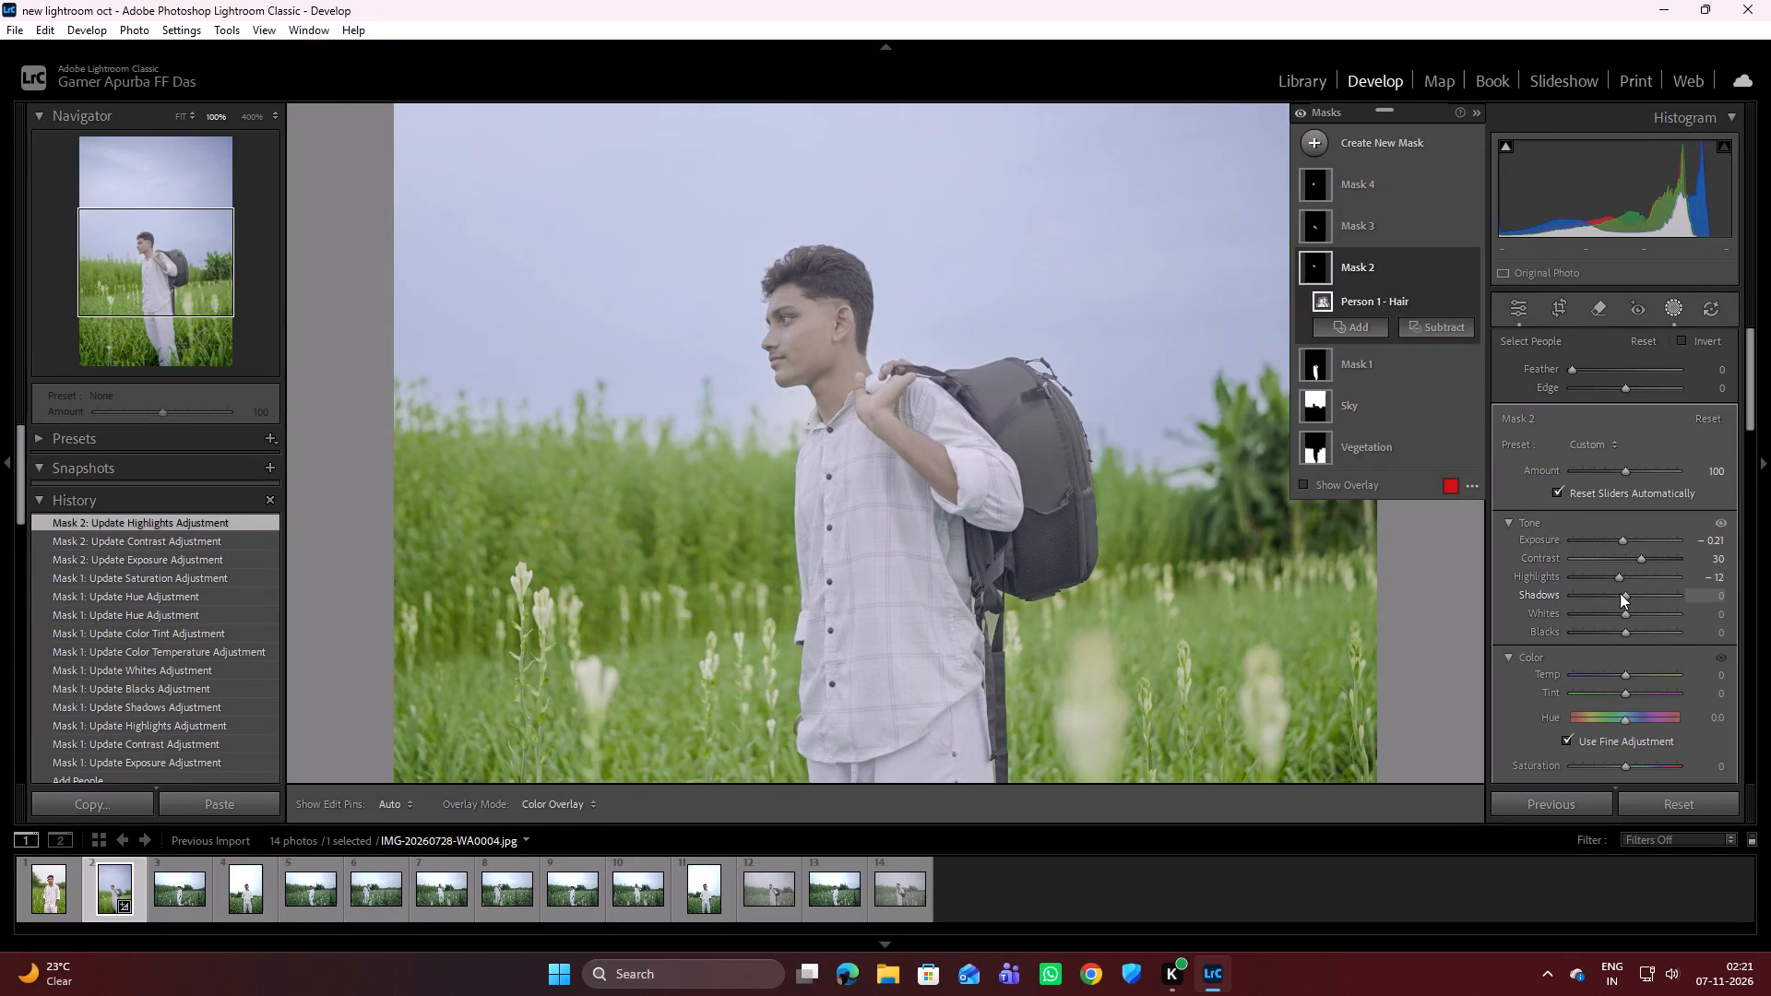
Set the hair mask's shadows to -28, whites to -67 and blacks to -32.
left_click_drag(1622, 595, 1590, 578)
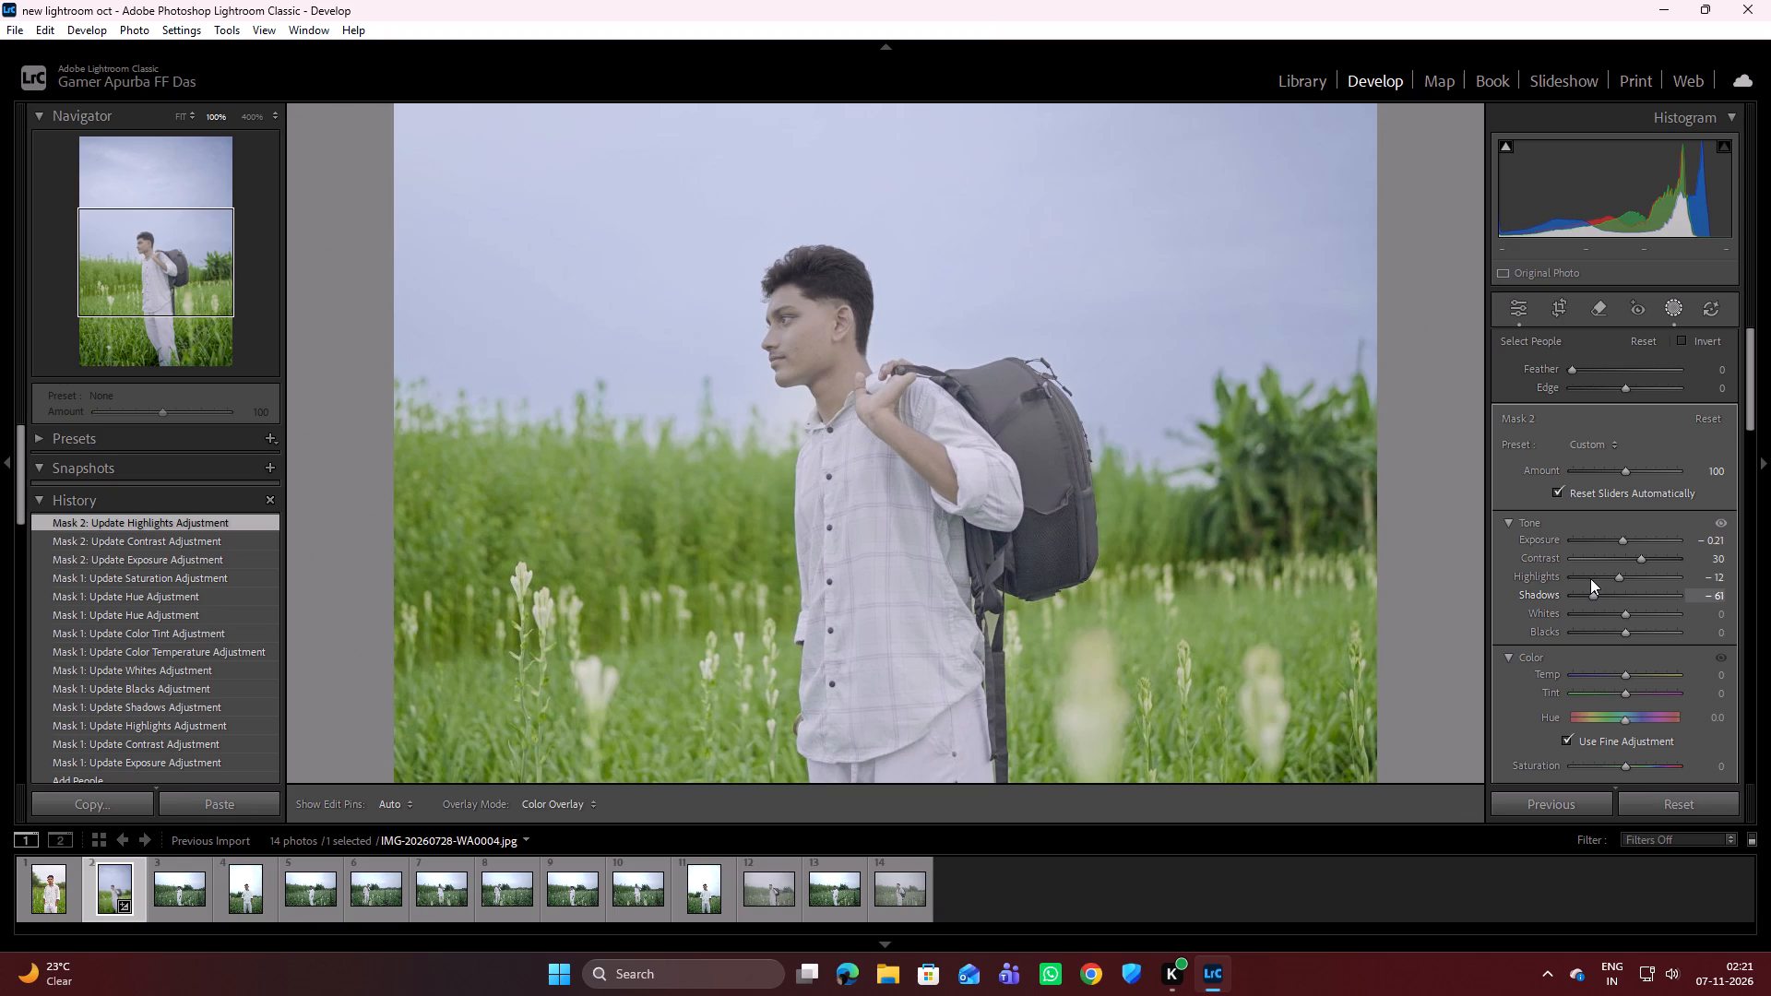
left_click_drag(1590, 578, 1608, 583)
left_click_drag(1625, 613, 1616, 609)
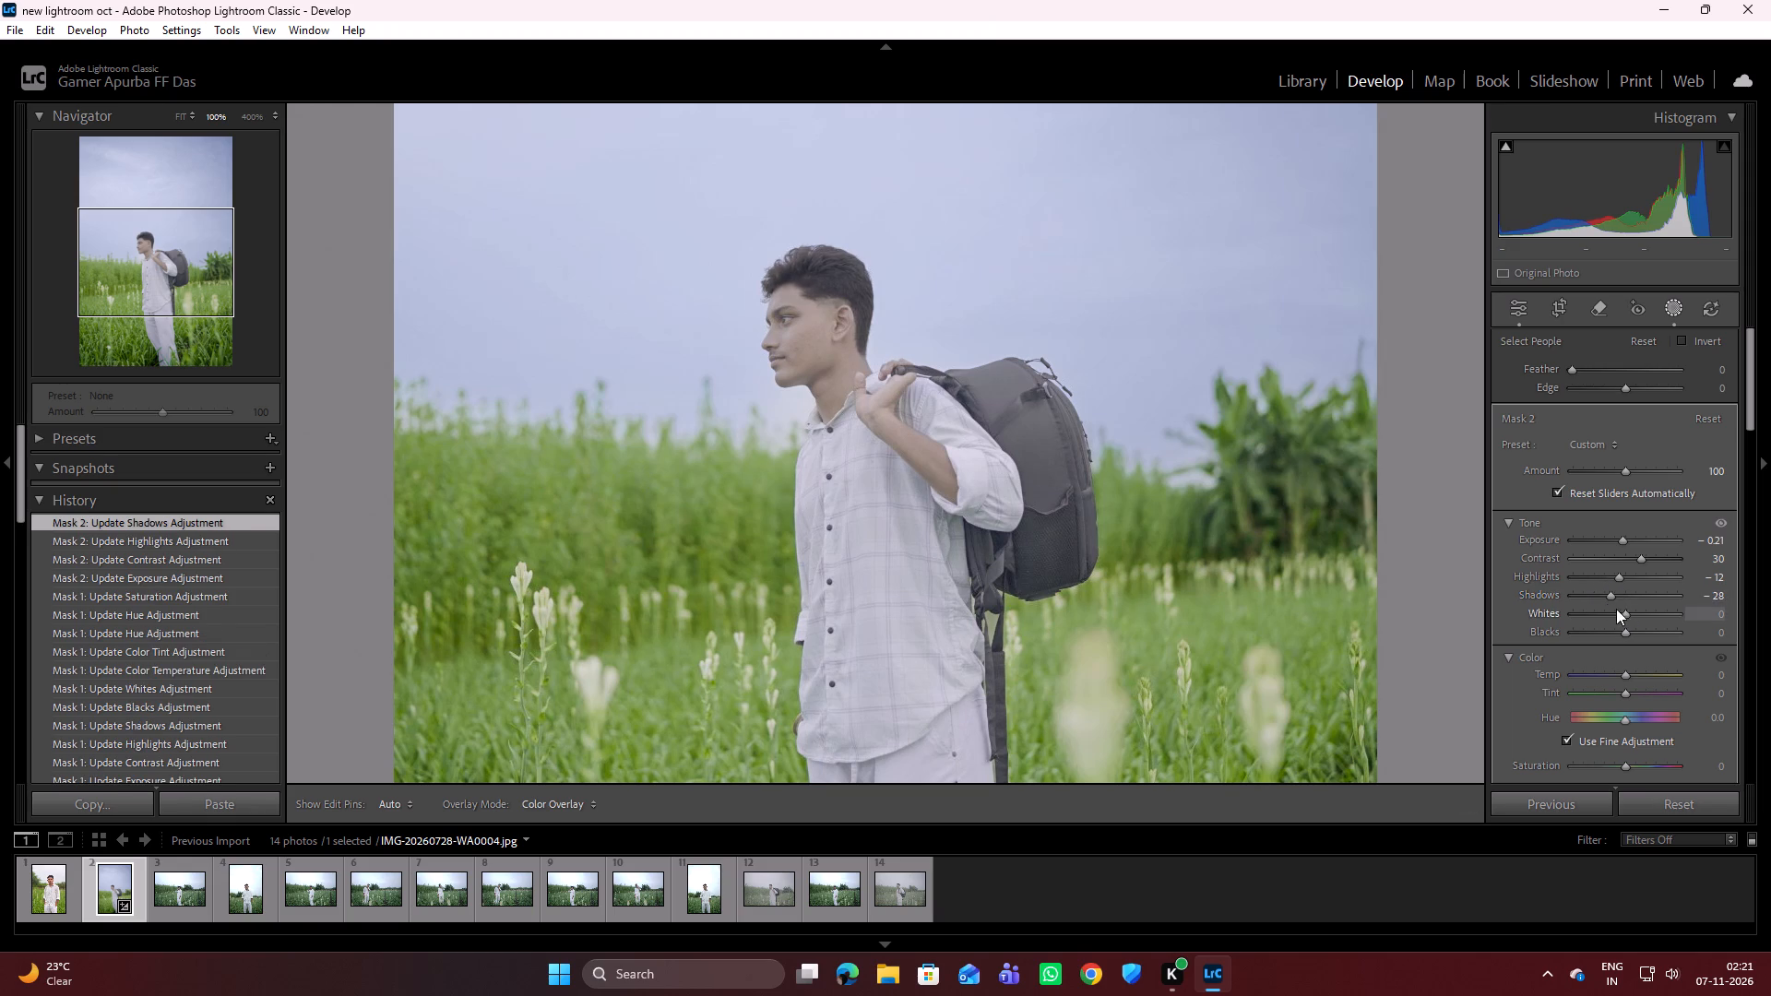
left_click_drag(1616, 609, 1590, 597)
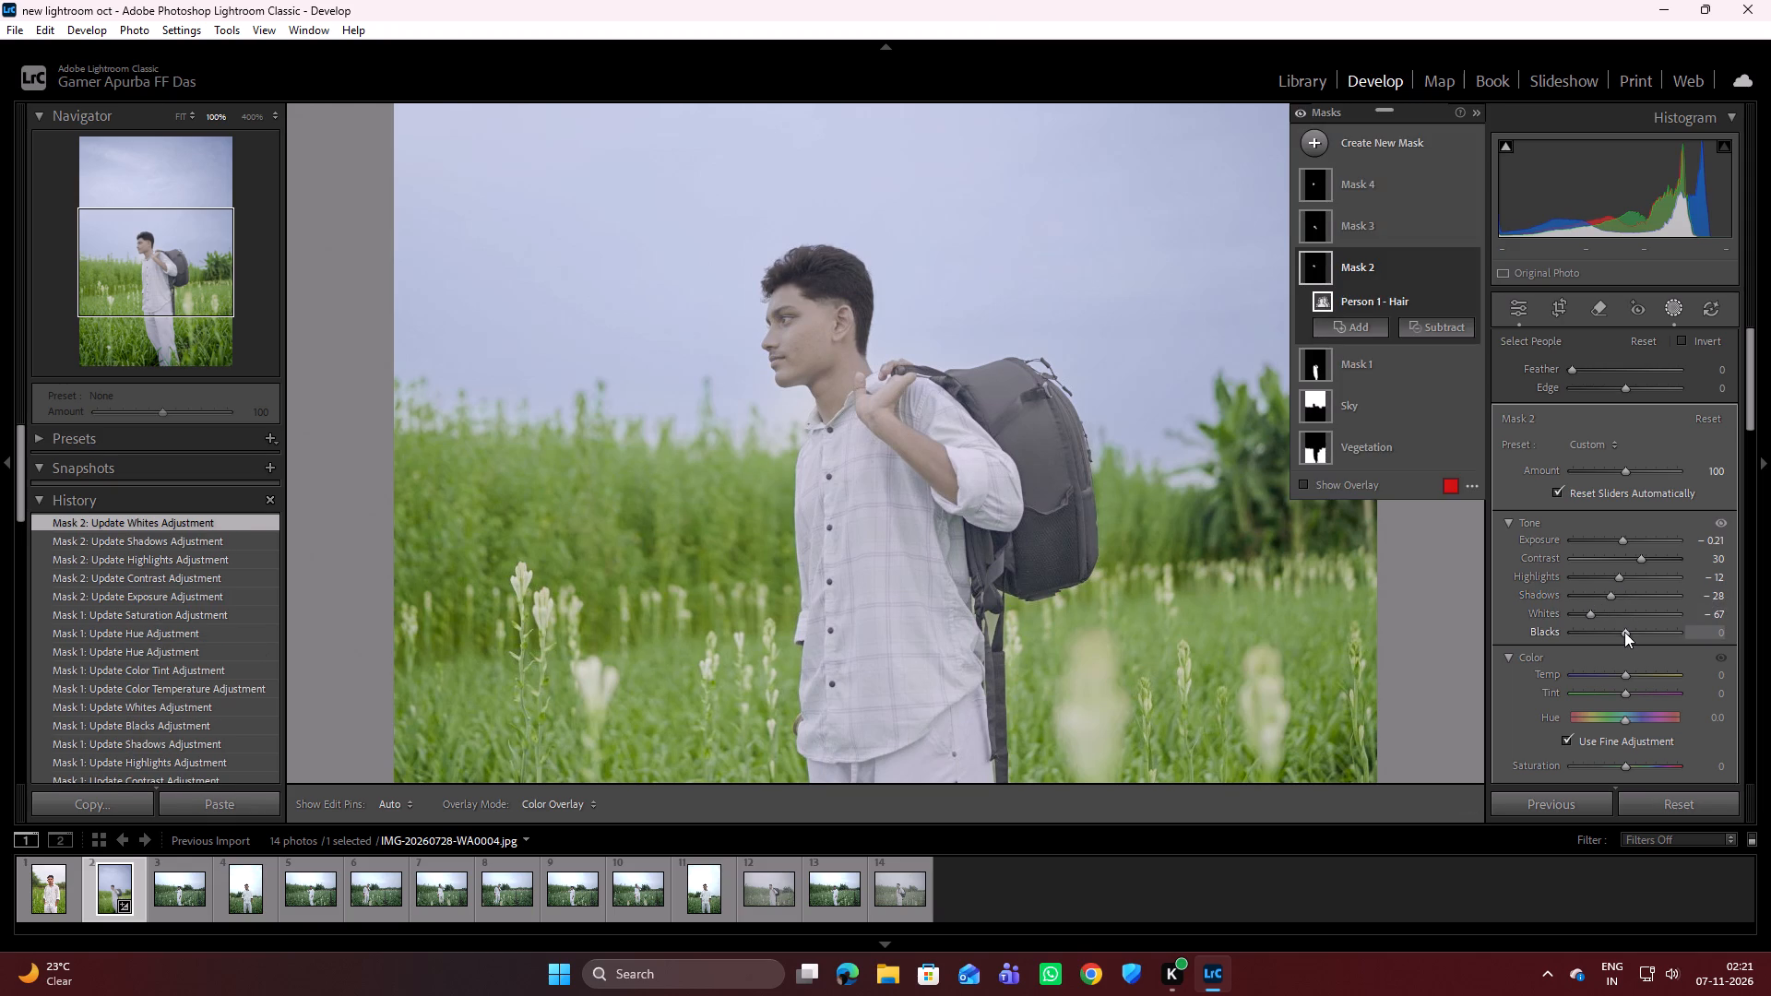
left_click_drag(1624, 632, 1598, 611)
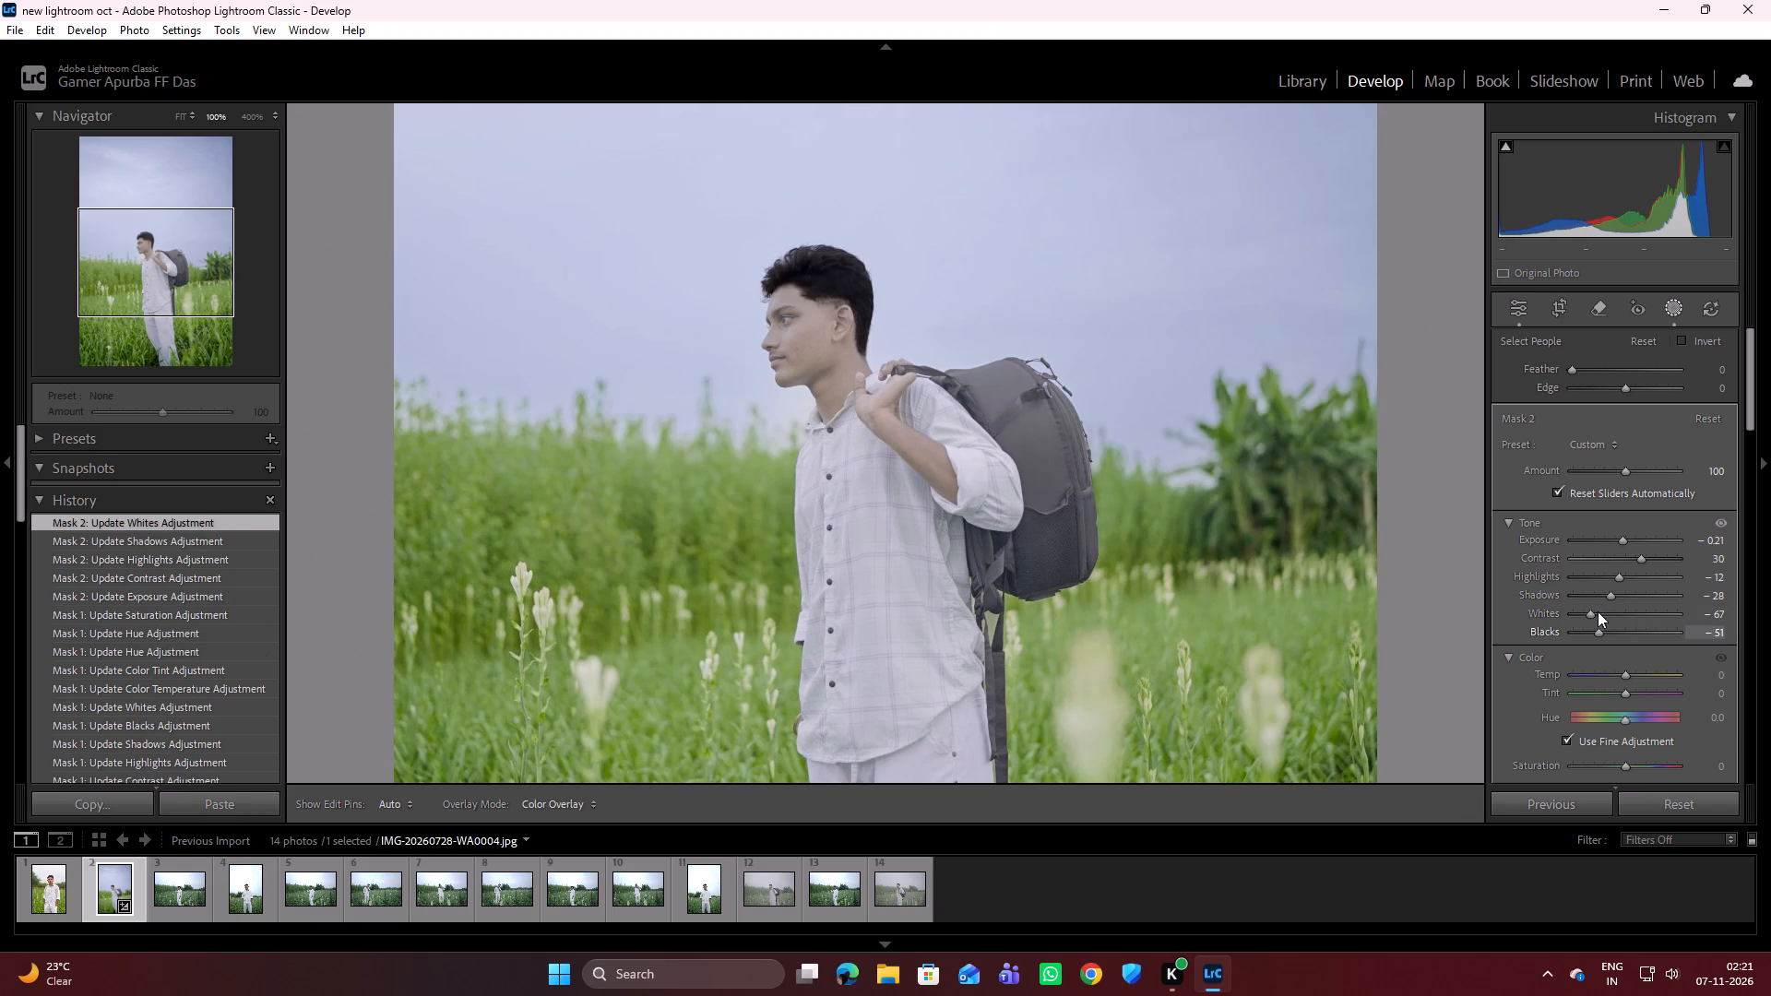
left_click_drag(1598, 611, 1603, 612)
left_click_drag(1603, 612, 1611, 613)
left_click_drag(1611, 613, 1608, 612)
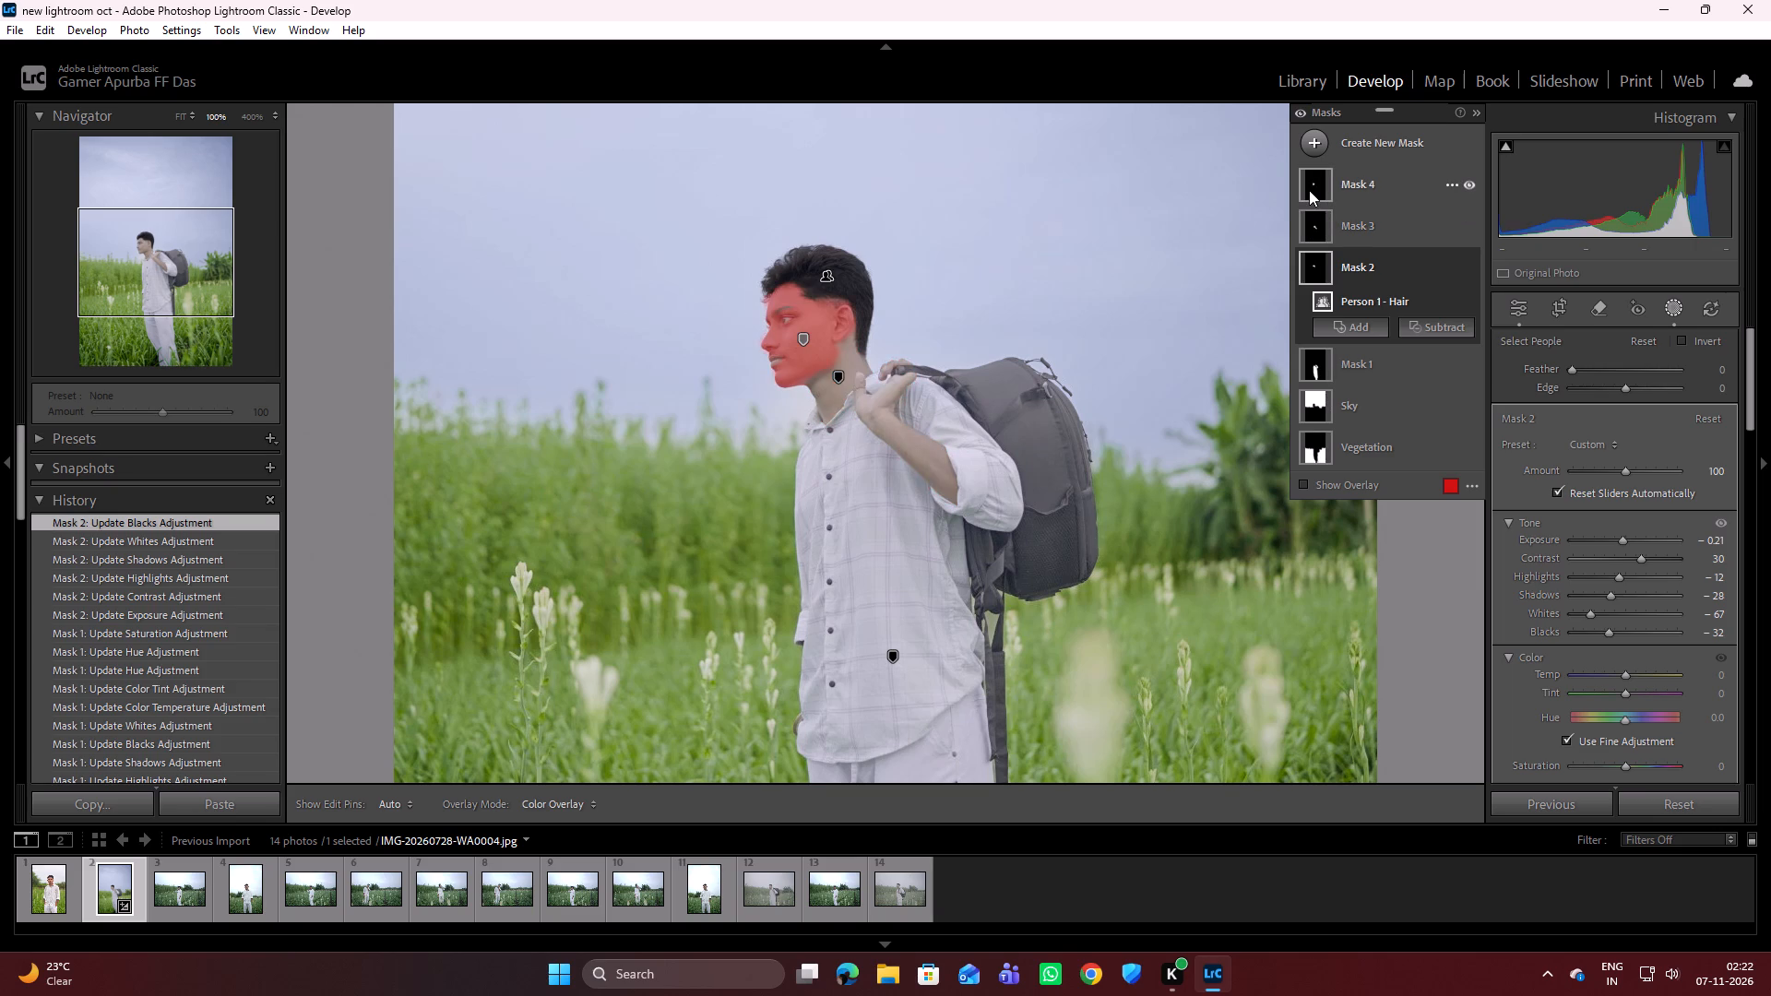
Select the facial skin mask, Mask 4, hide its overlay, set colour temperature to 9 and reset tint to 0.
left_click(1311, 183)
left_click(1302, 477)
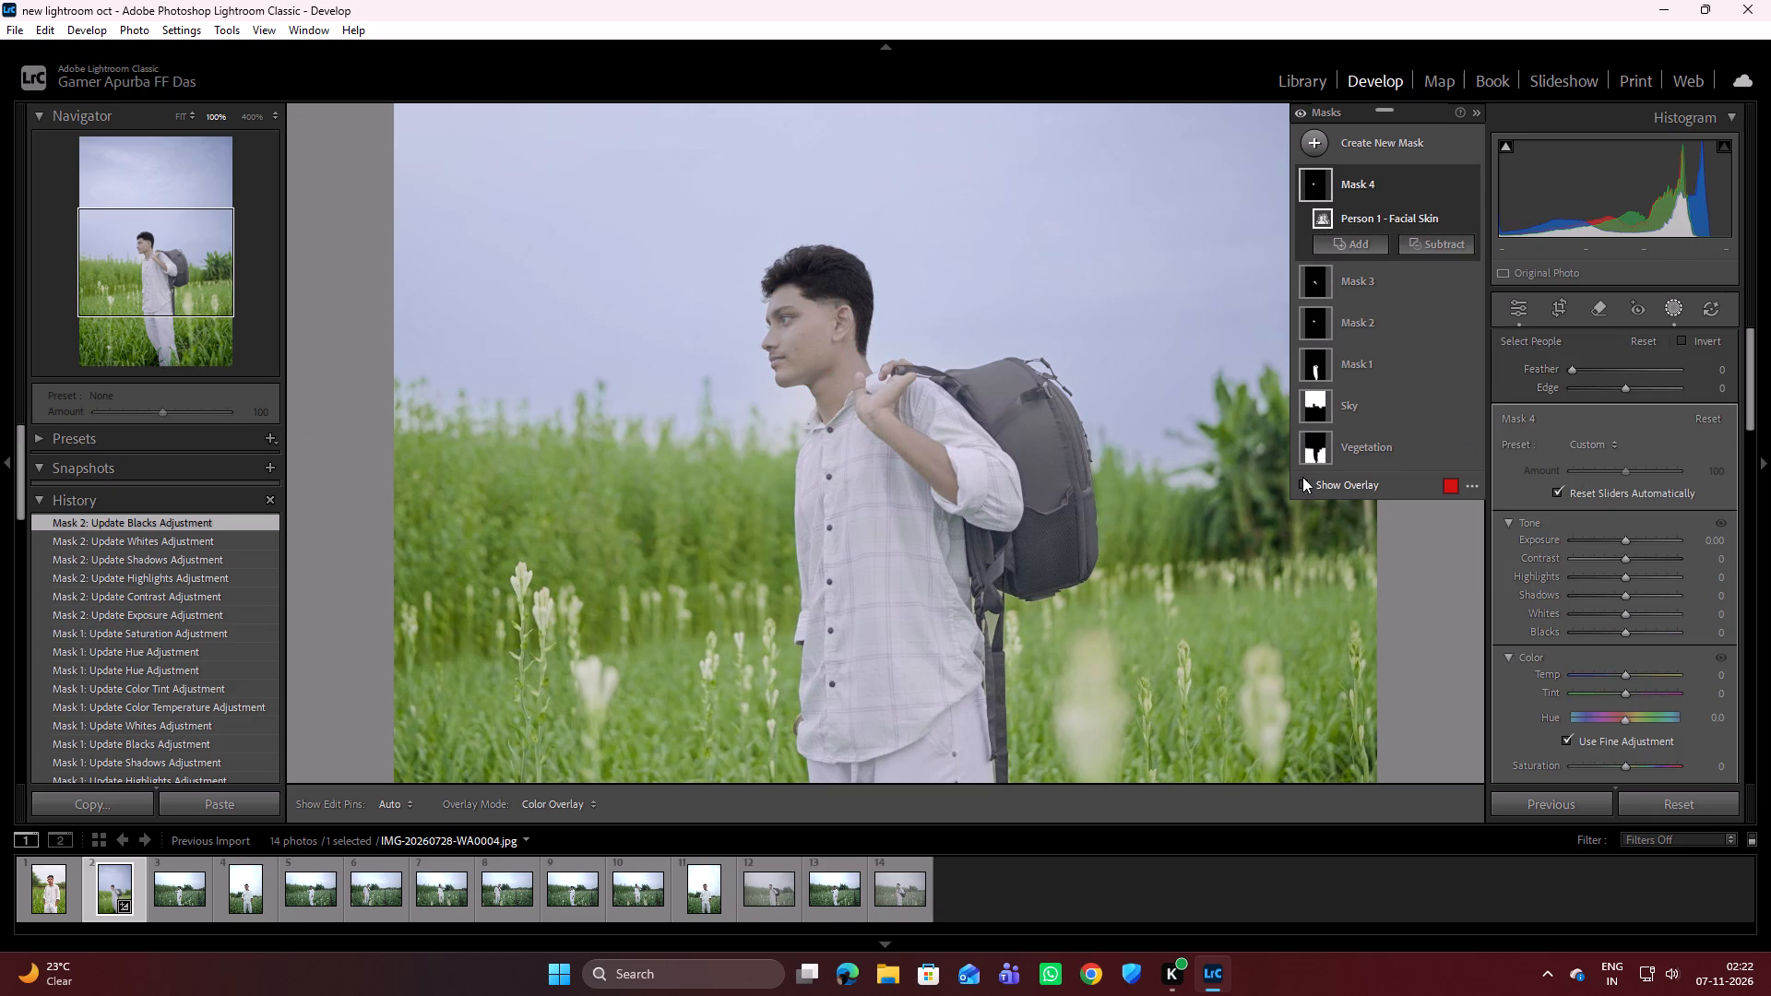
scroll(1552, 655, "down", 1)
scroll(1544, 585, "up", 2)
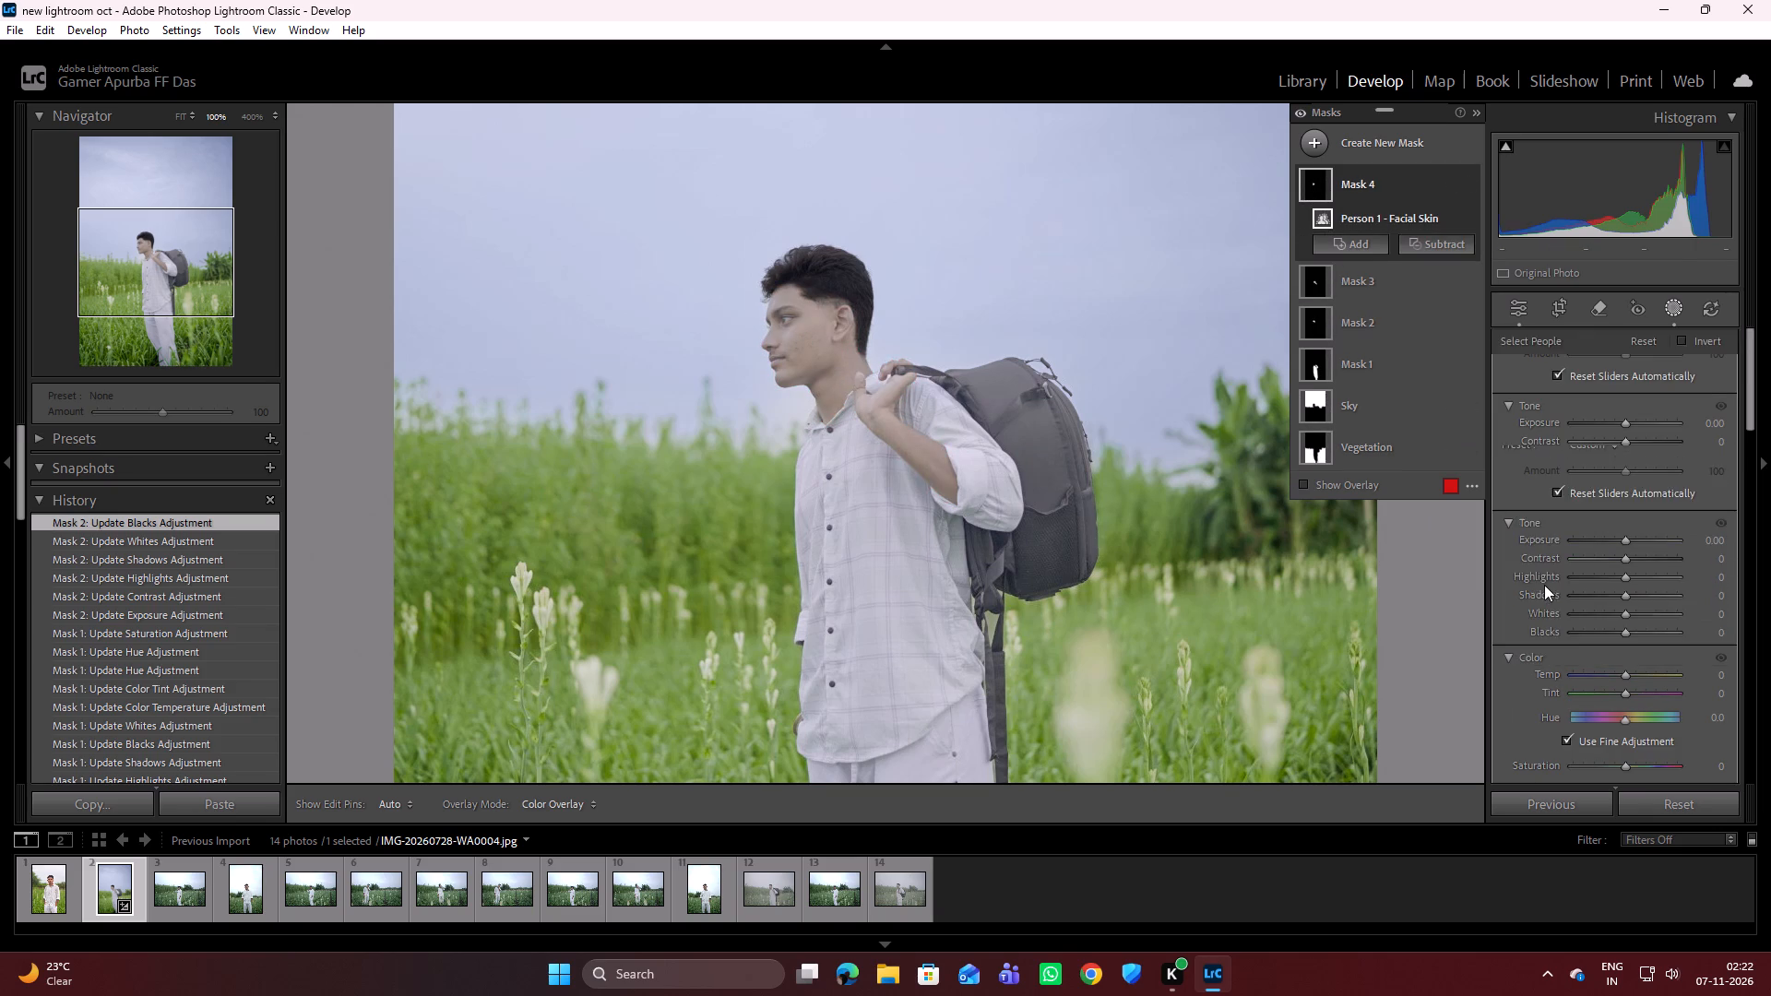
scroll(1545, 591, "down", 2)
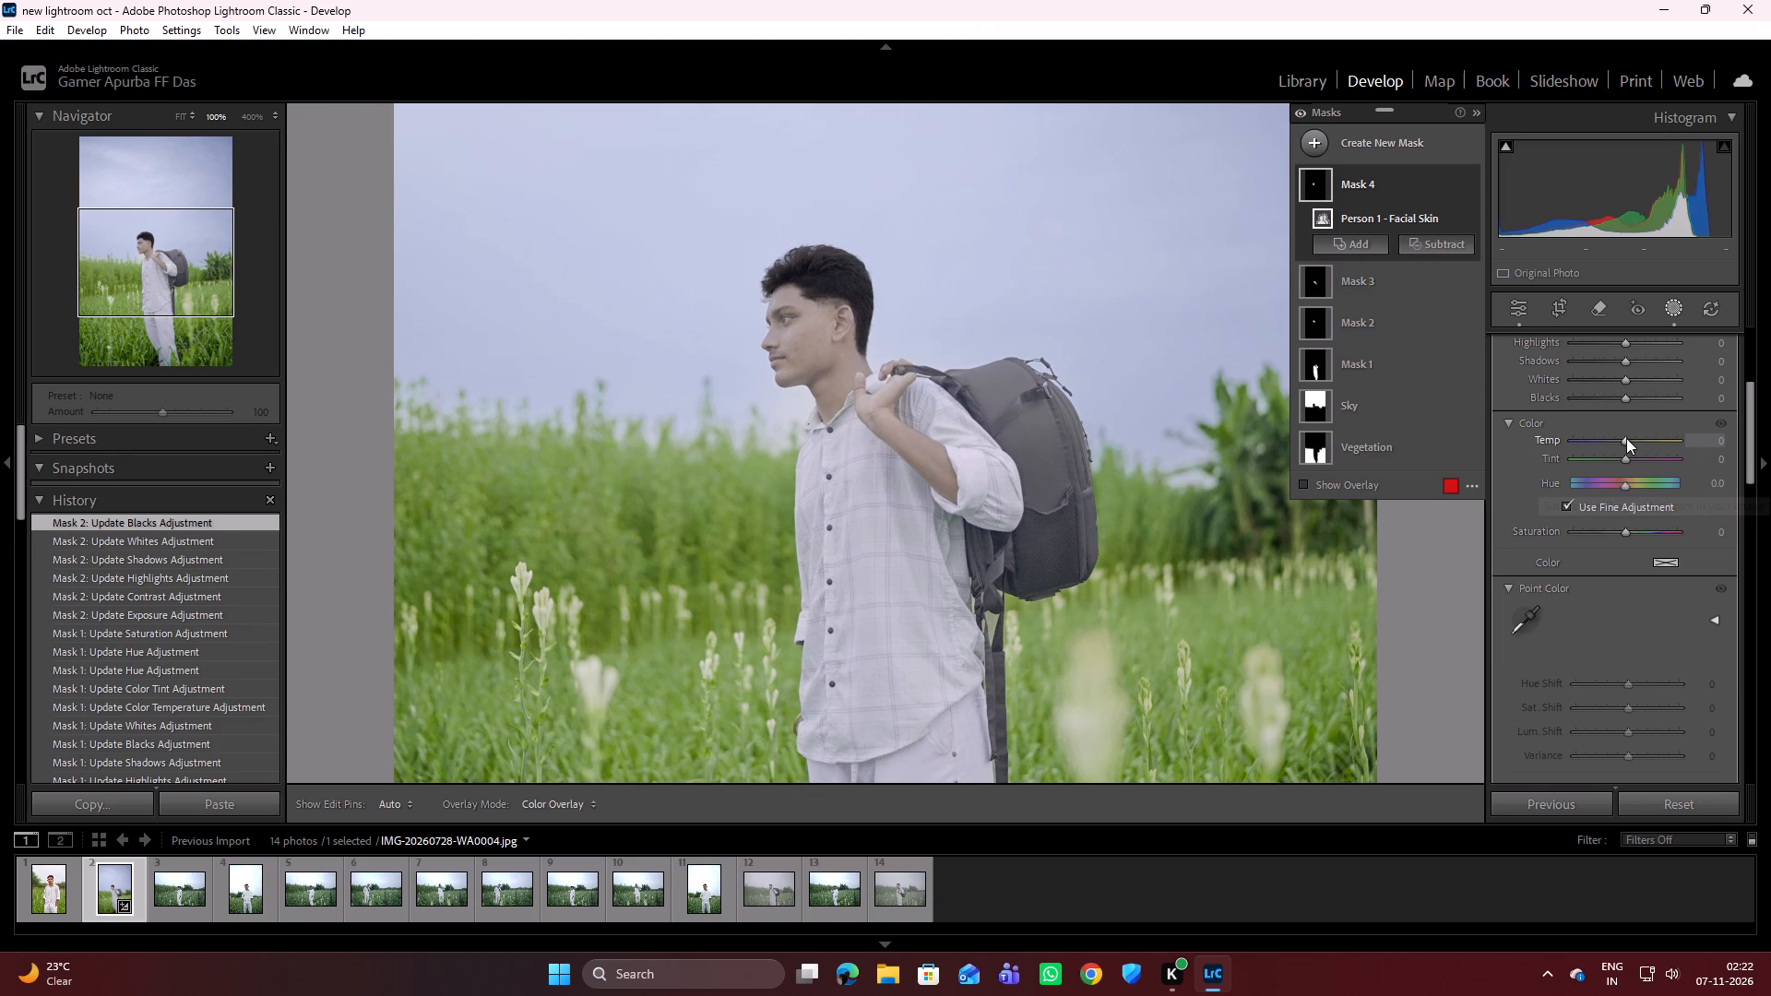
left_click(1626, 438)
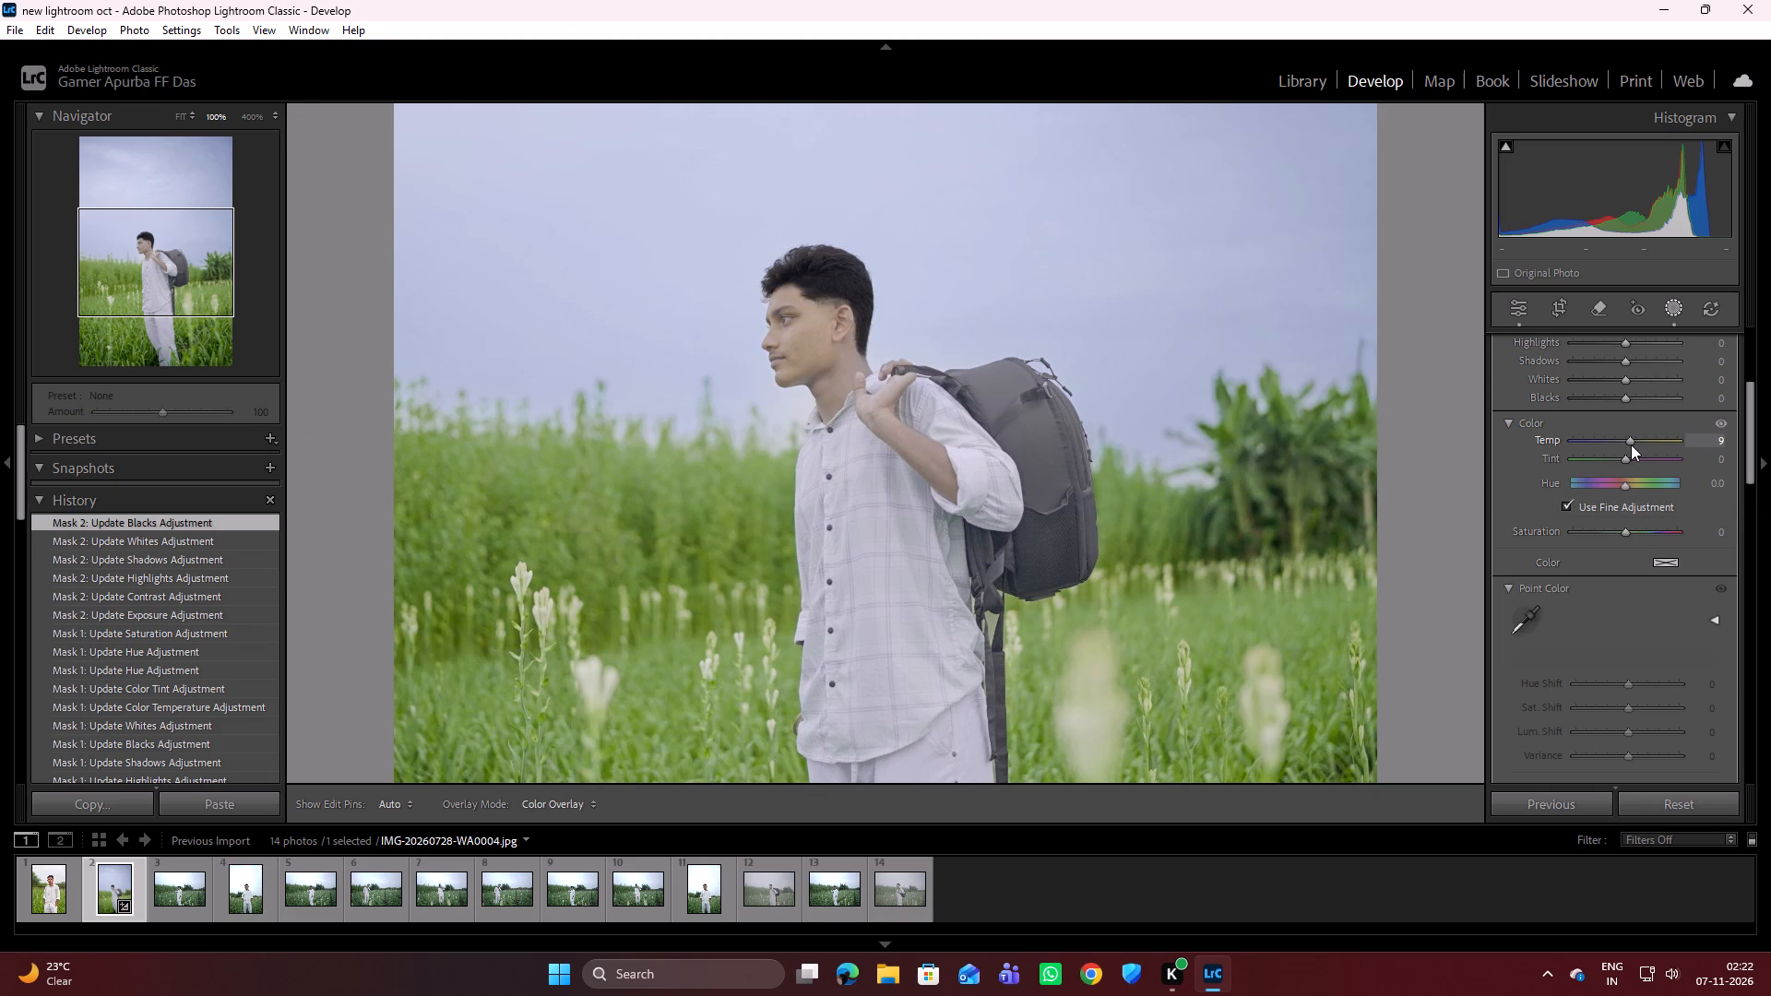
left_click(1622, 456)
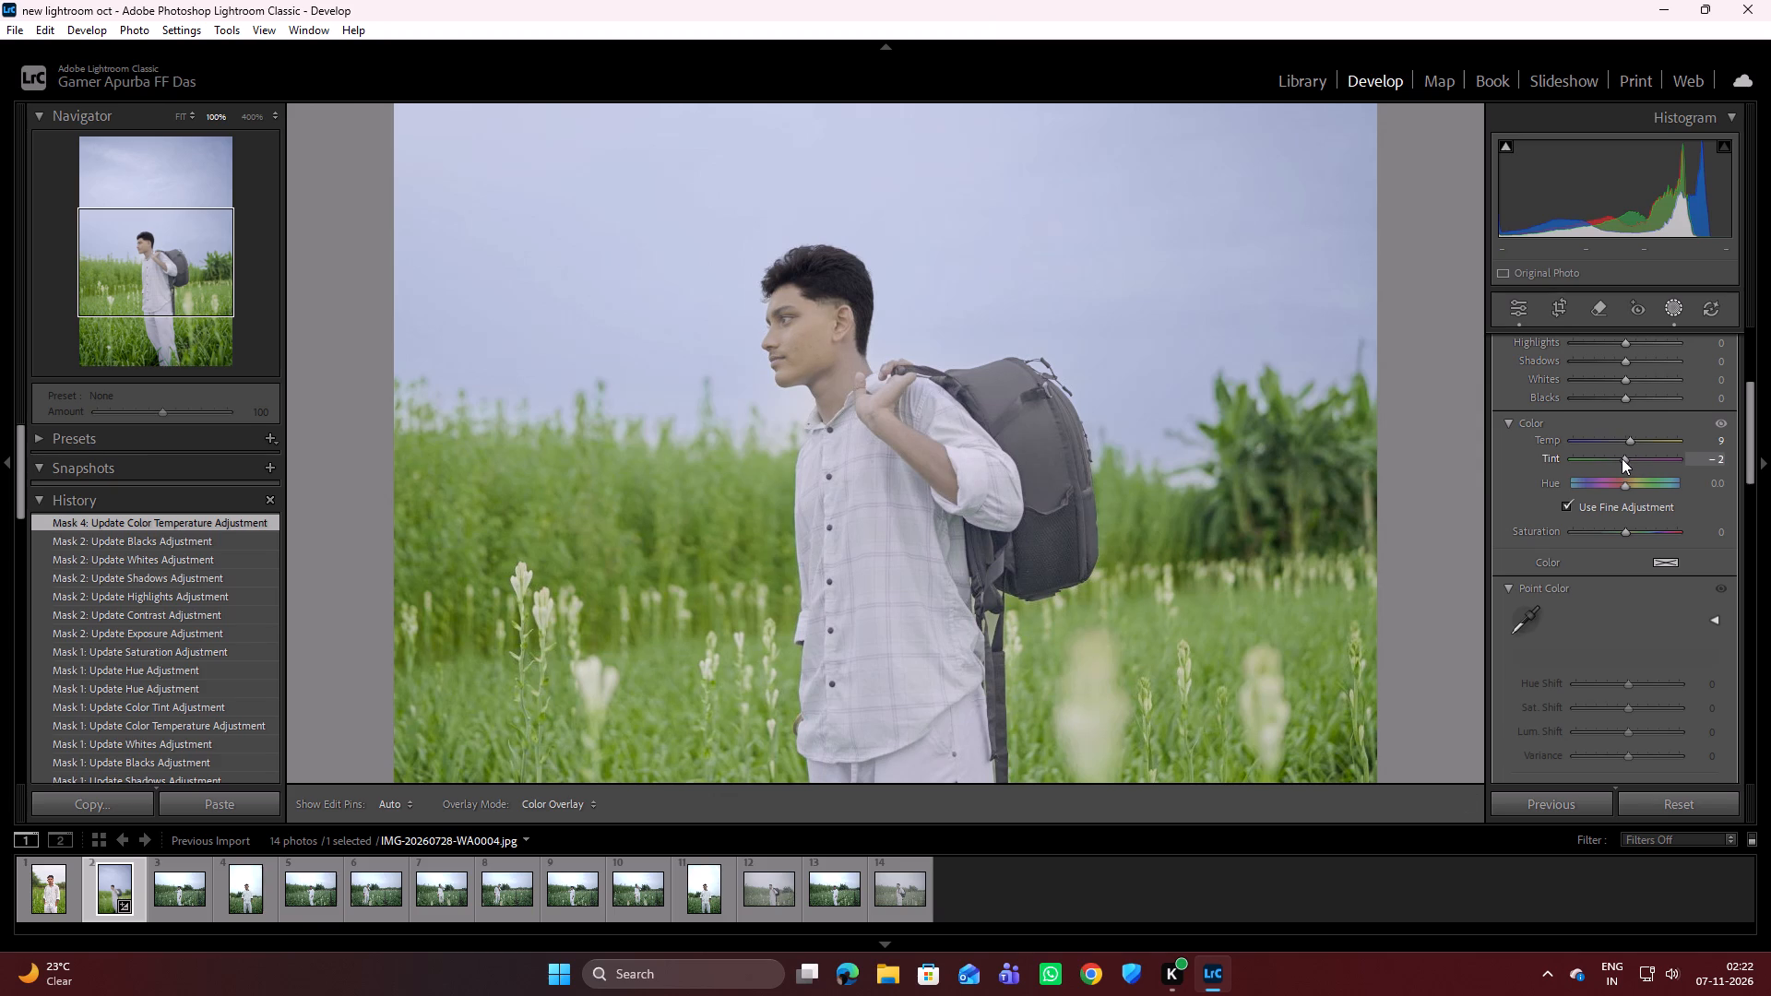
double_click(1620, 458)
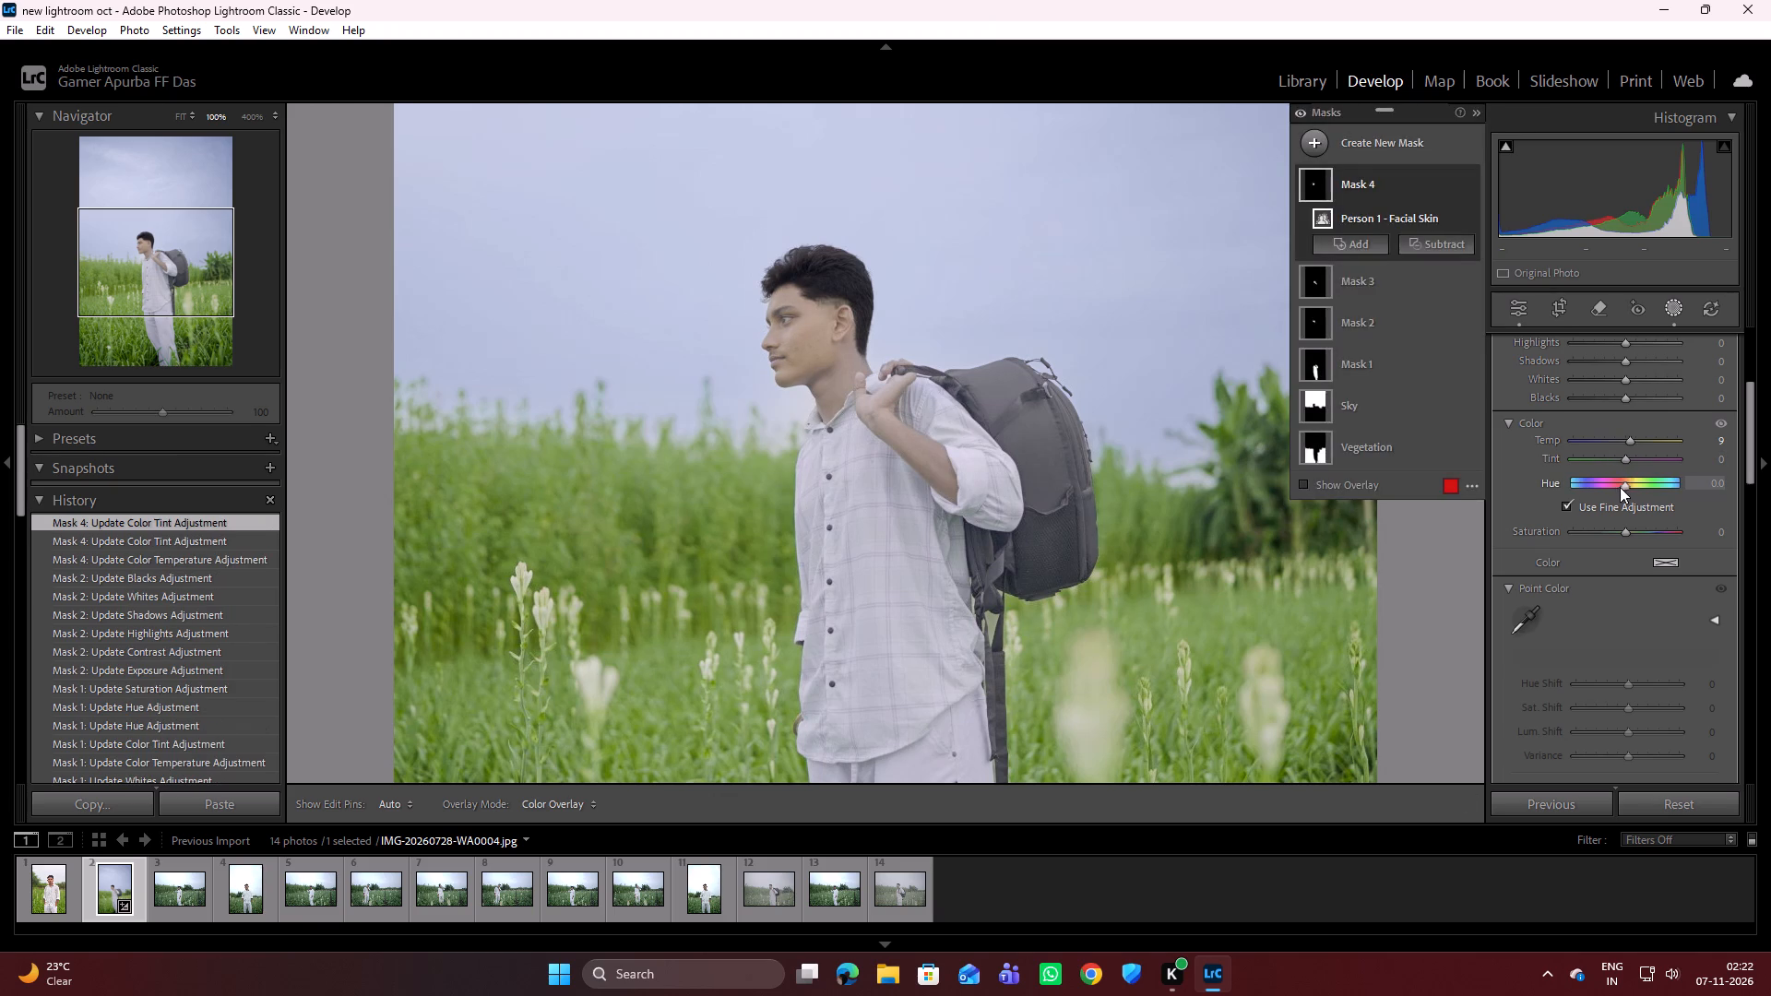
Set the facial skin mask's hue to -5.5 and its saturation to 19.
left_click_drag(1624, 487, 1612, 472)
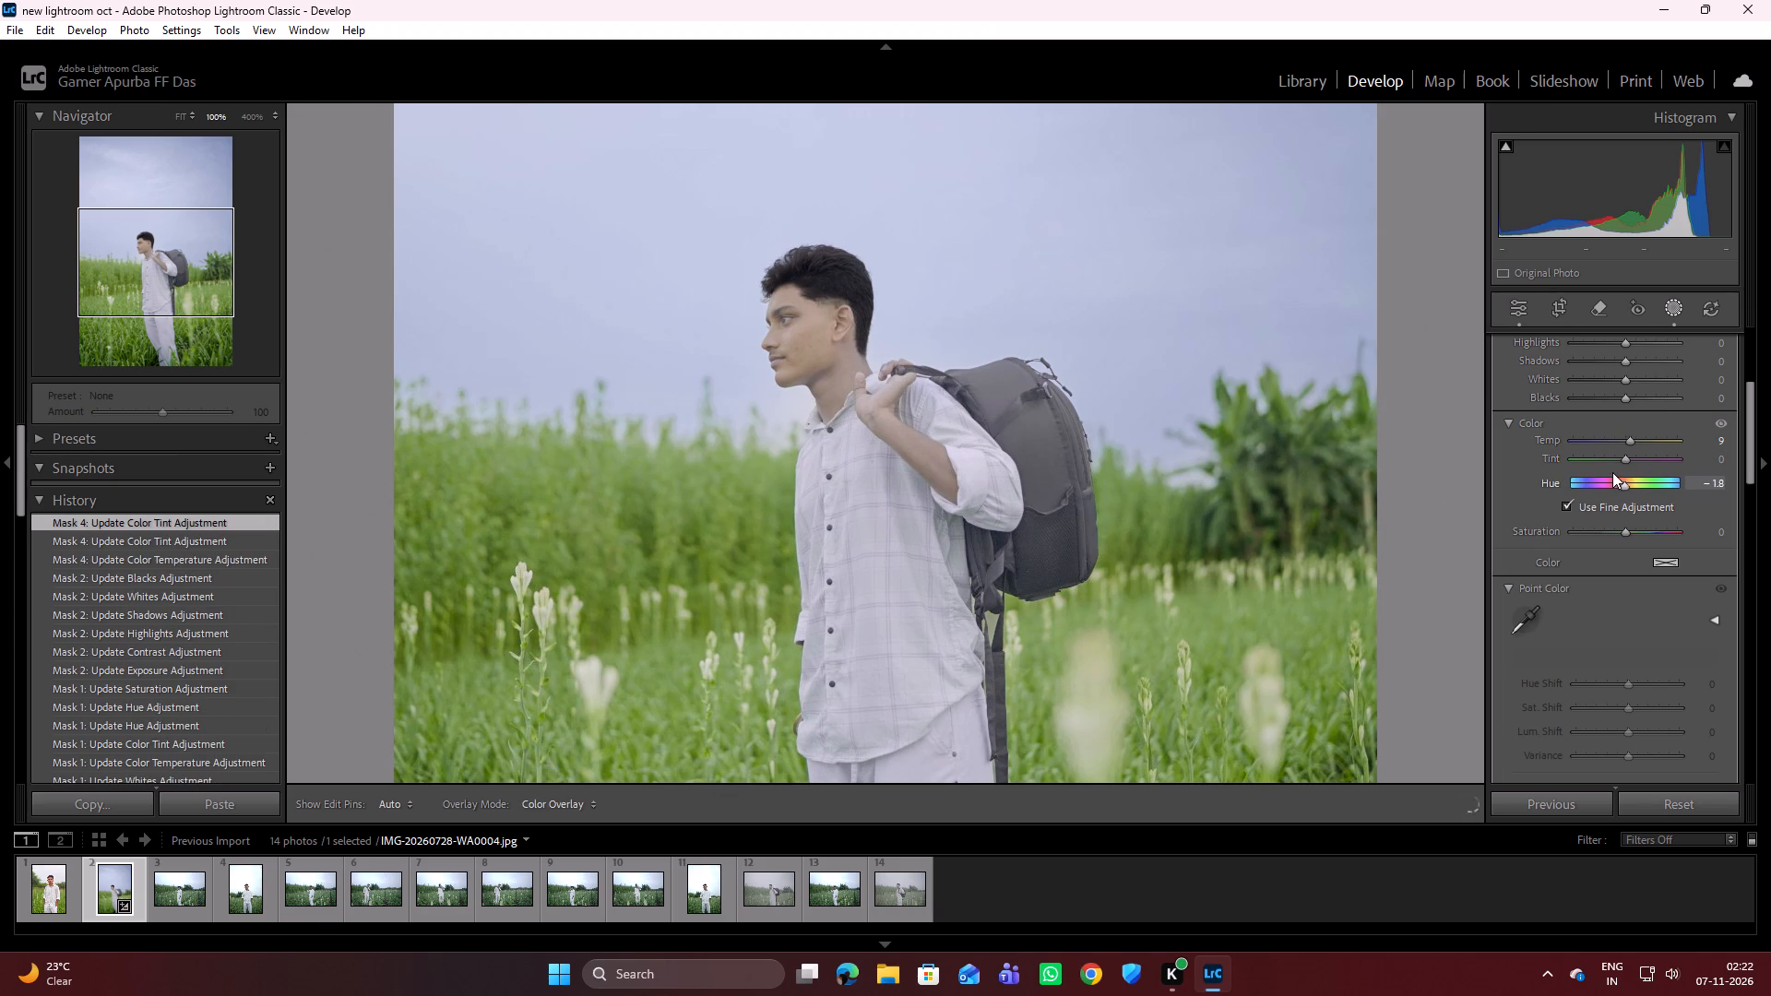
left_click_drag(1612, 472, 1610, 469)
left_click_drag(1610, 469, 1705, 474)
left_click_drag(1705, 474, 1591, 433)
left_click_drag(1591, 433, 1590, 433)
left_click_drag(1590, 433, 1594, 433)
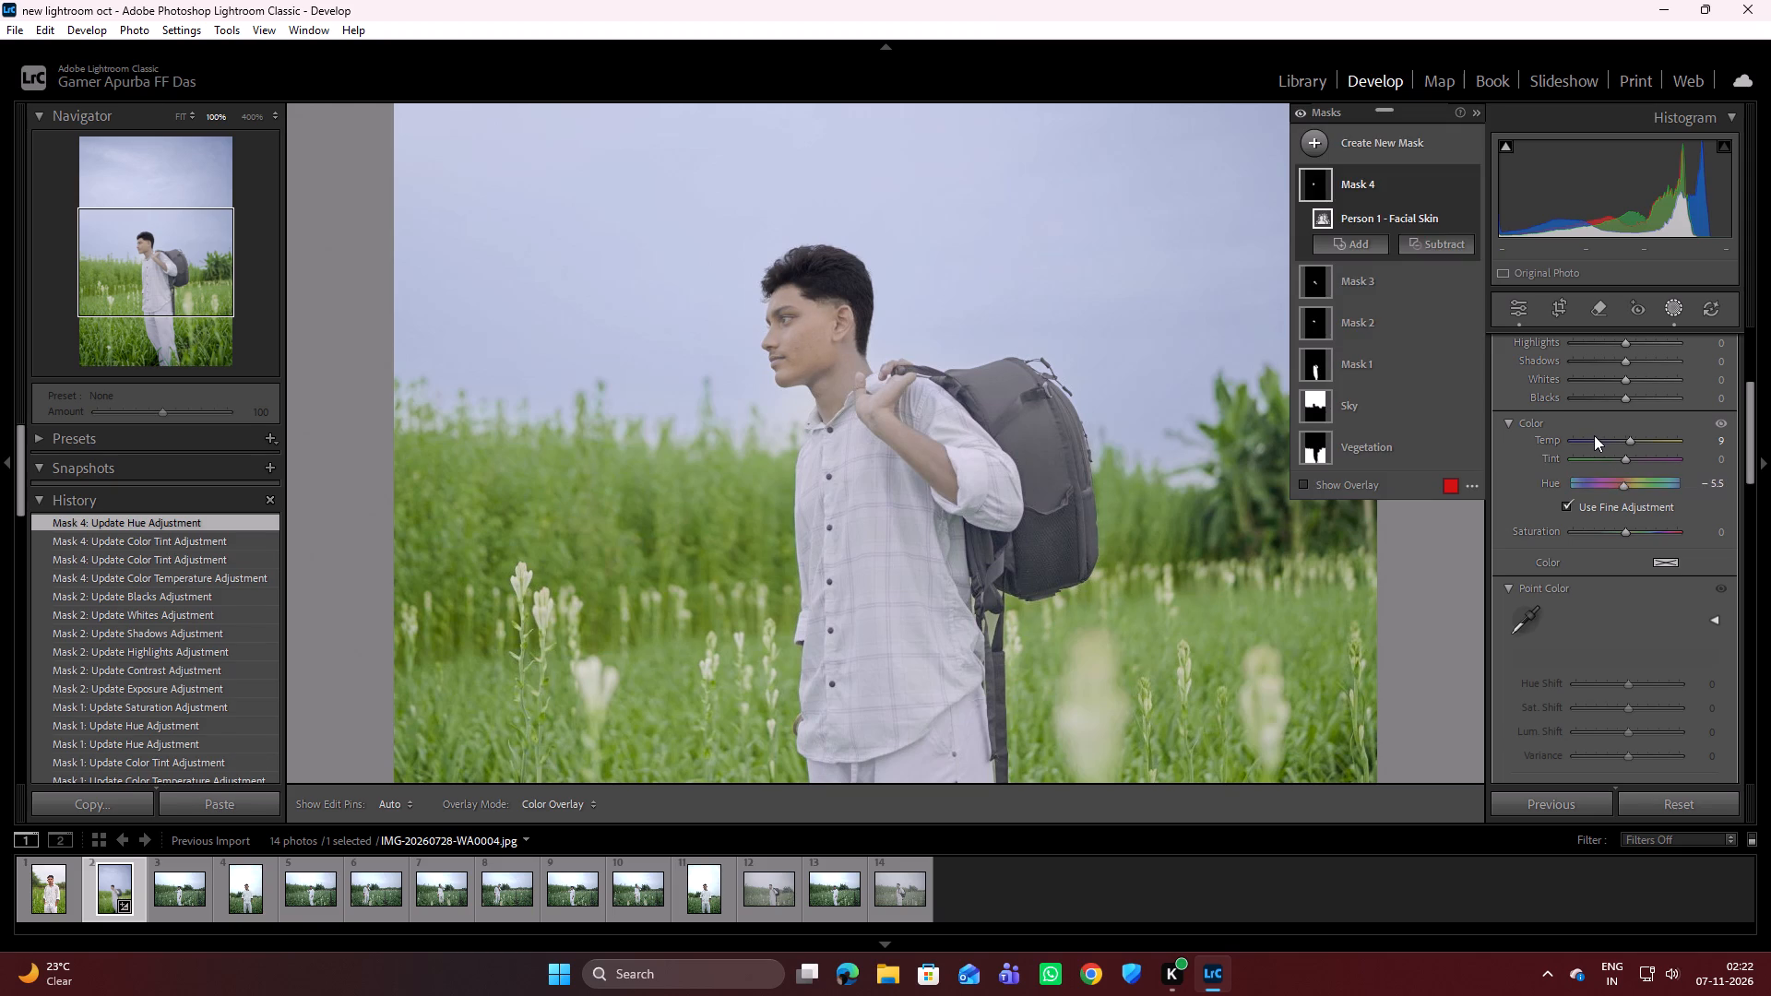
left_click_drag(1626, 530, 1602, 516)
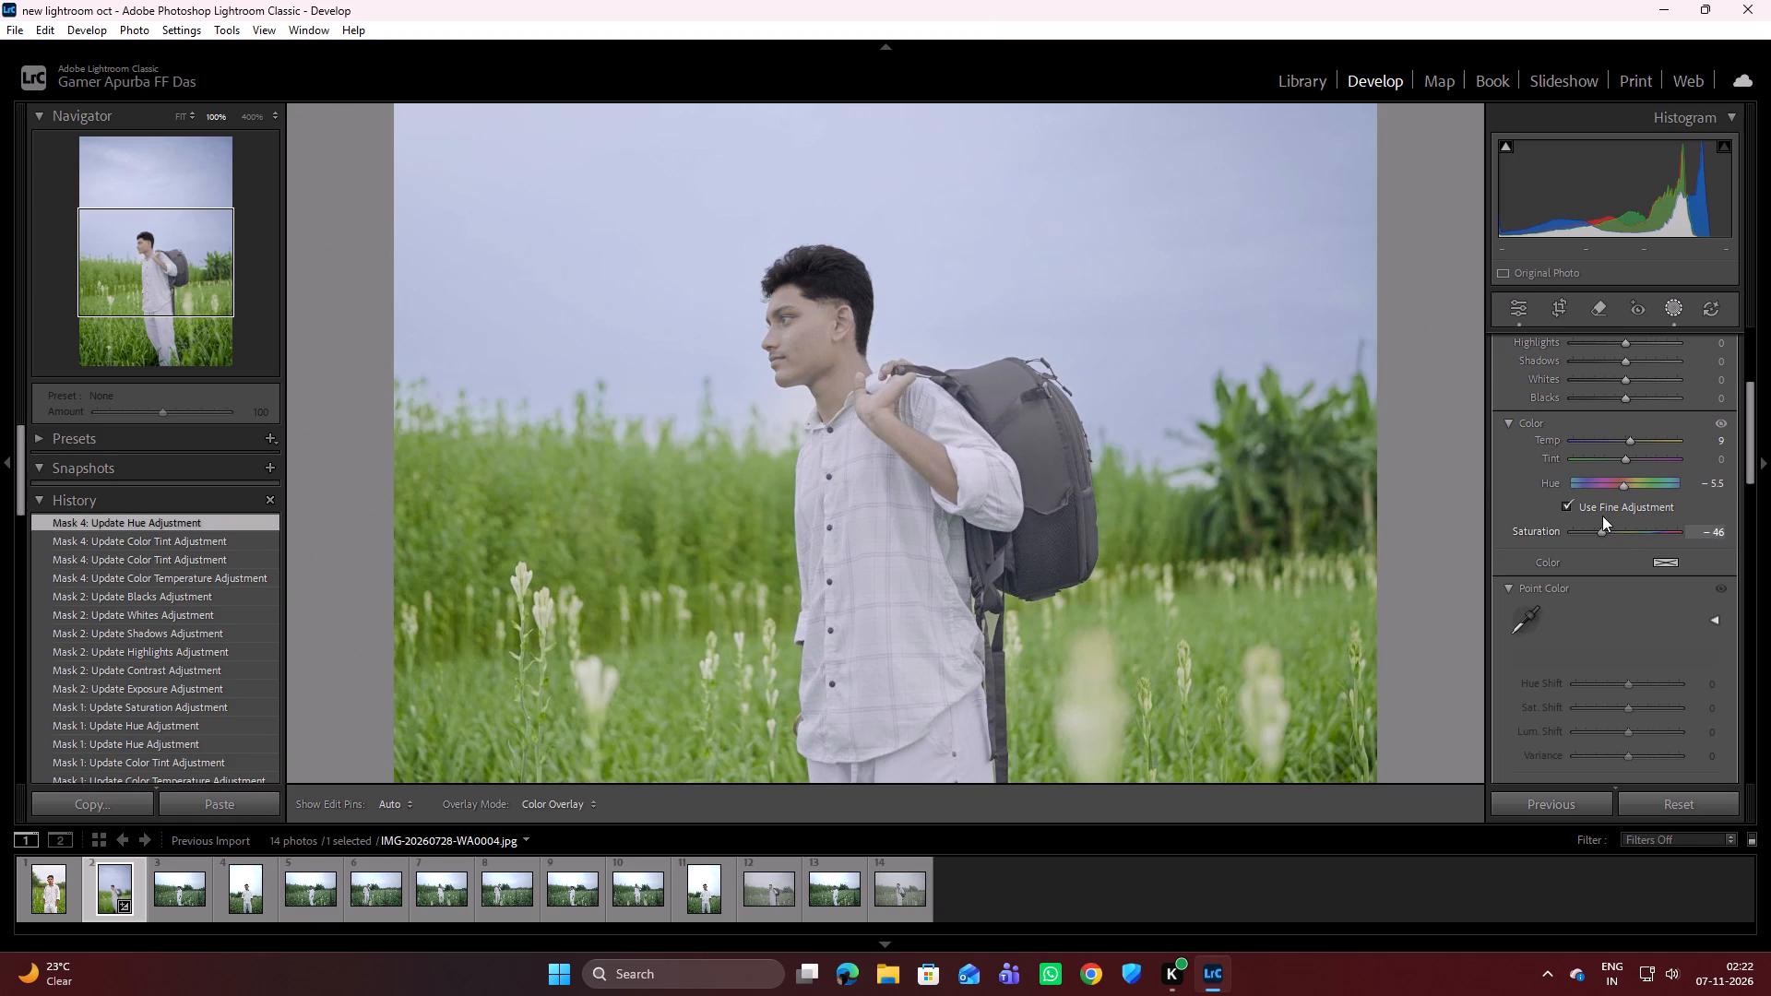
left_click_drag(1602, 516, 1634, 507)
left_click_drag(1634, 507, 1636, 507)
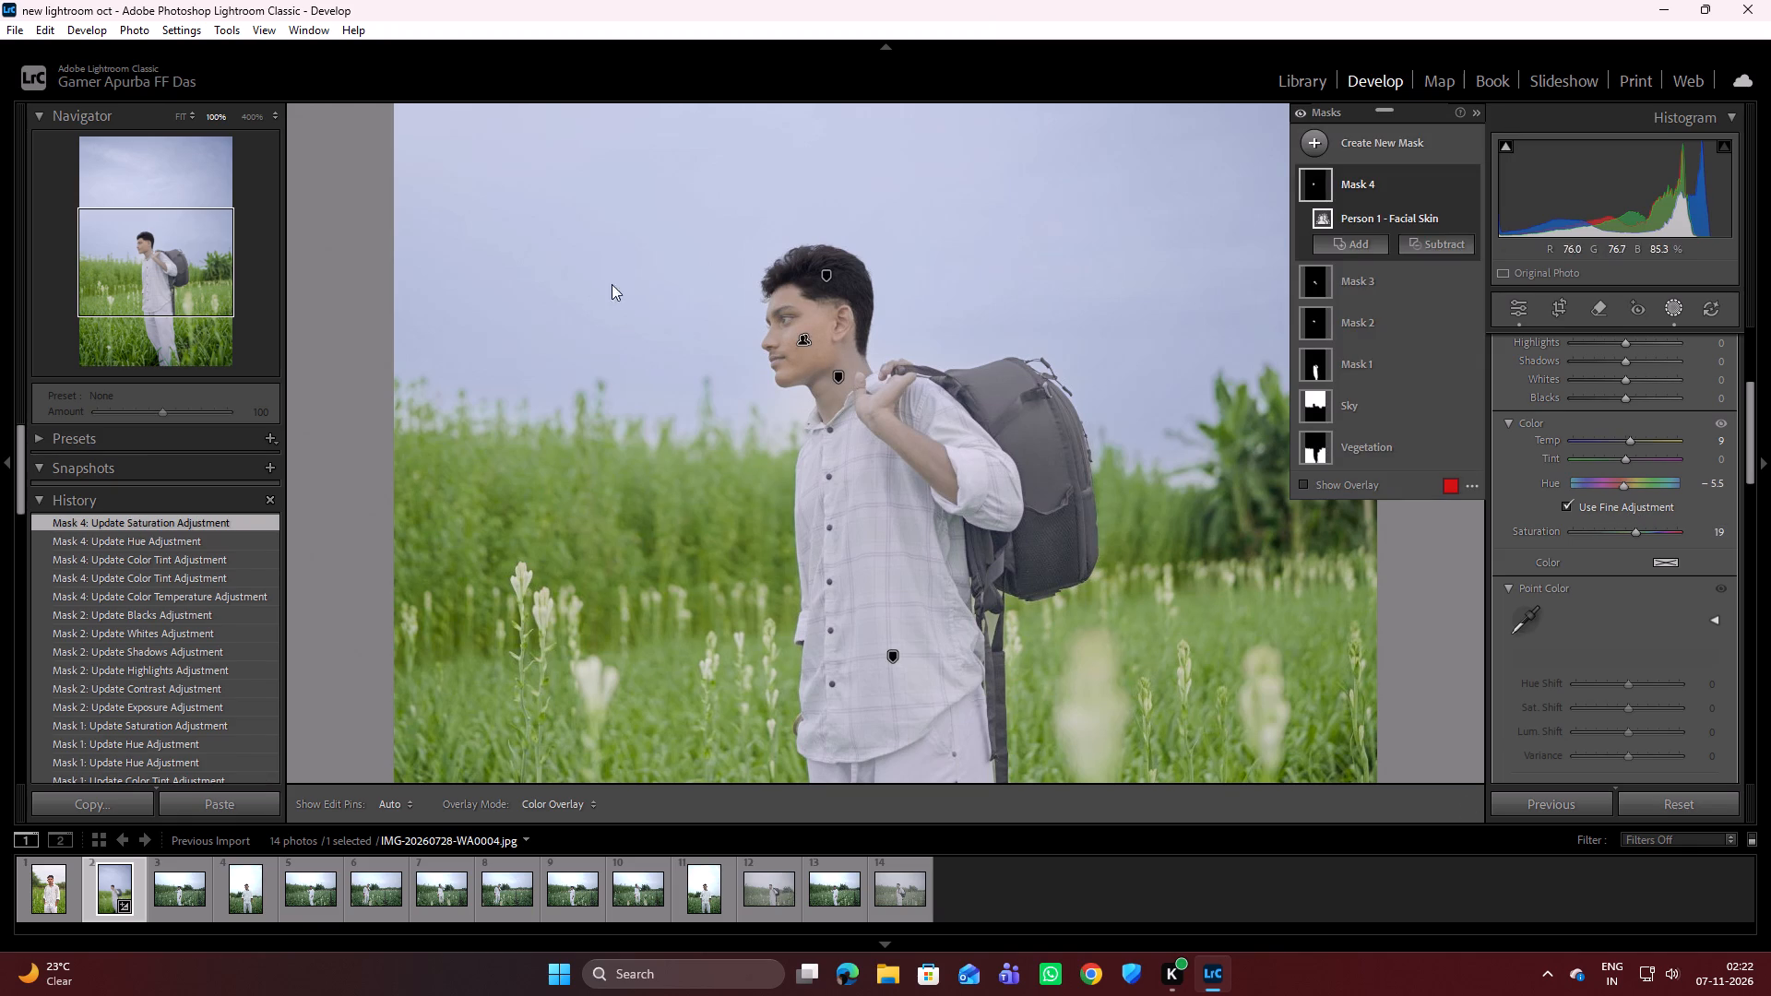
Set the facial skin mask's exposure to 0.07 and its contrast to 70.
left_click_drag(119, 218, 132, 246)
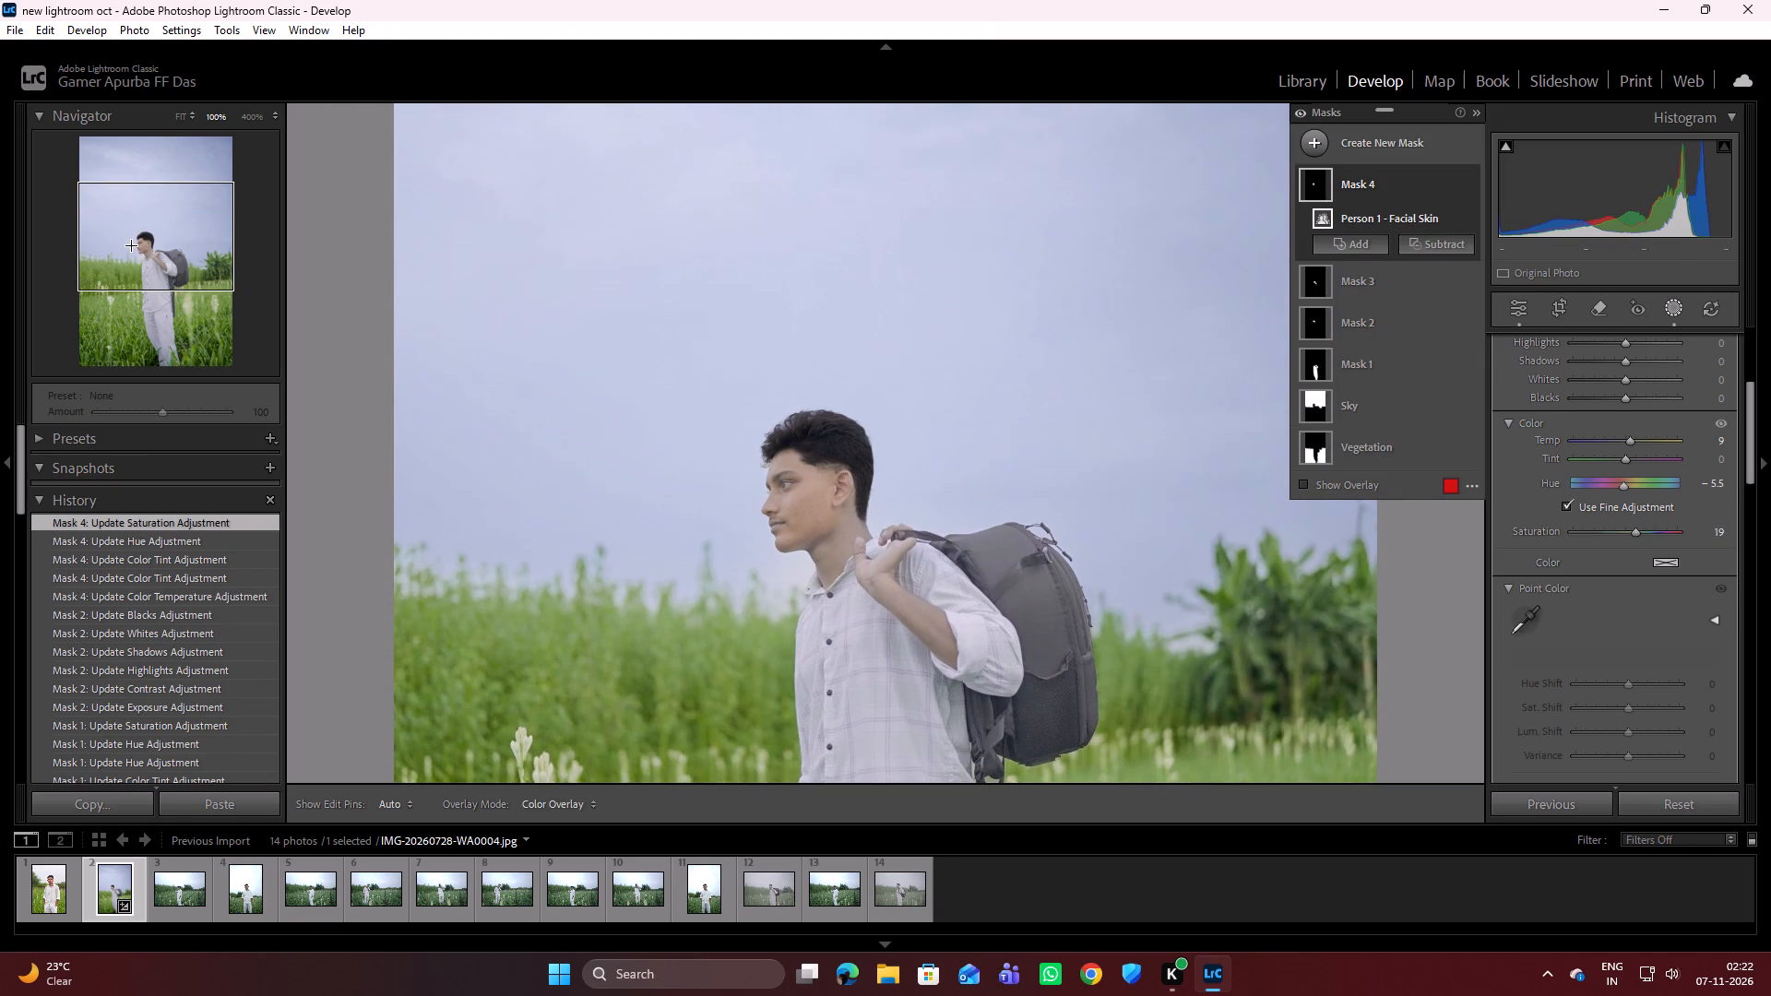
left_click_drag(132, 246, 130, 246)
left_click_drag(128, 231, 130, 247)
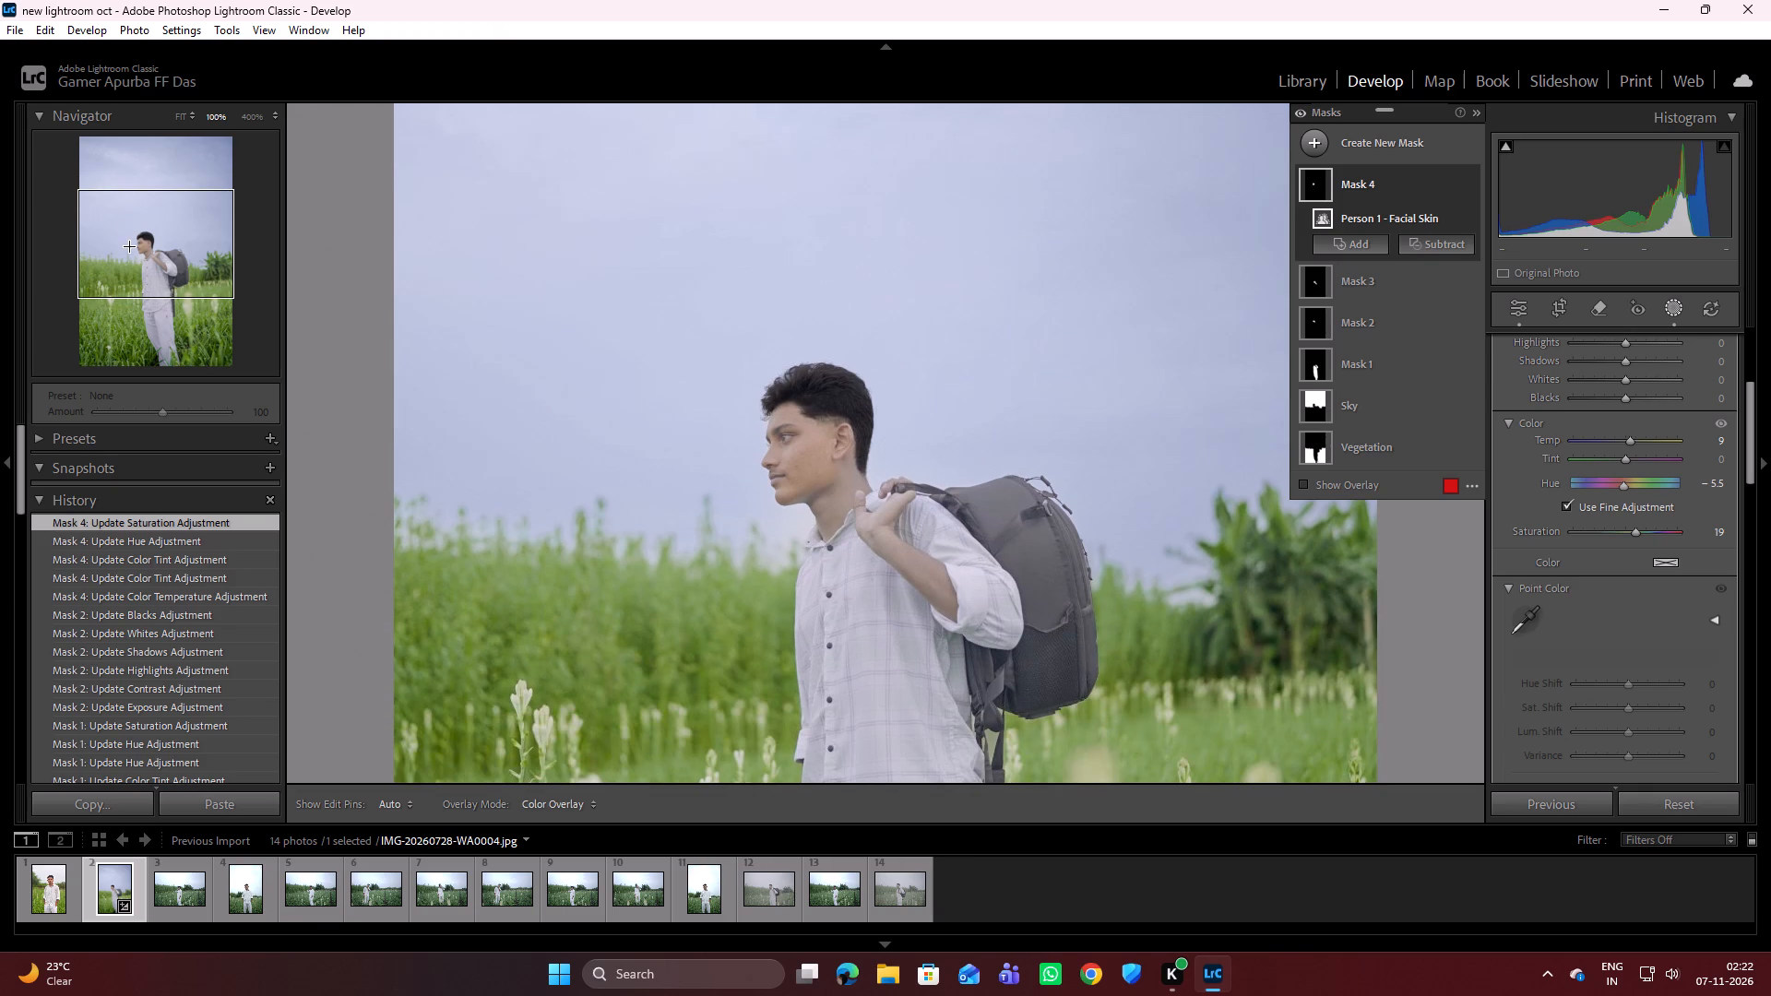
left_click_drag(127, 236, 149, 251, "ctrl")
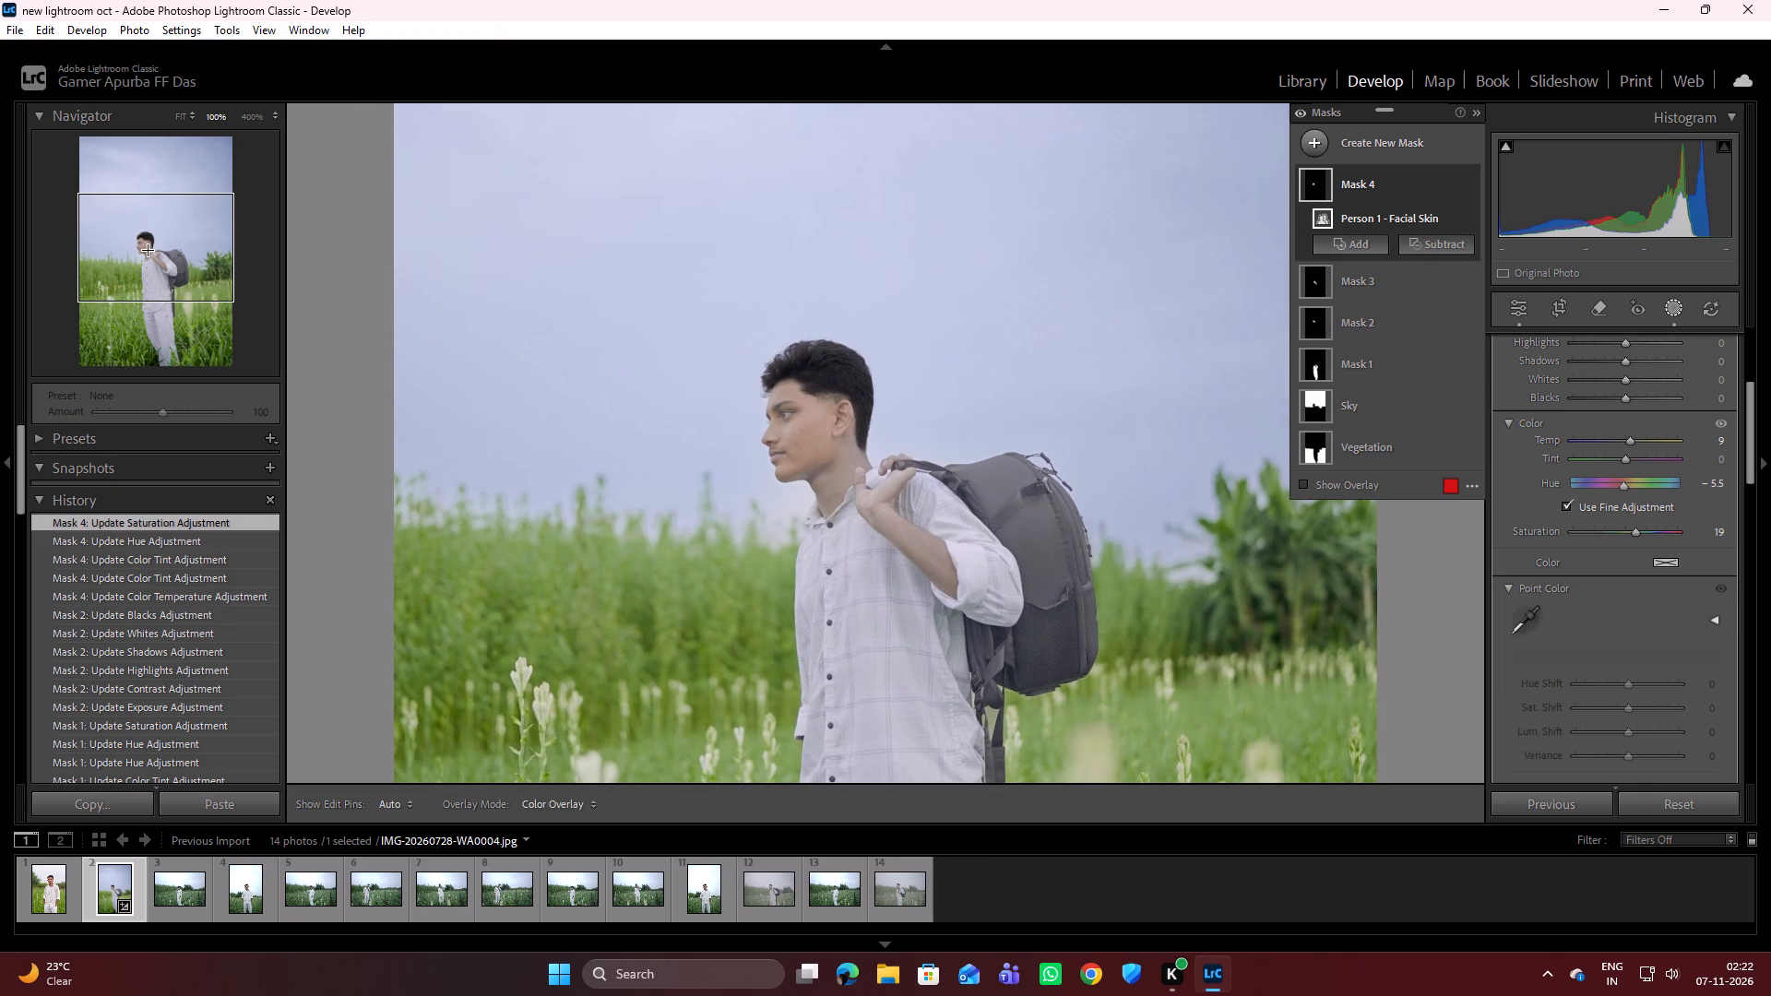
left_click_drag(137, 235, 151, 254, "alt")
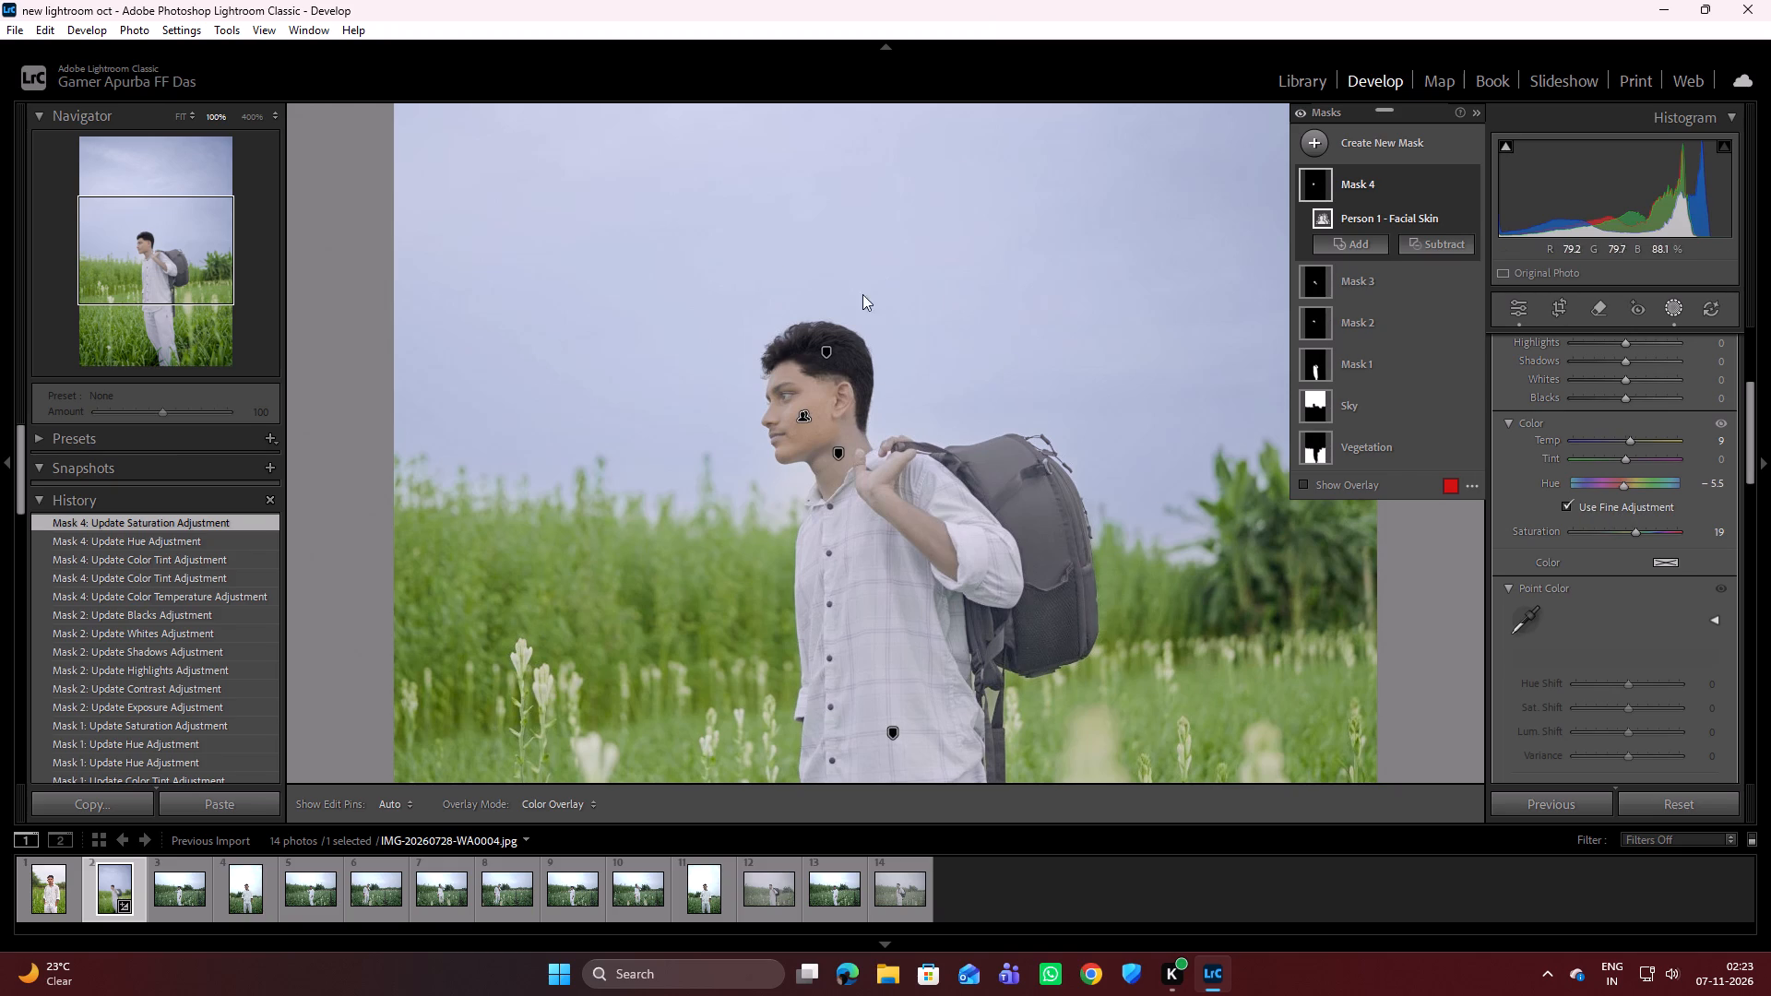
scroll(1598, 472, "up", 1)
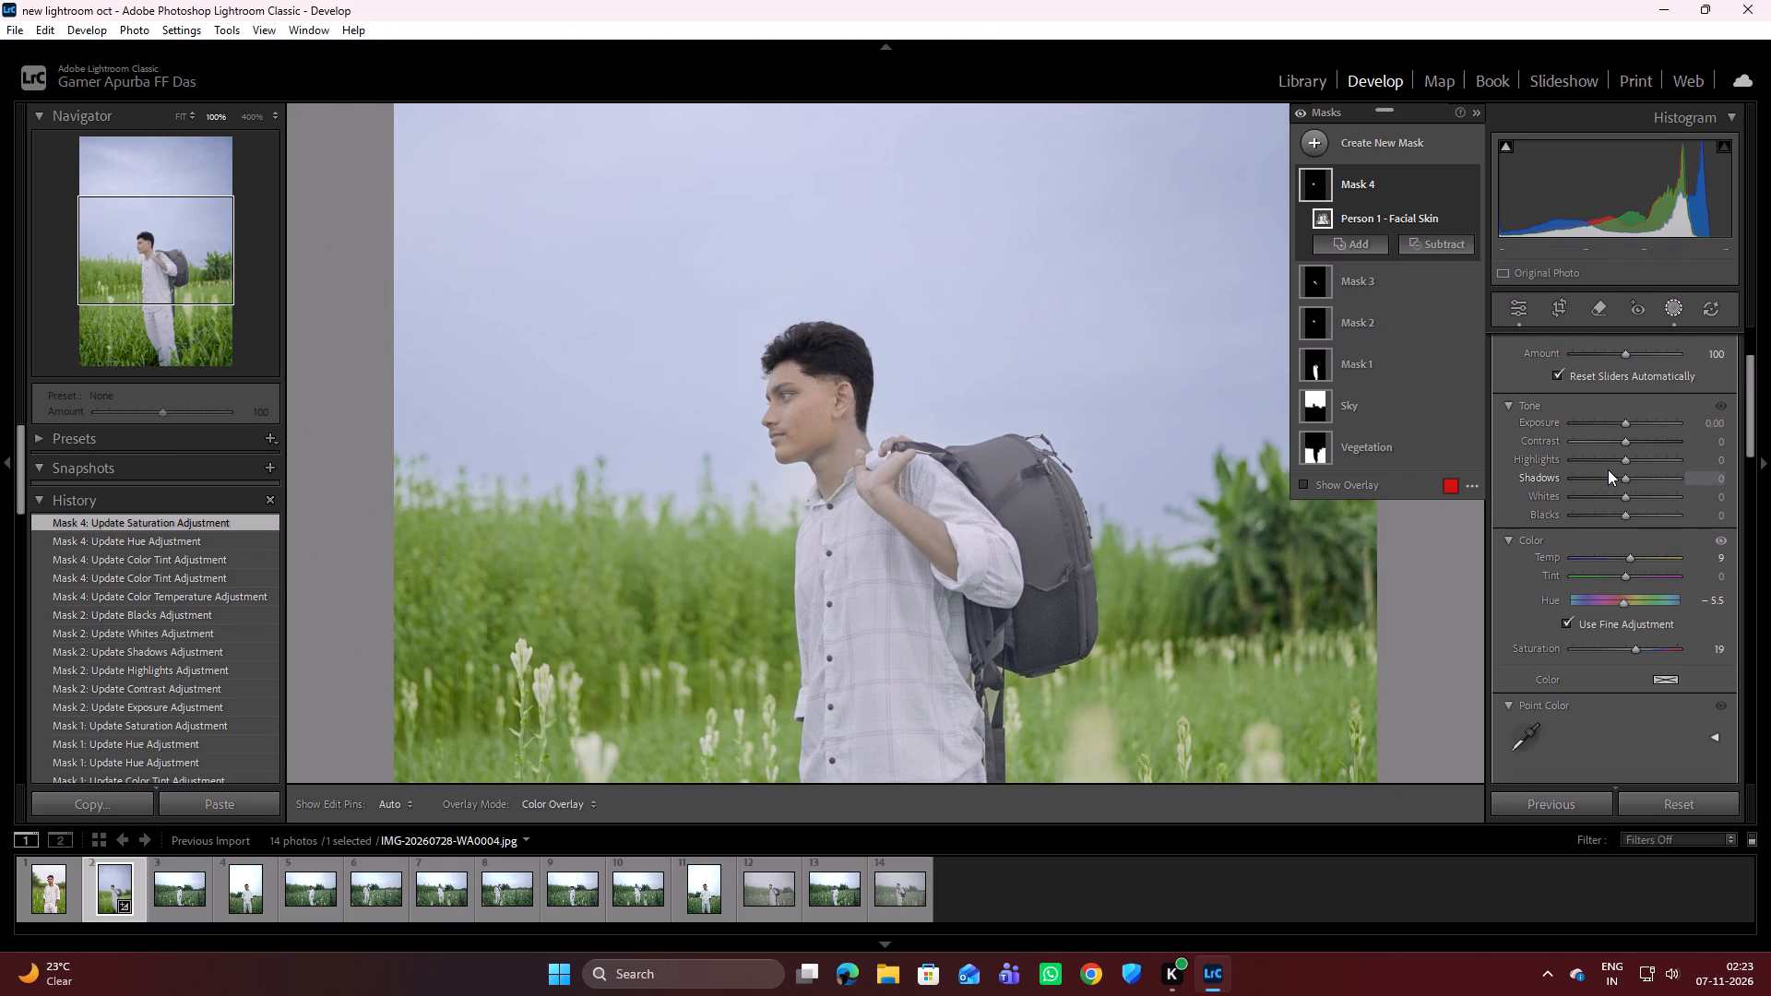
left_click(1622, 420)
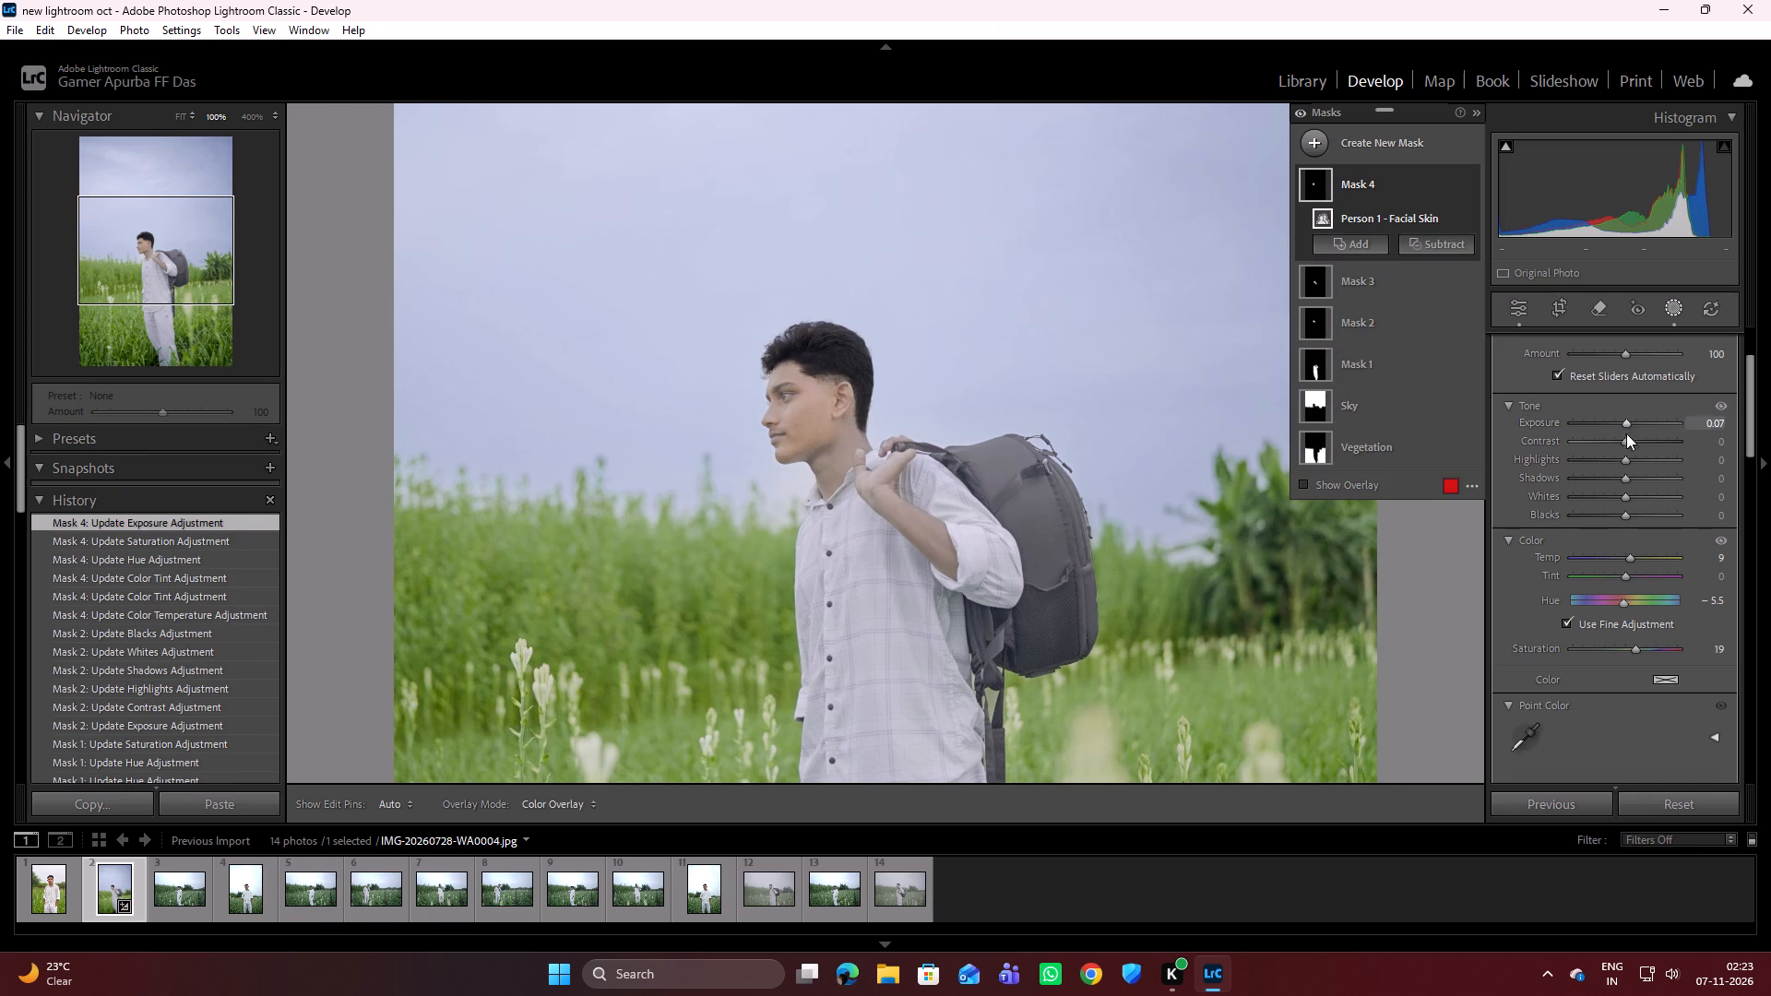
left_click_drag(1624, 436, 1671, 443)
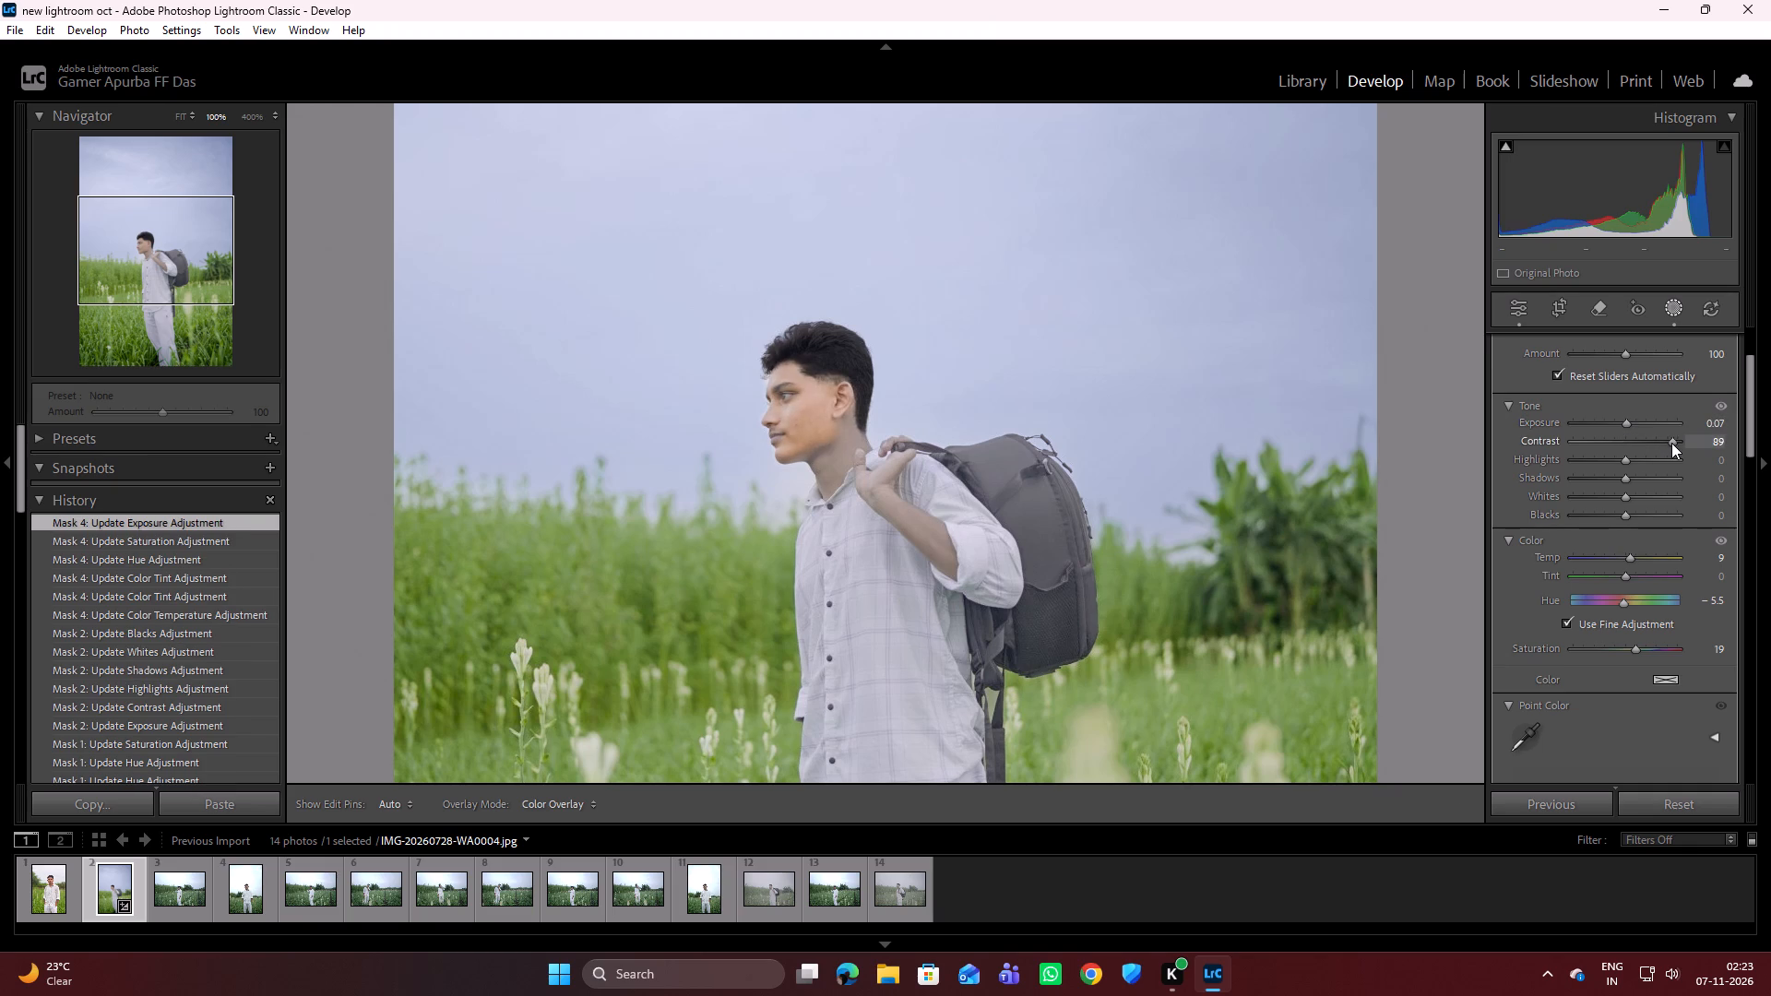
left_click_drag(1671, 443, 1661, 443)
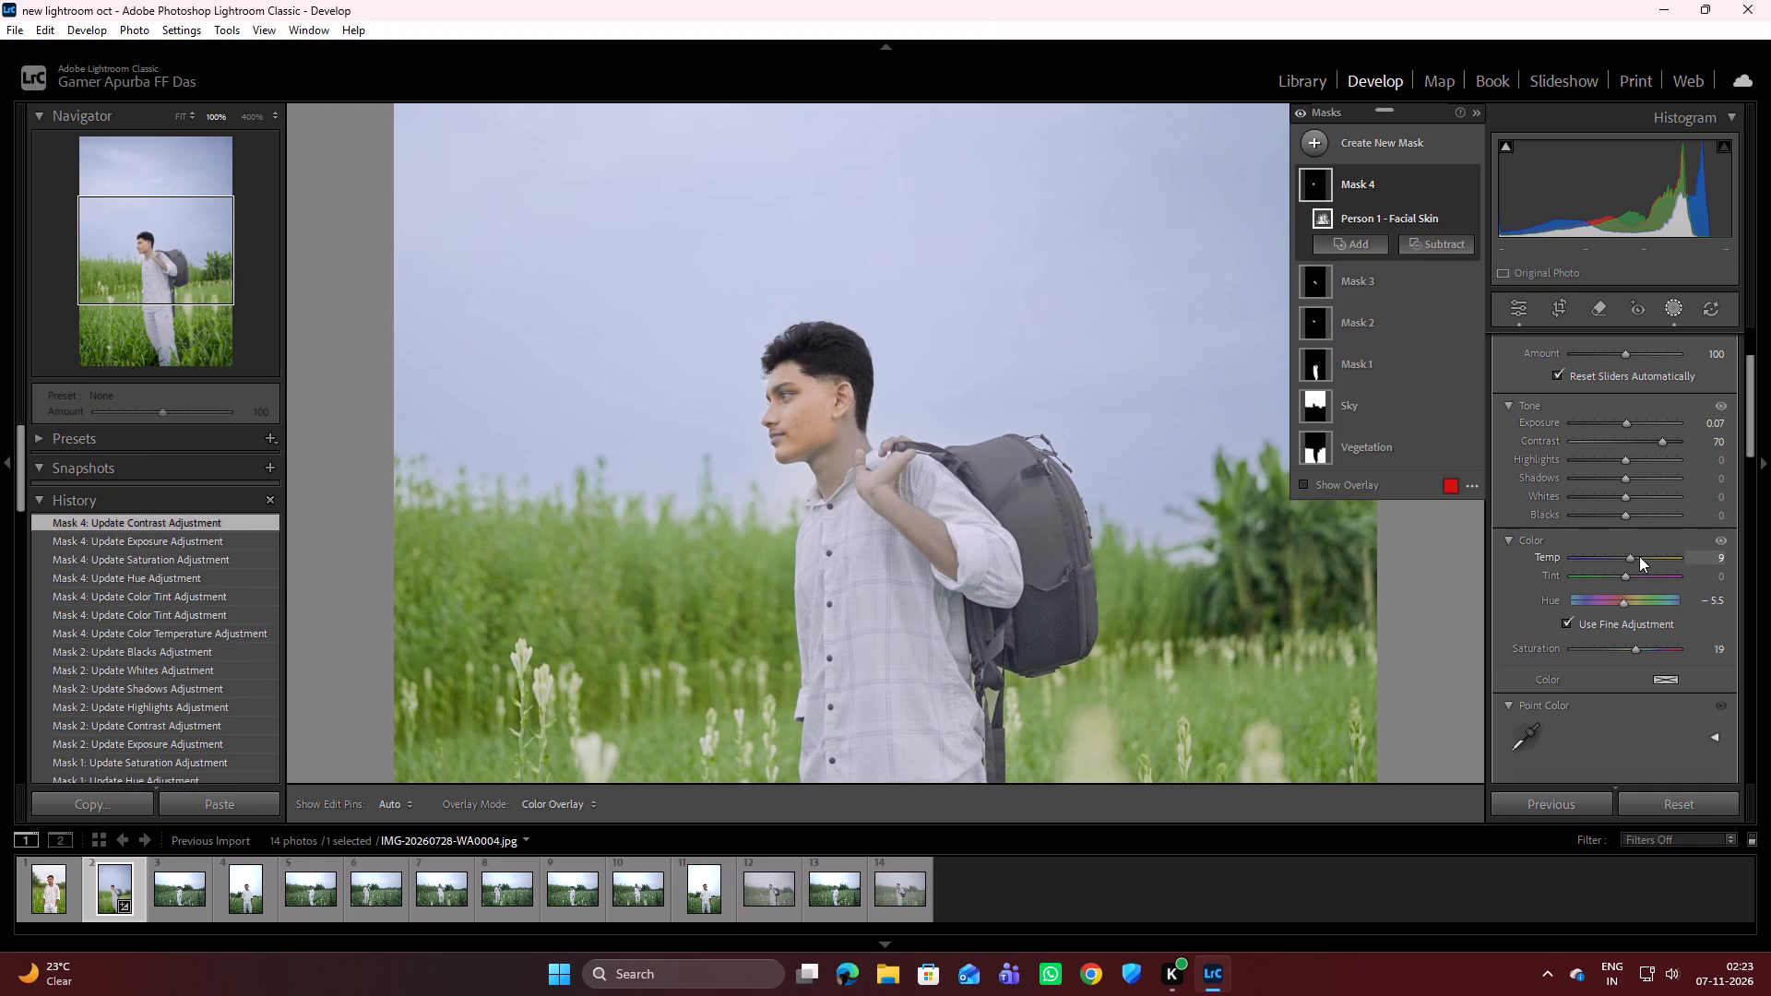
Reset the facial skin mask's colour temperature, tint, hue and saturation to 0.
double_click(1632, 555)
double_click(1626, 577)
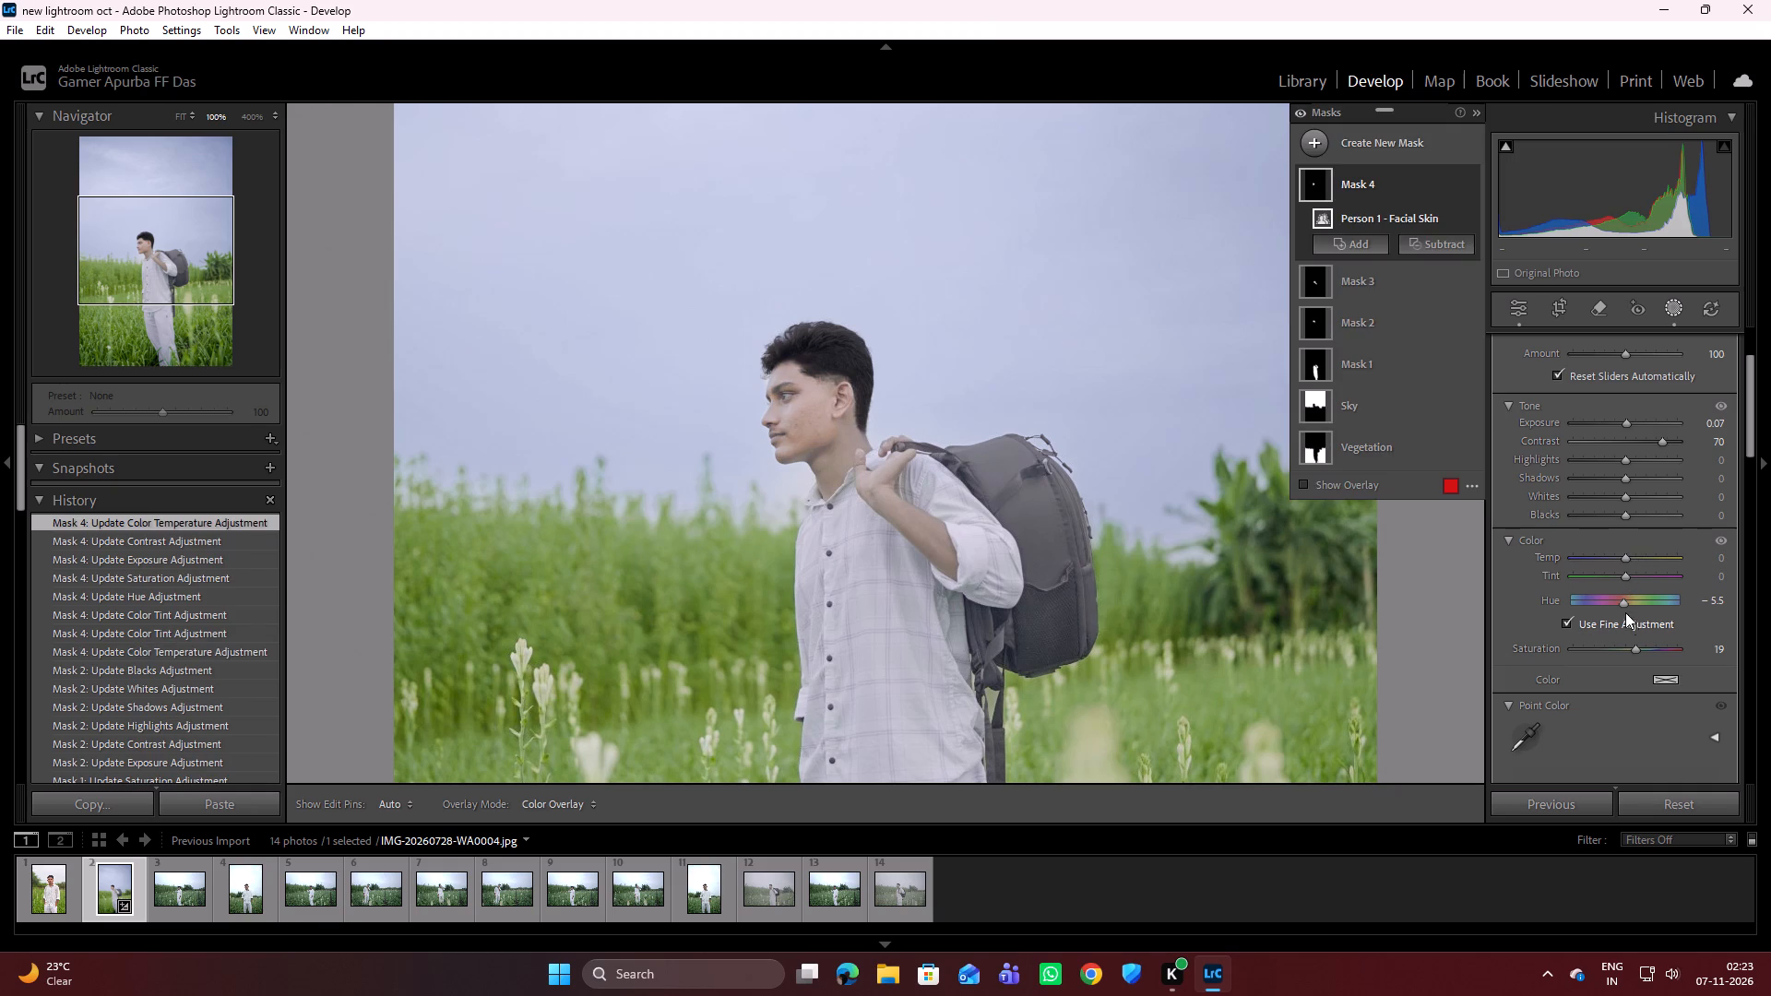
double_click(1625, 606)
double_click(1633, 647)
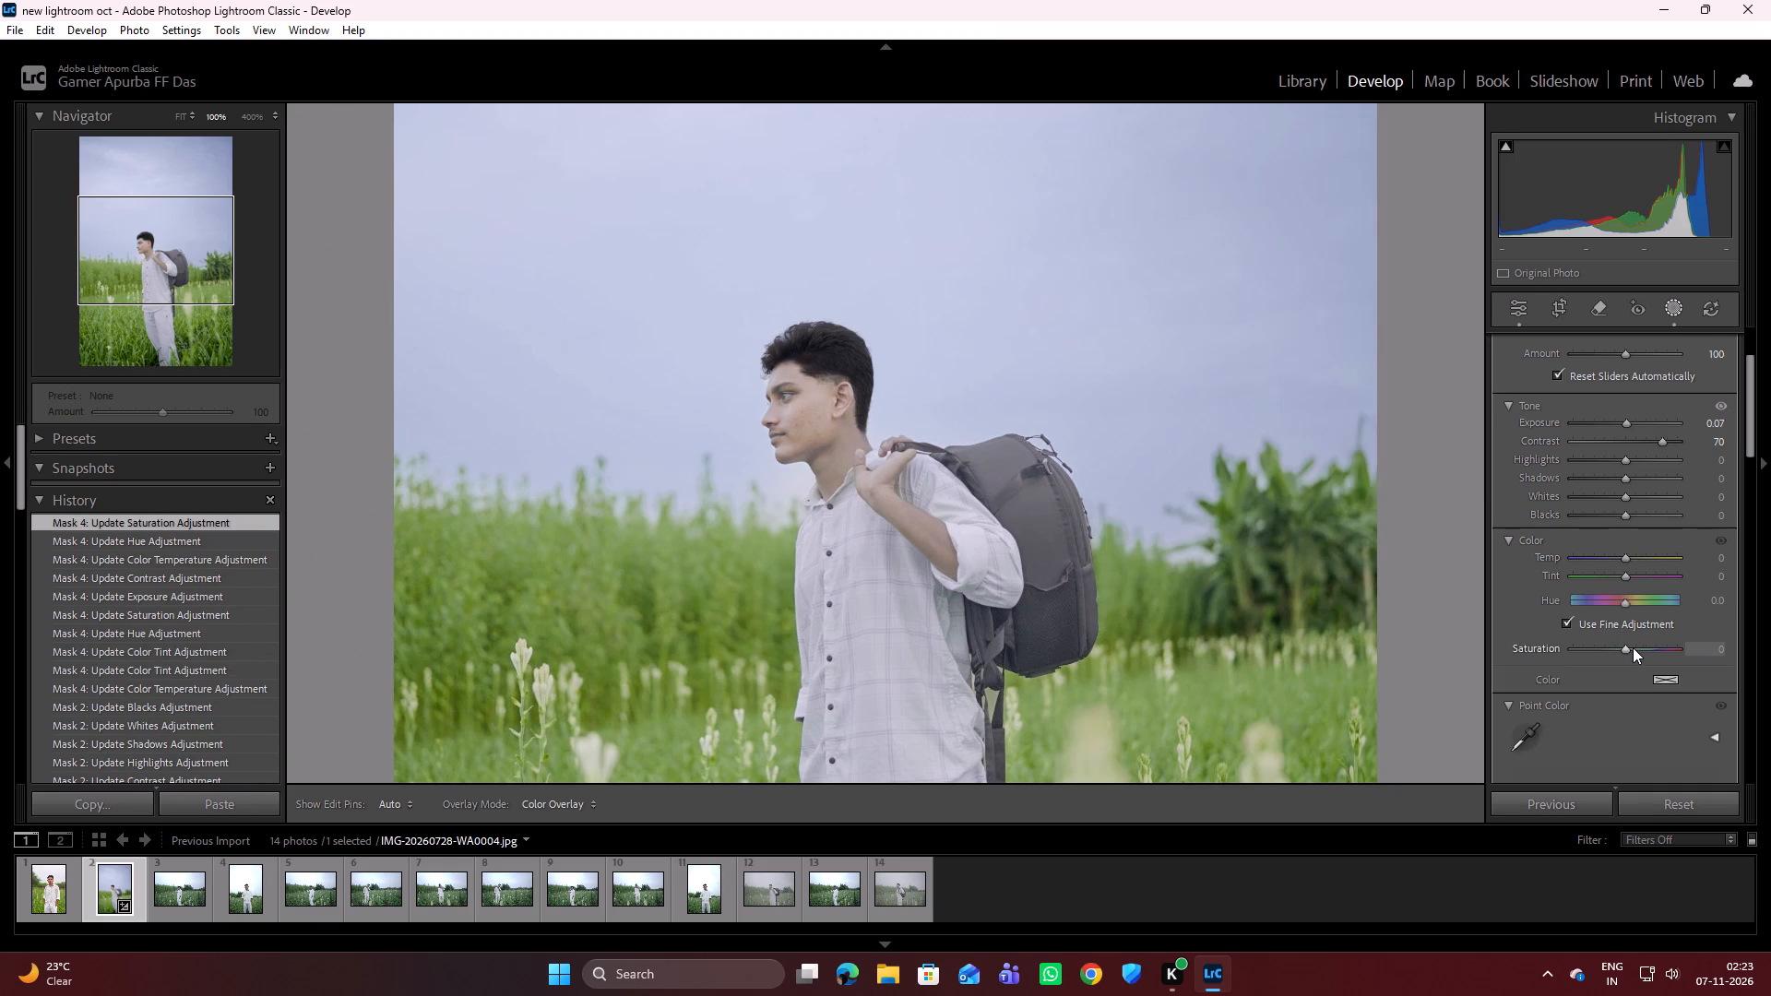
Reset the facial skin mask's exposure and contrast to 0, and its amount to 100.
double_click(1649, 436)
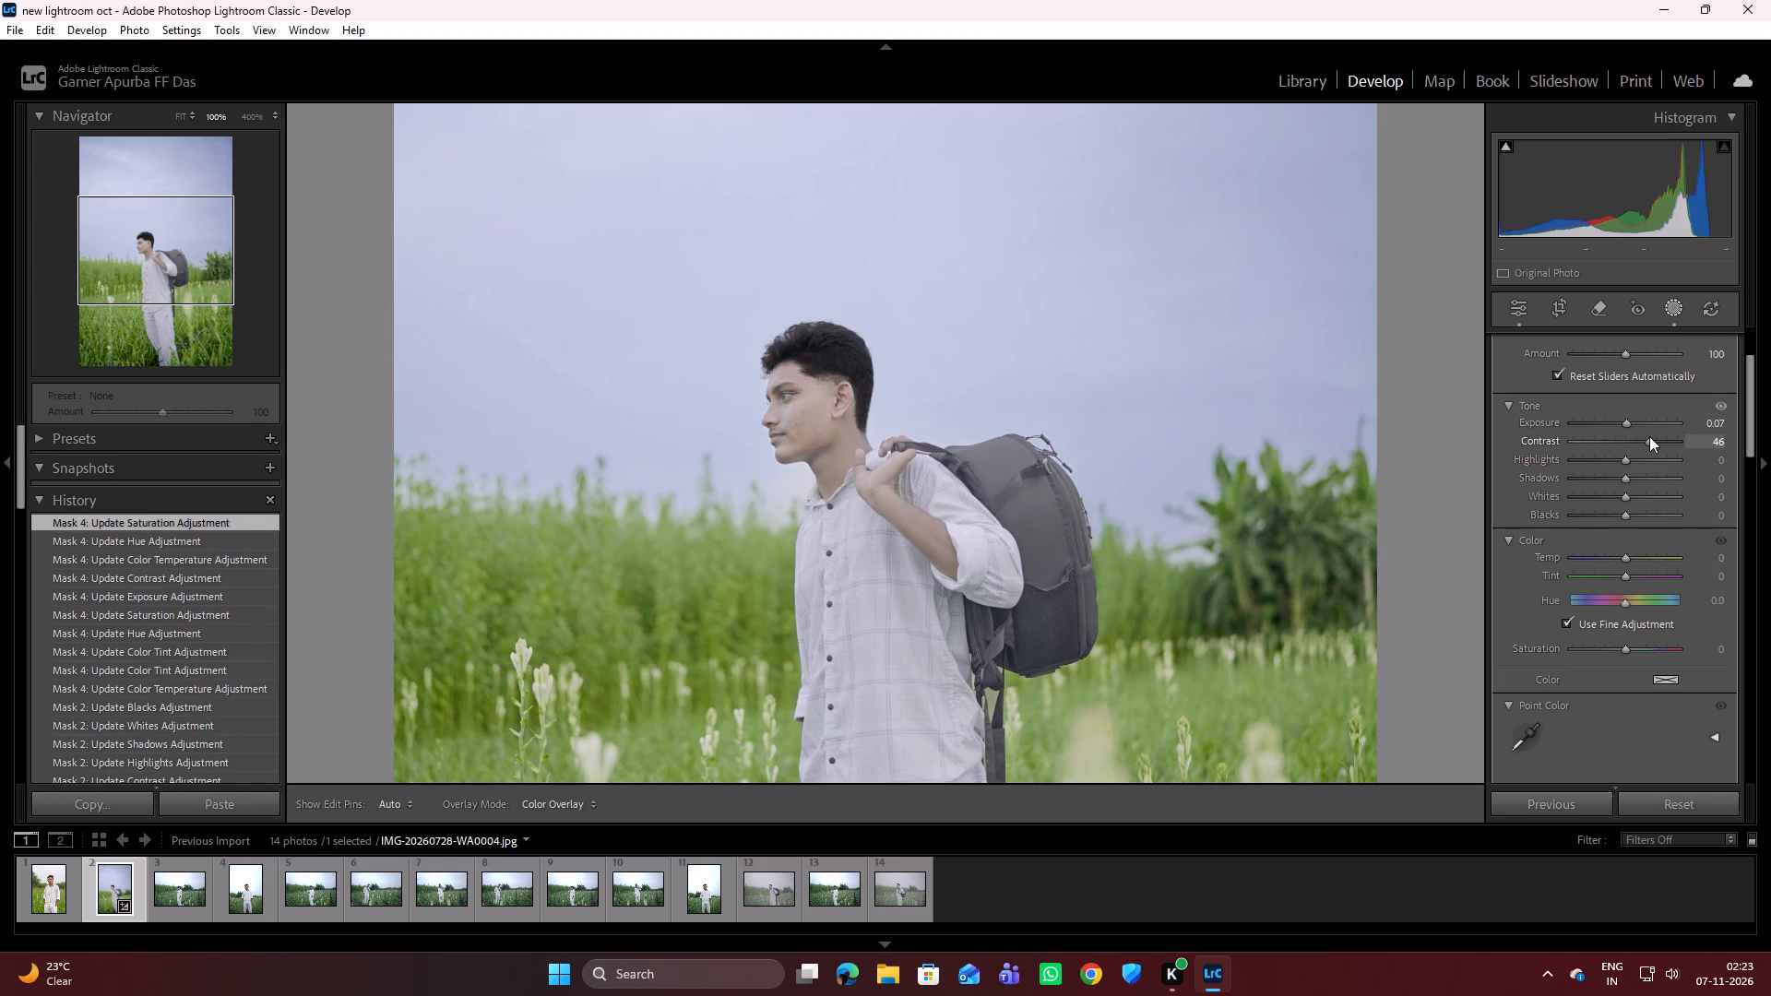
triple_click(1633, 440)
left_click(1633, 440)
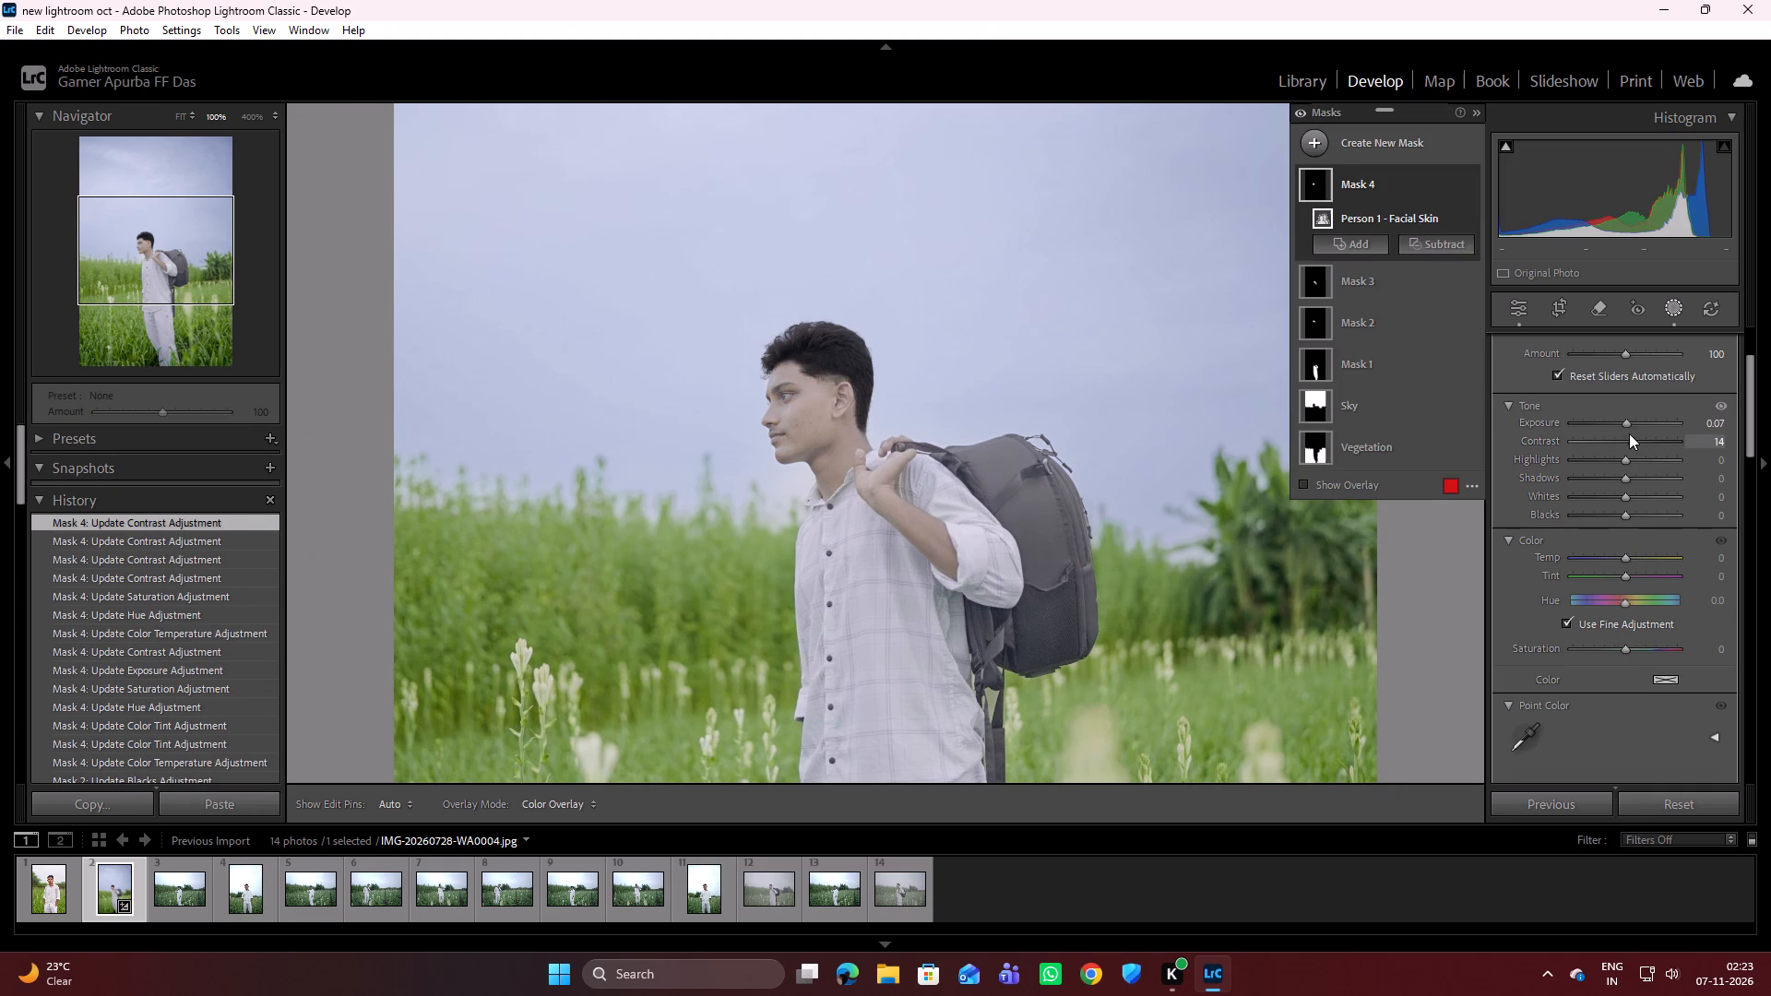
double_click(1634, 443)
scroll(1582, 436, "up", 3)
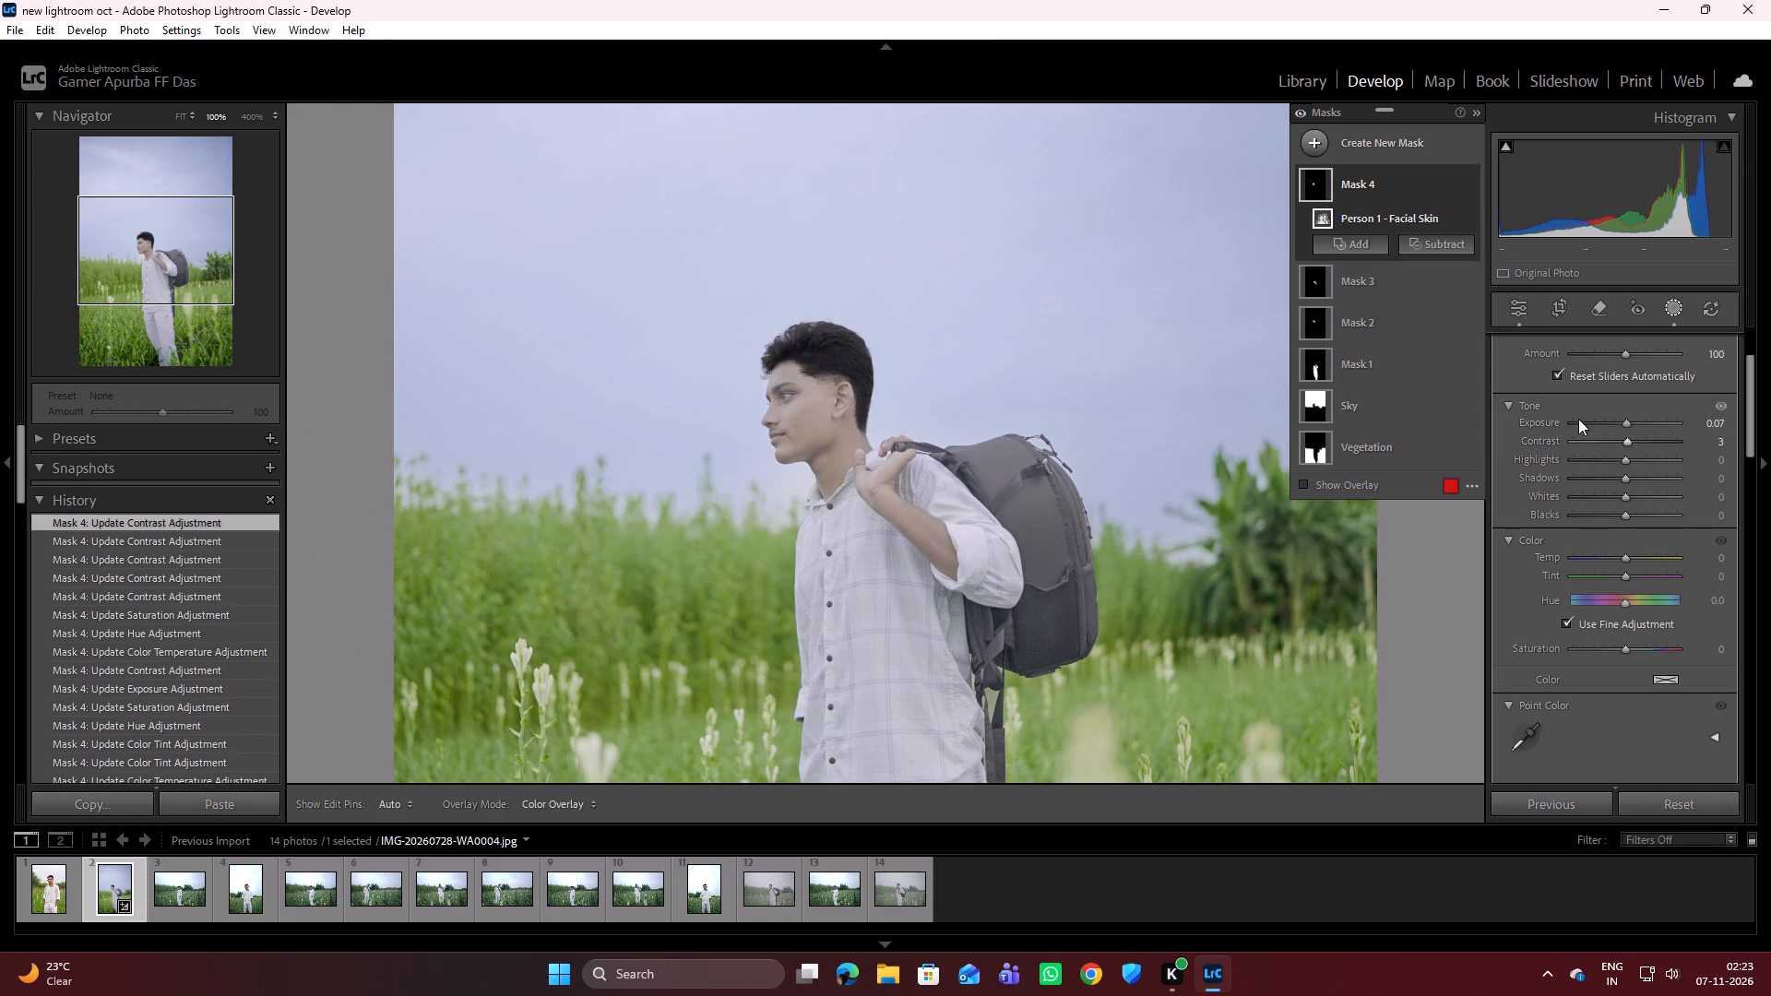
left_click_drag(1625, 350, 1625, 378)
double_click(1624, 353)
scroll(1620, 401, "up", 3)
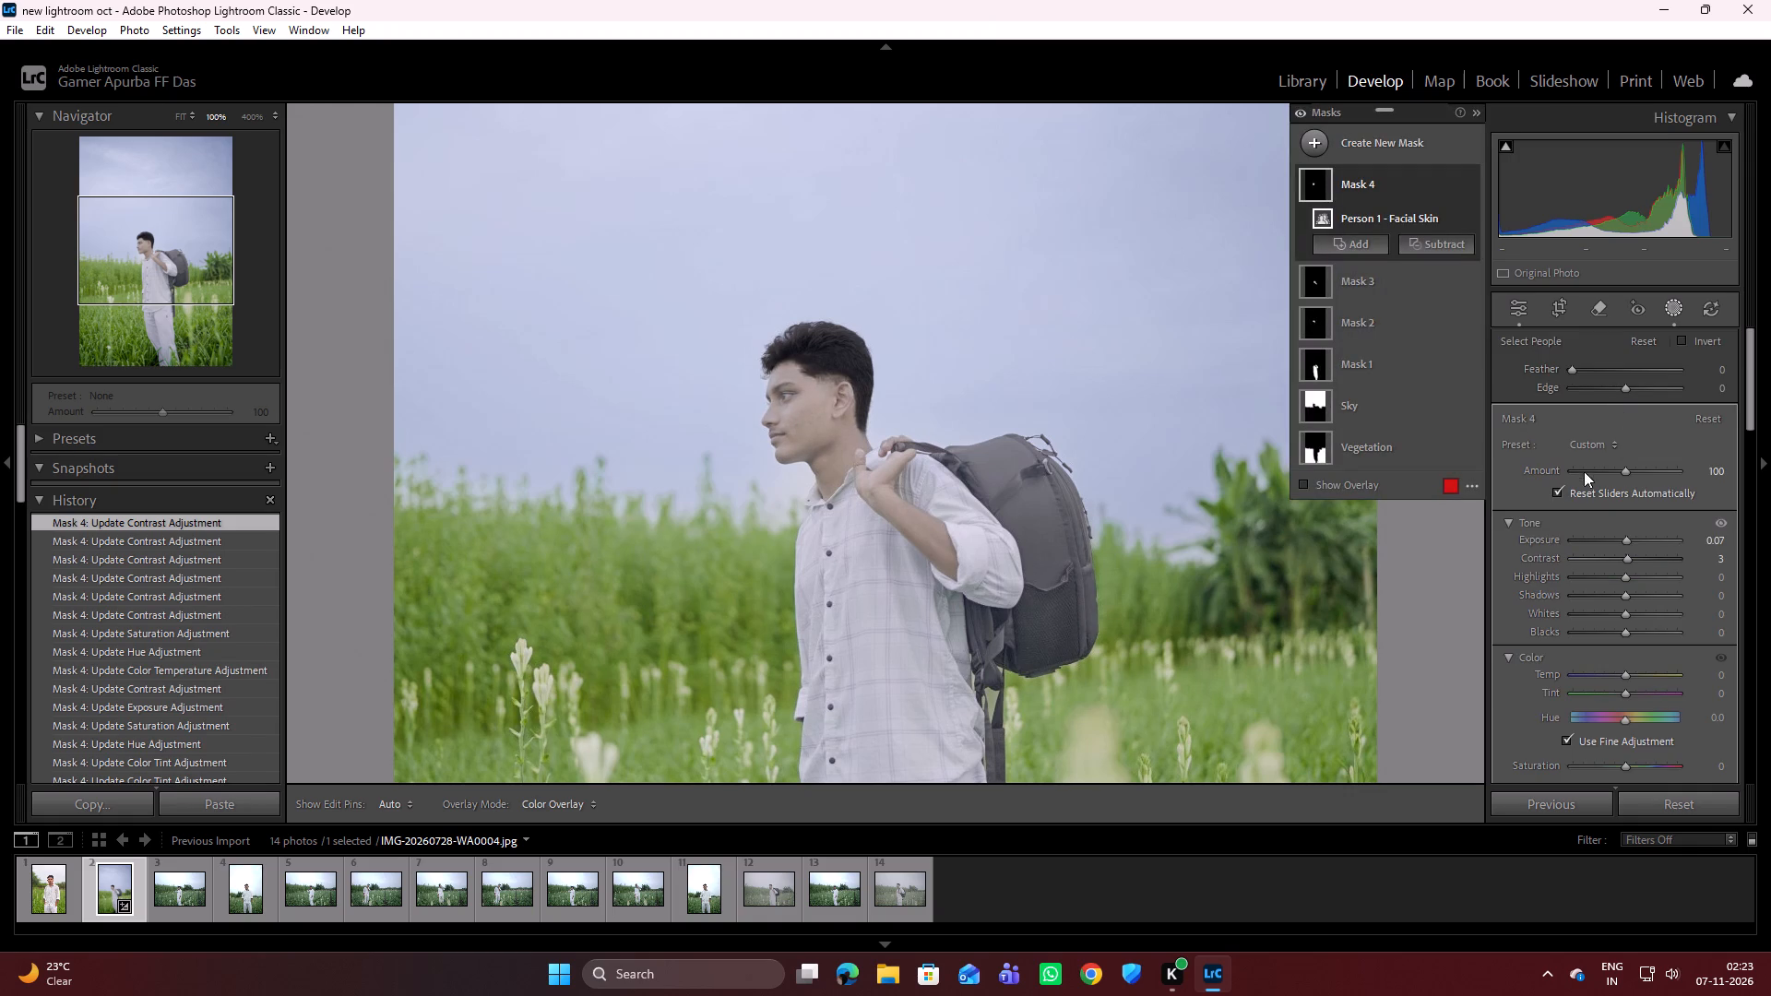
double_click(1622, 536)
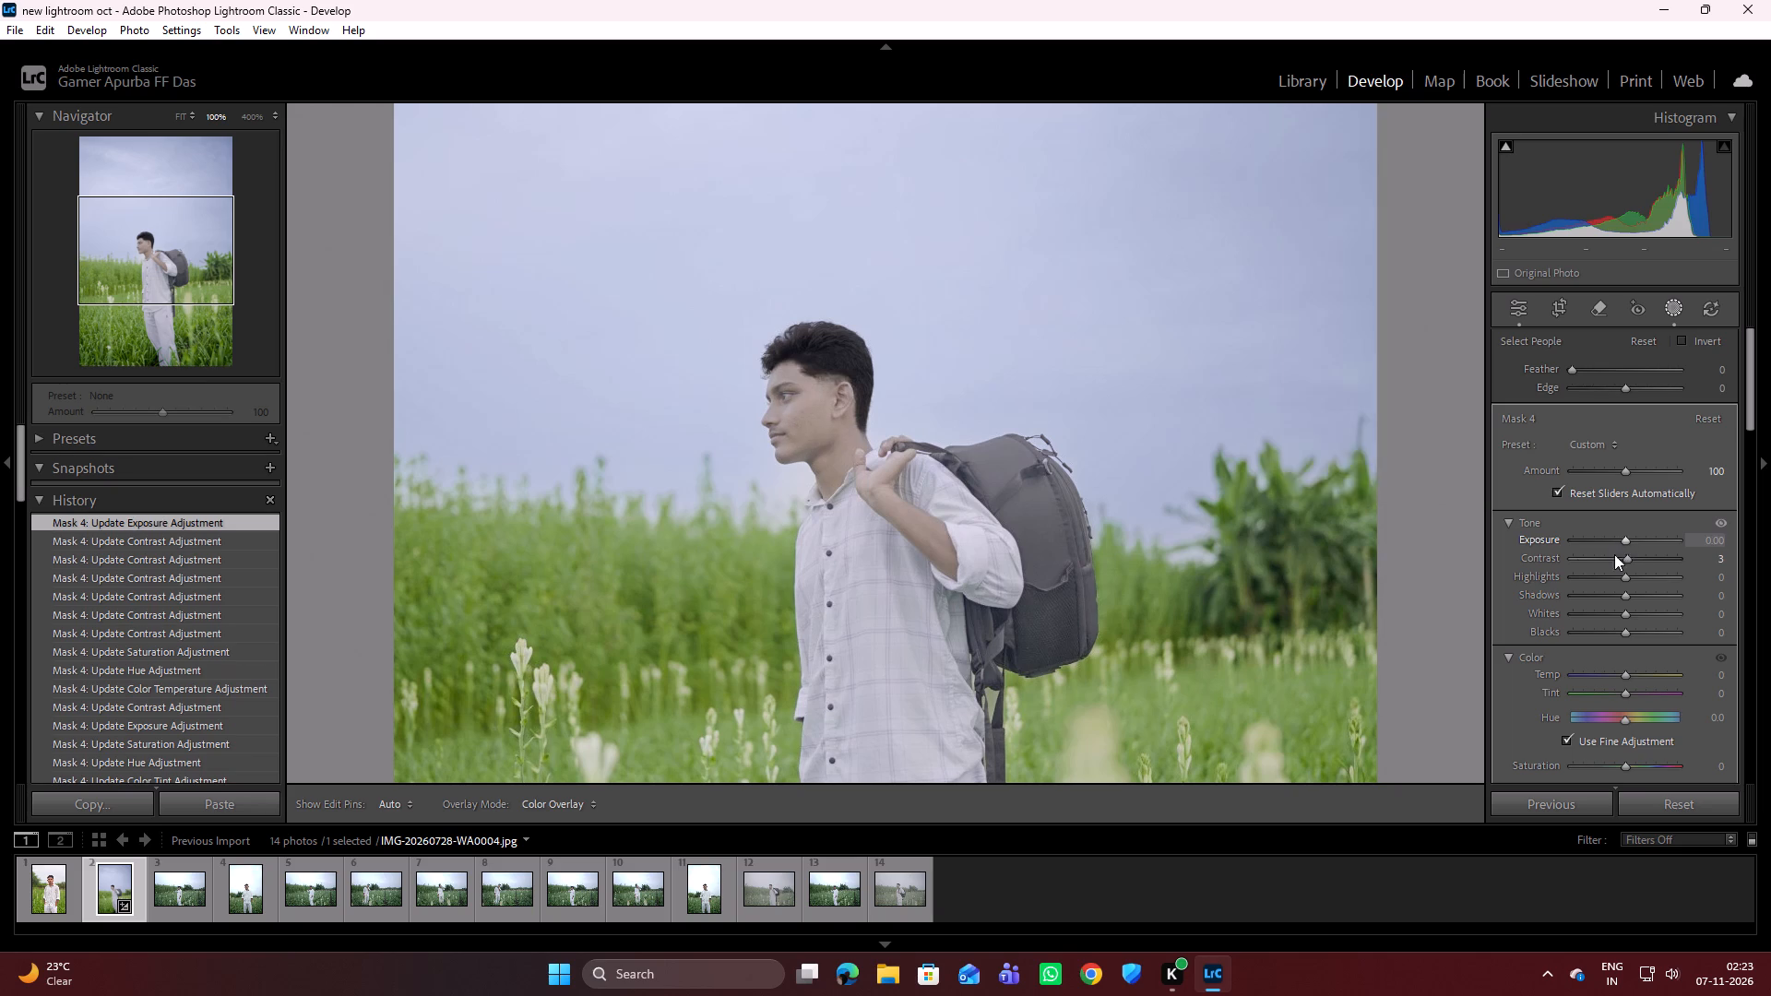
double_click(1628, 556)
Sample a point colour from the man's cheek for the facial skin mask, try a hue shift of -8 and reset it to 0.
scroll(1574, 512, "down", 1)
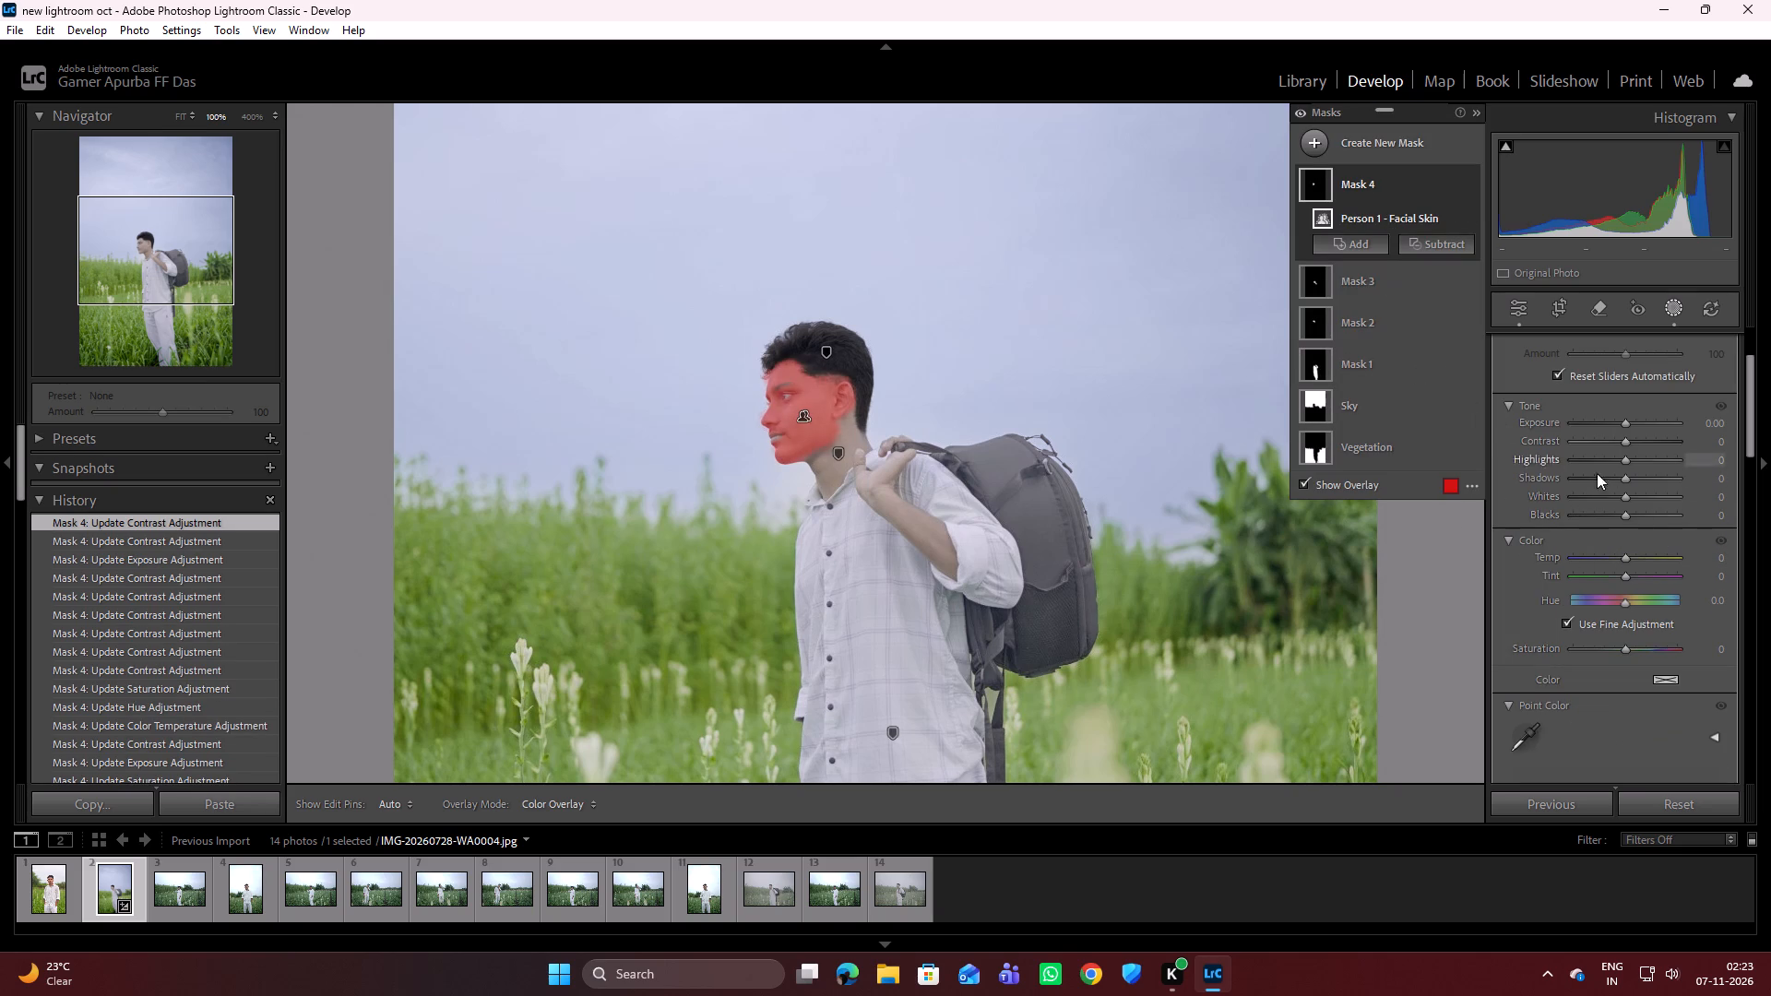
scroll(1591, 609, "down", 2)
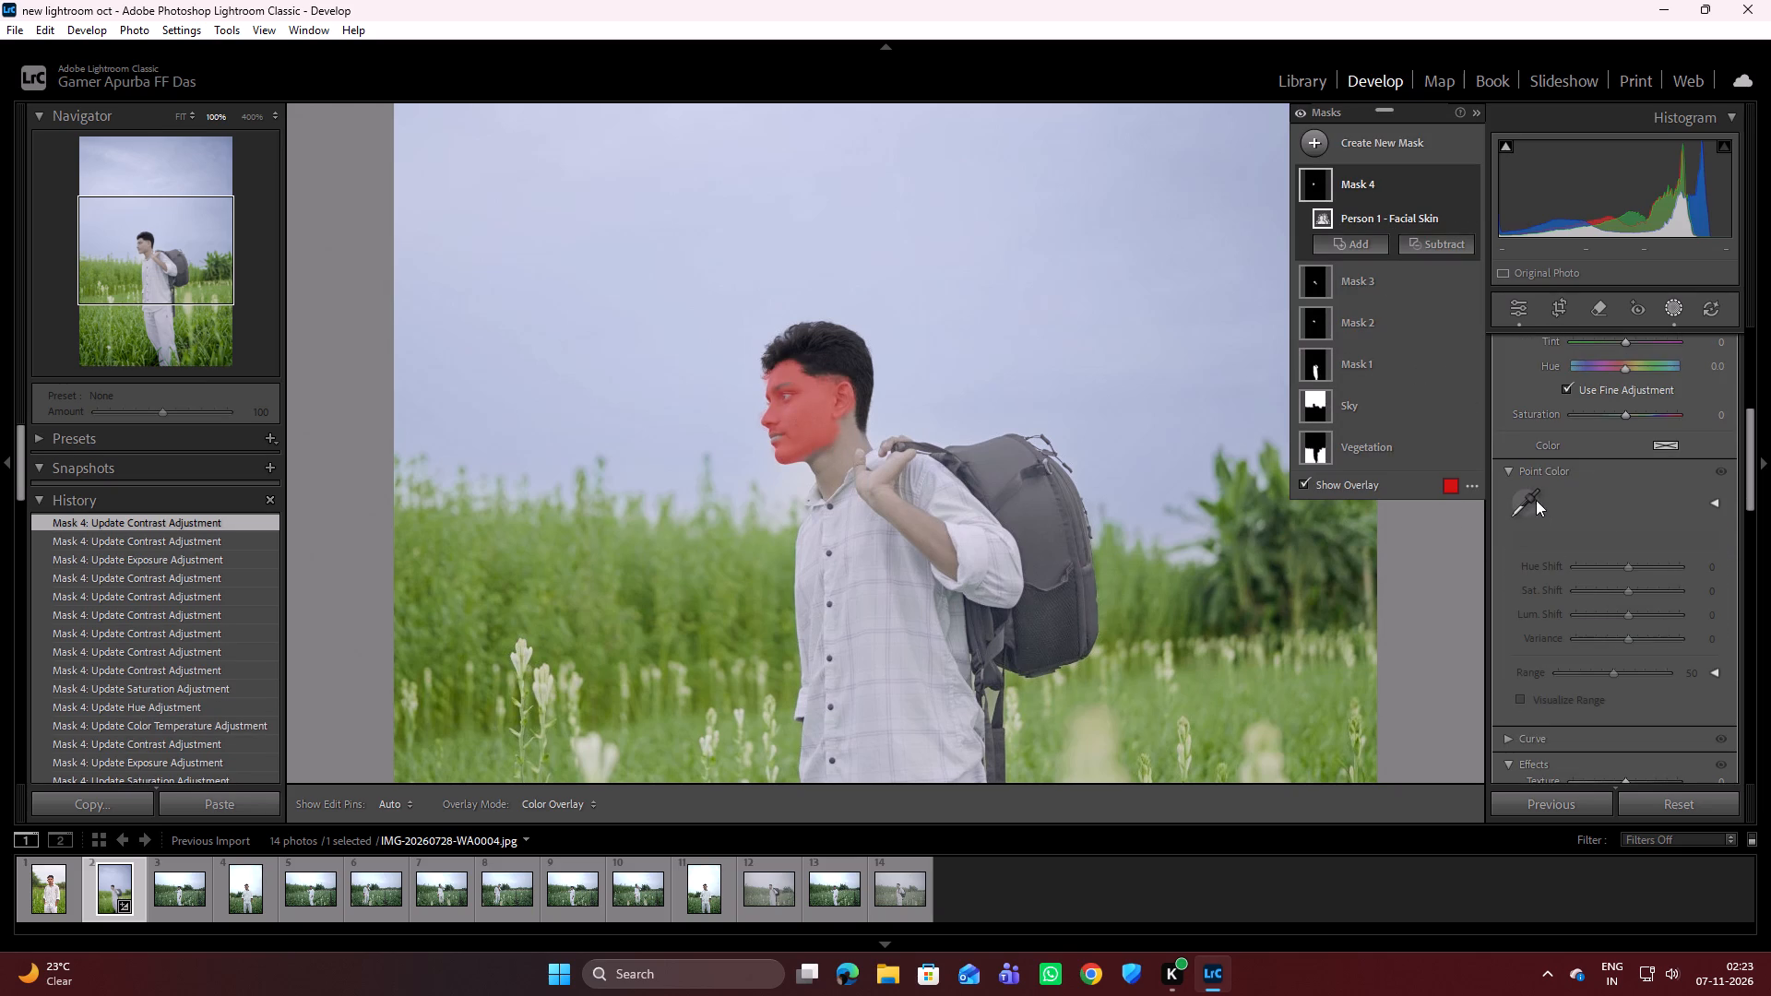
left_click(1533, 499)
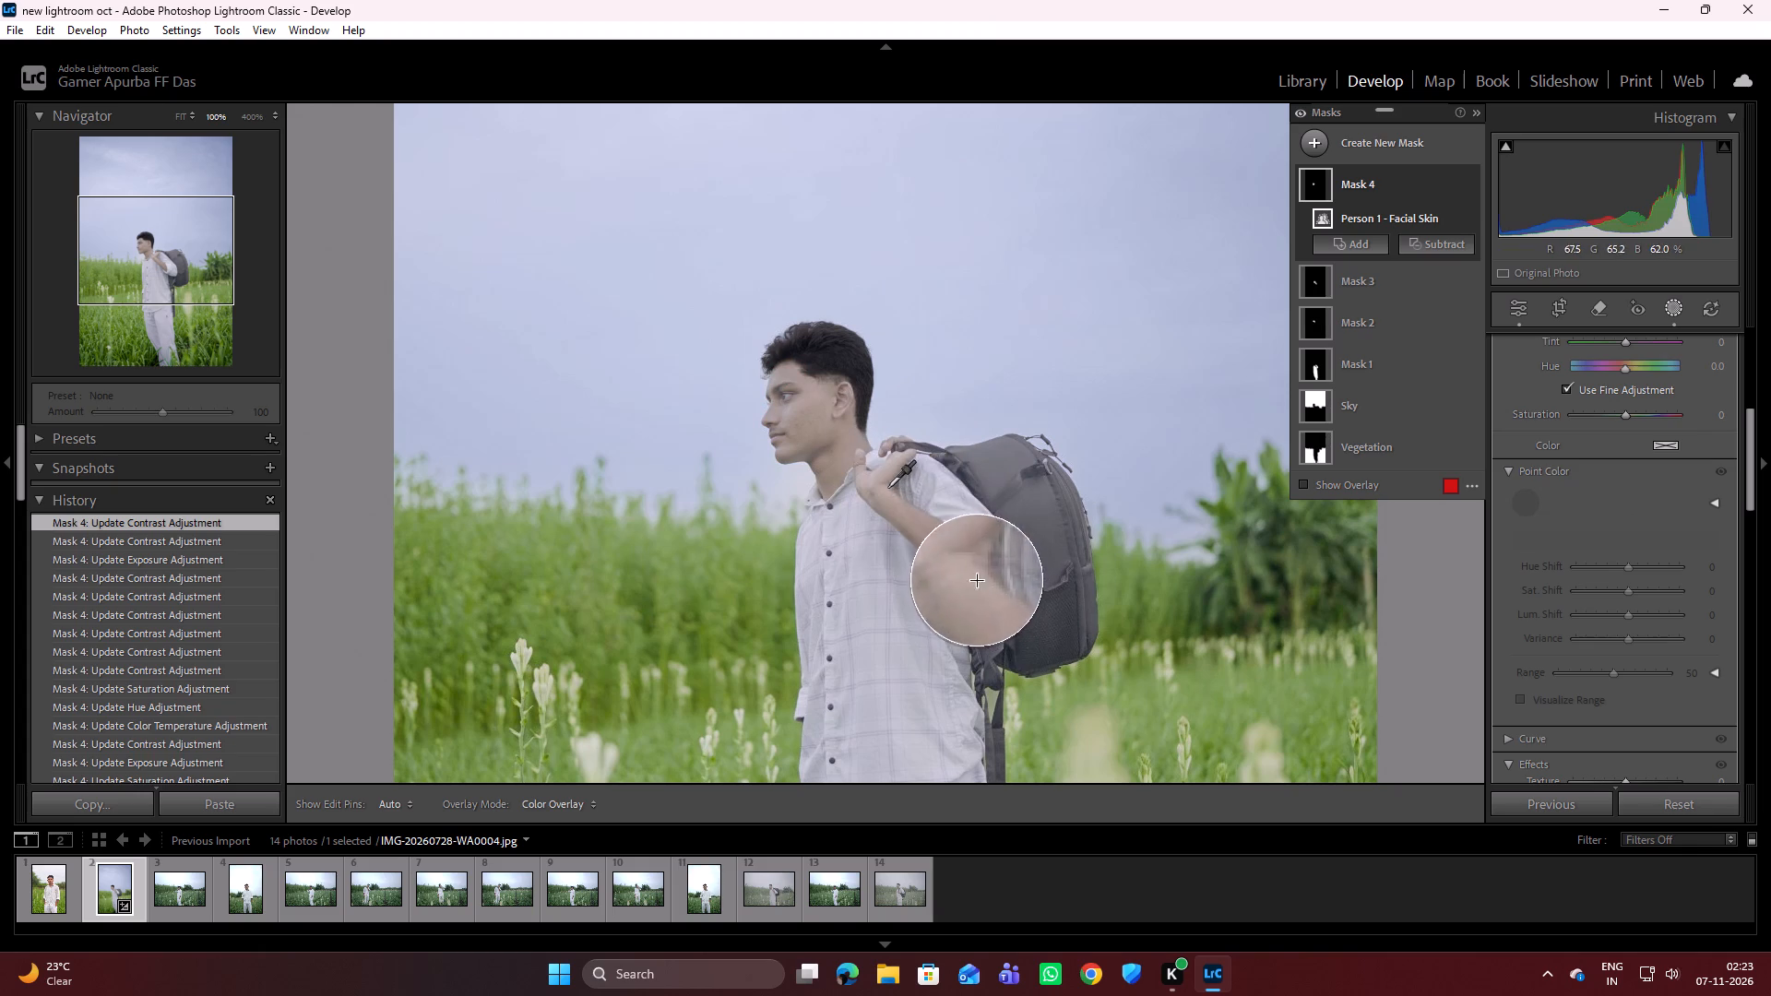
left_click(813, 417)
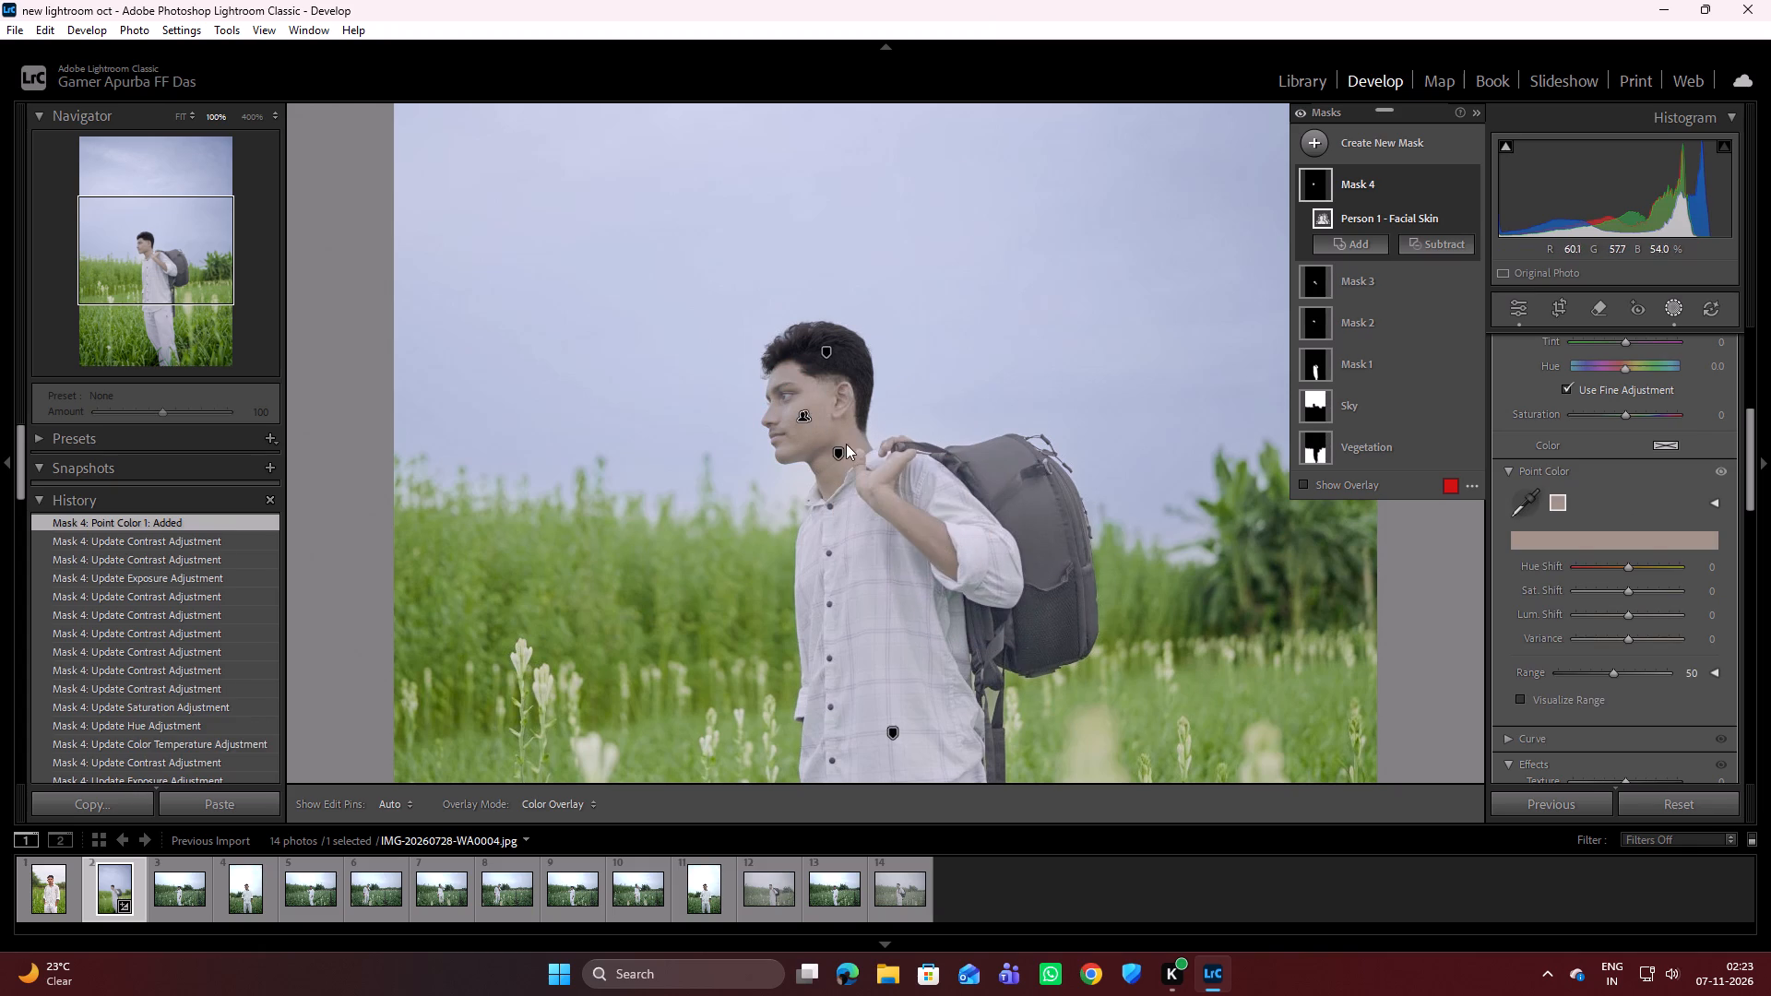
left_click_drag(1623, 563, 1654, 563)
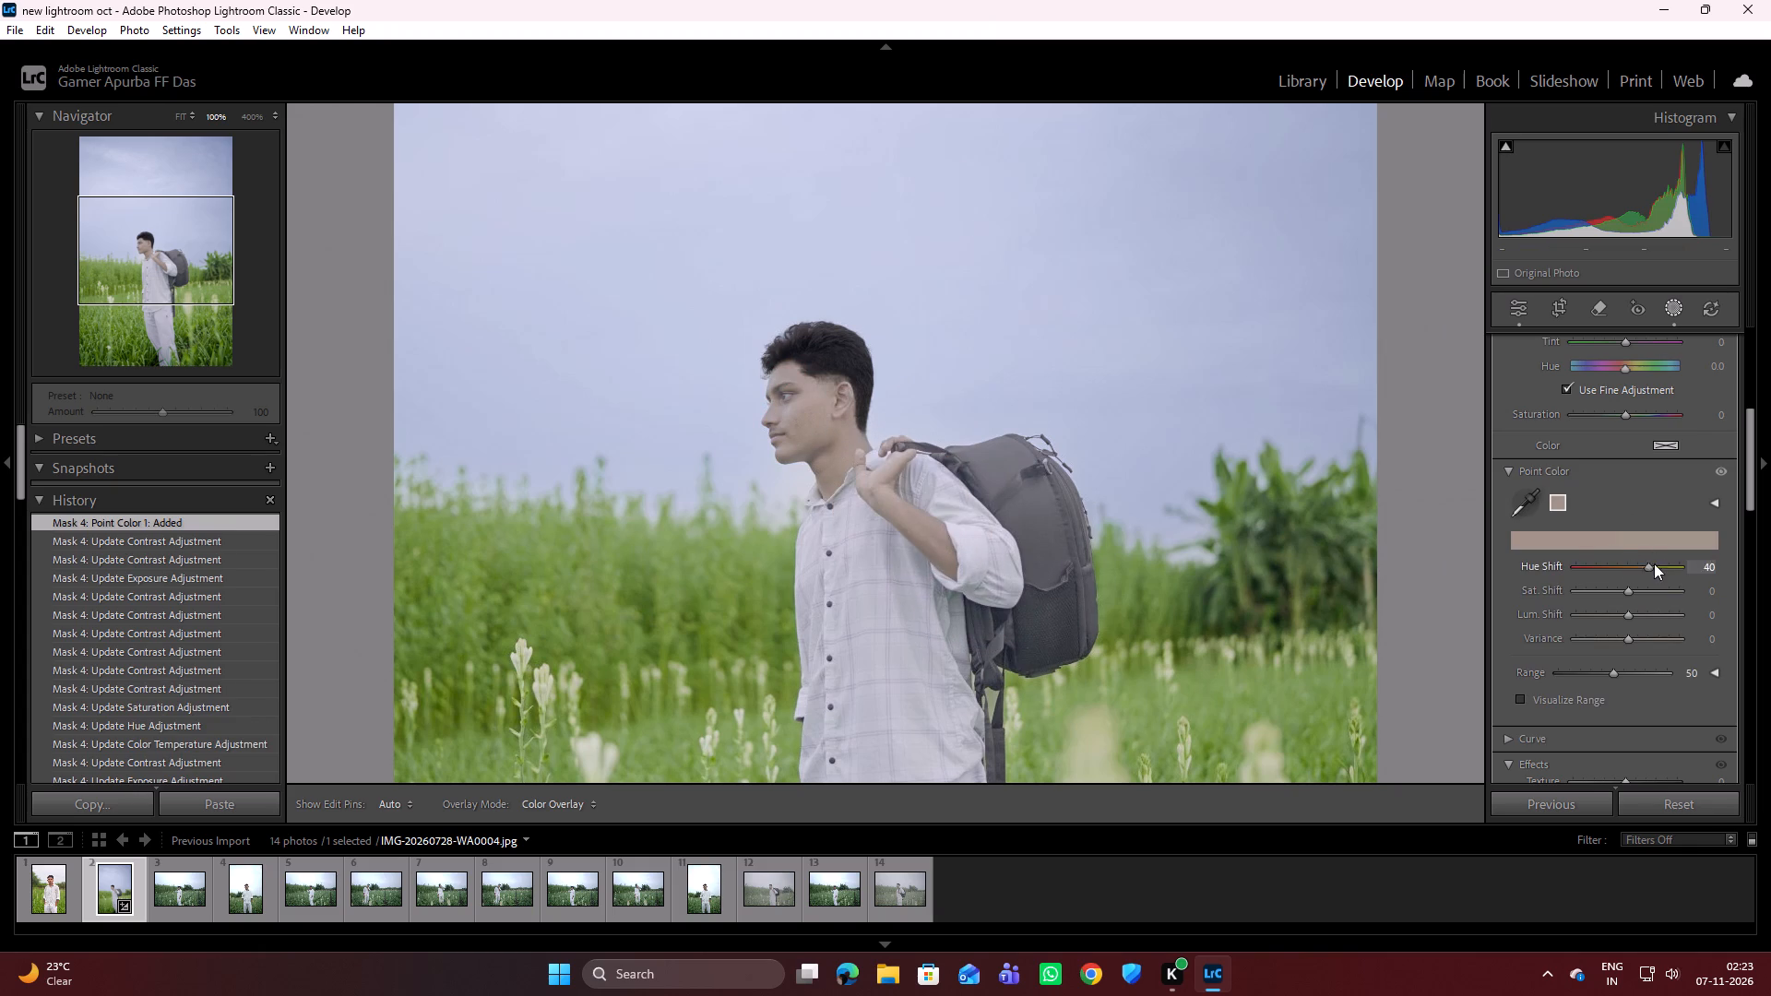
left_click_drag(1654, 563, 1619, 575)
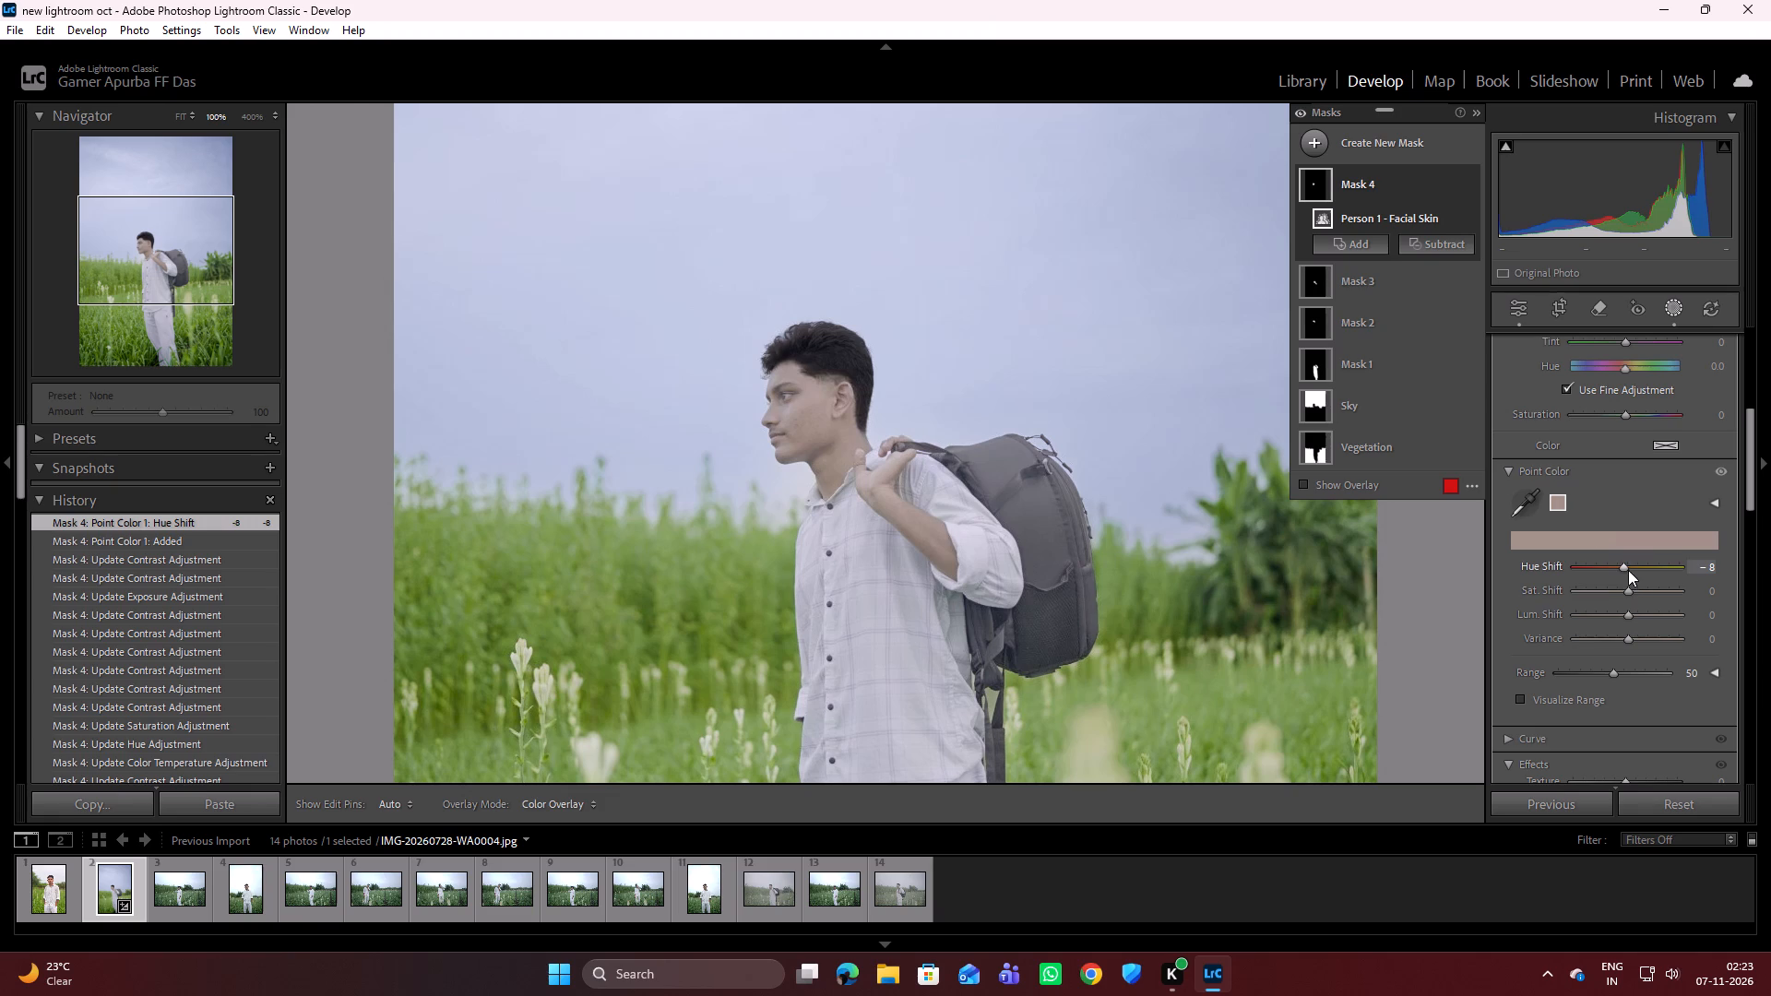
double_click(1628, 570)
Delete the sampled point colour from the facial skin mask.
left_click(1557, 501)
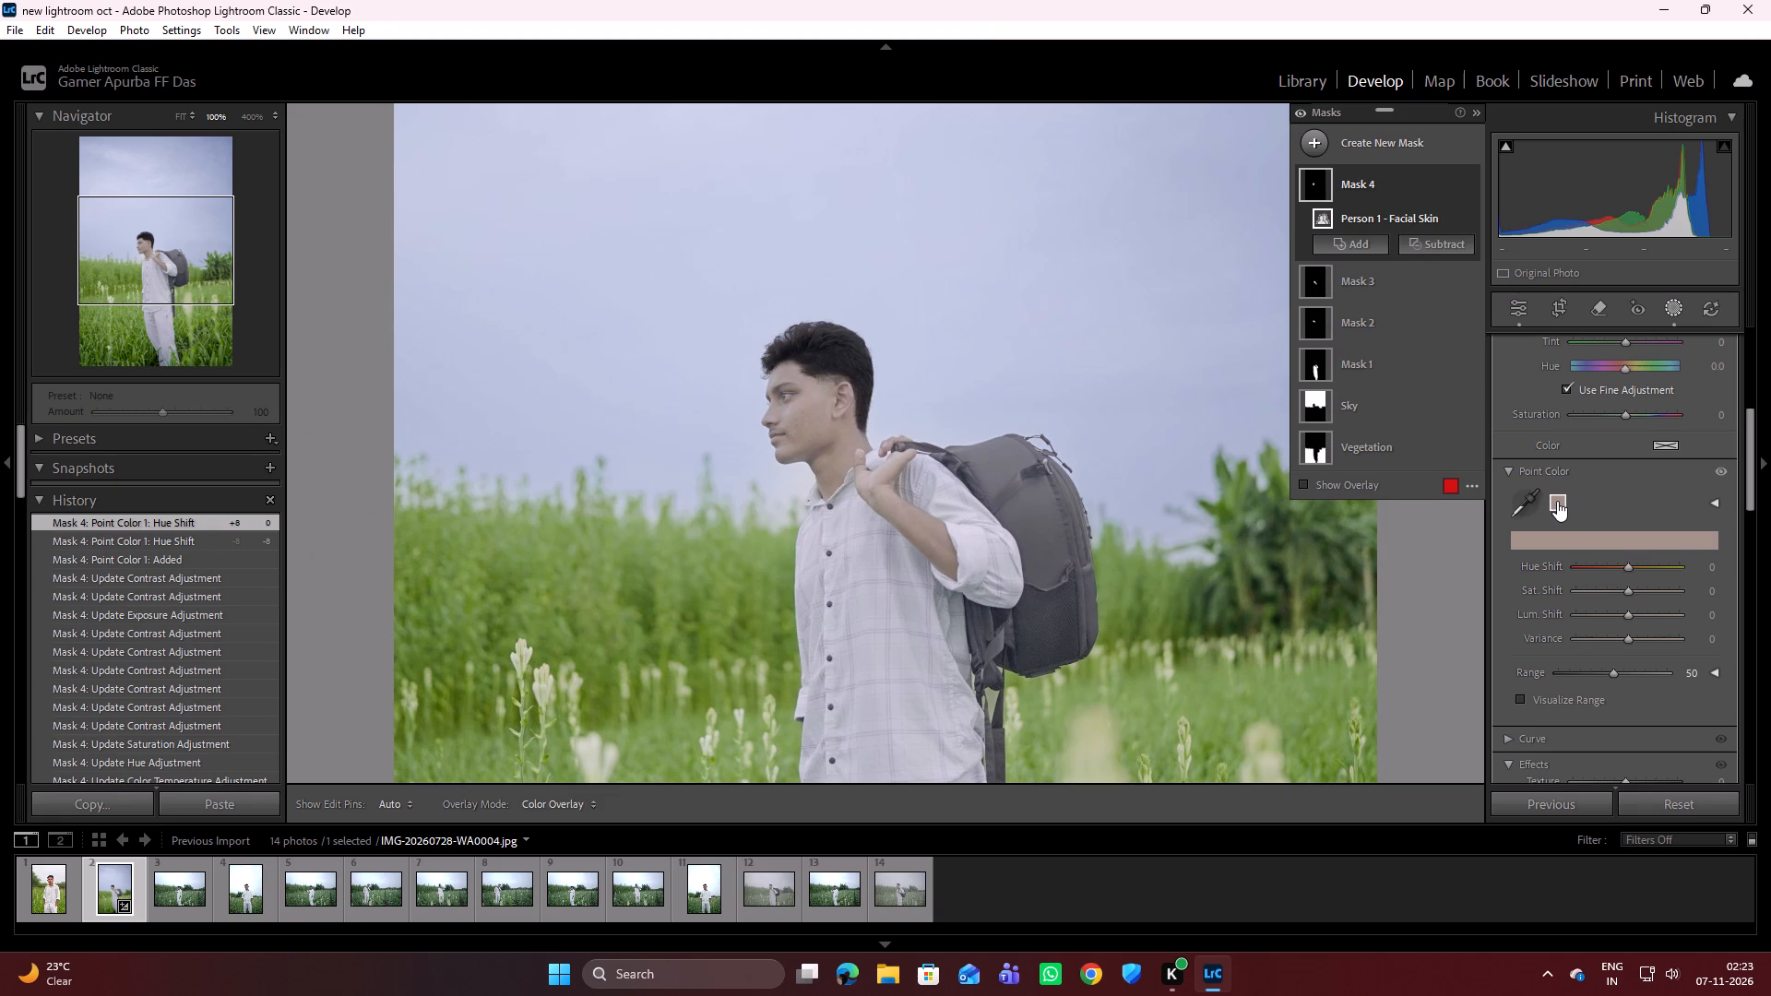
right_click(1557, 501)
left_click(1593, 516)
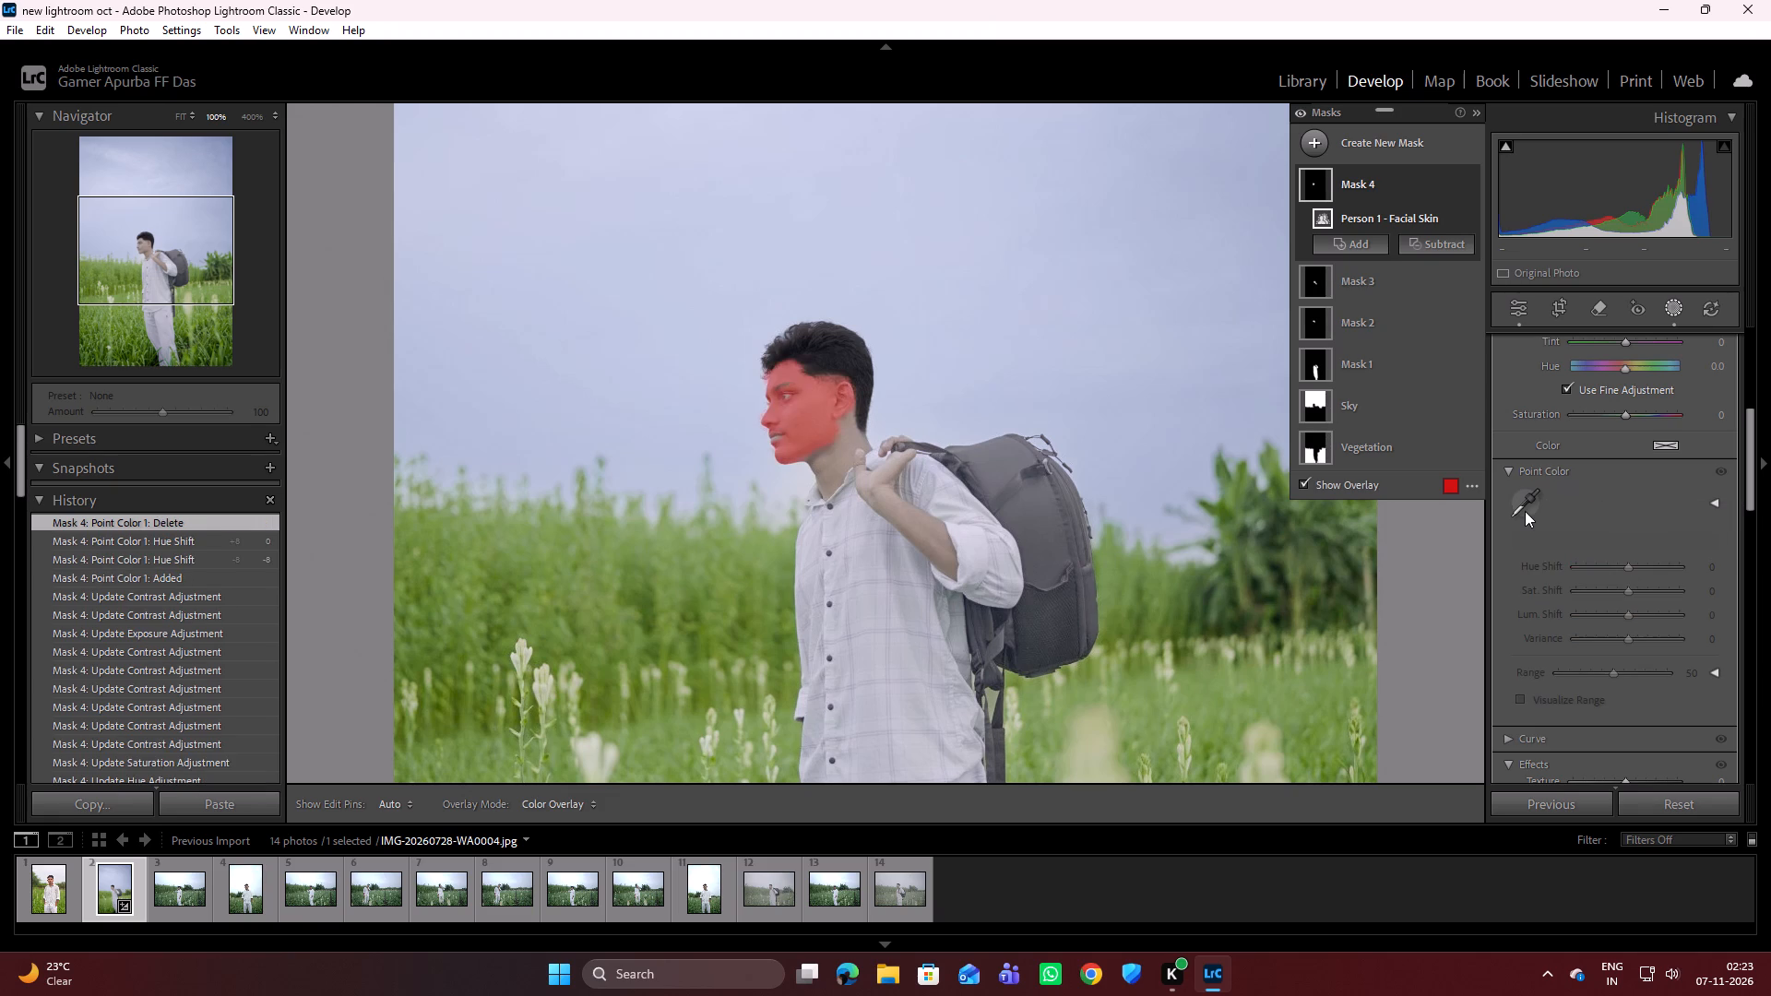
Hide the red overlay of the facial skin mask.
scroll(1627, 494, "up", 1)
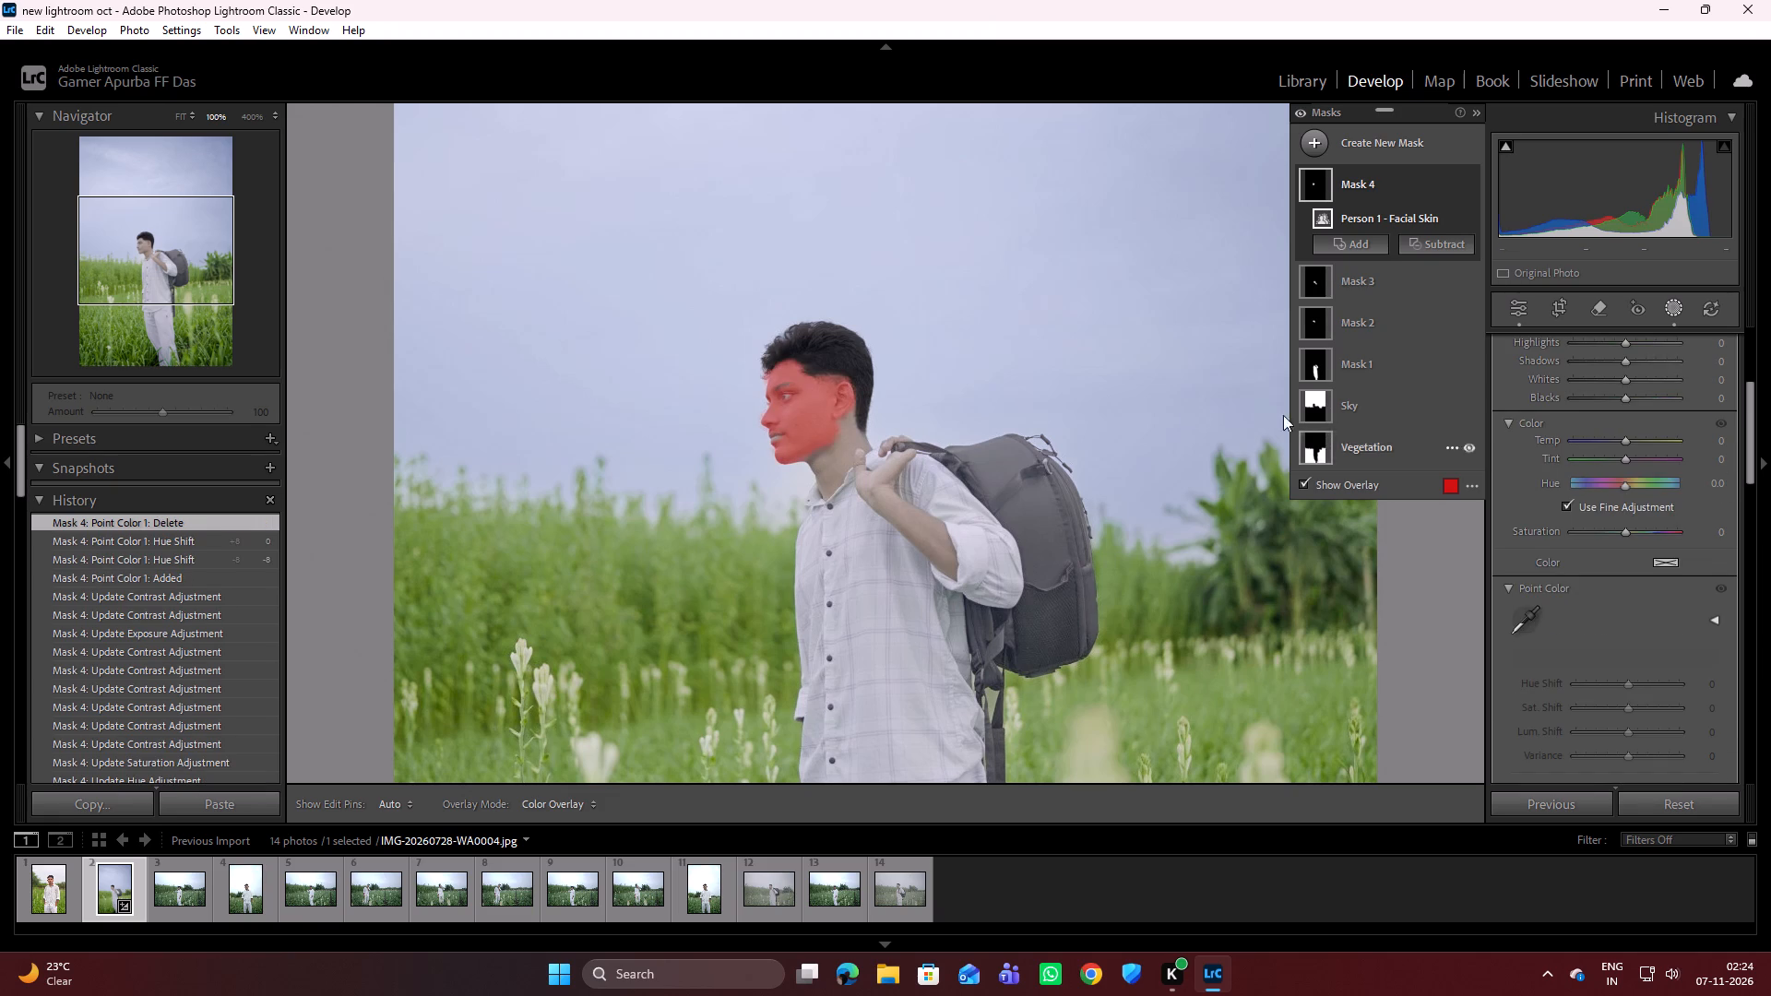
left_click(1302, 480)
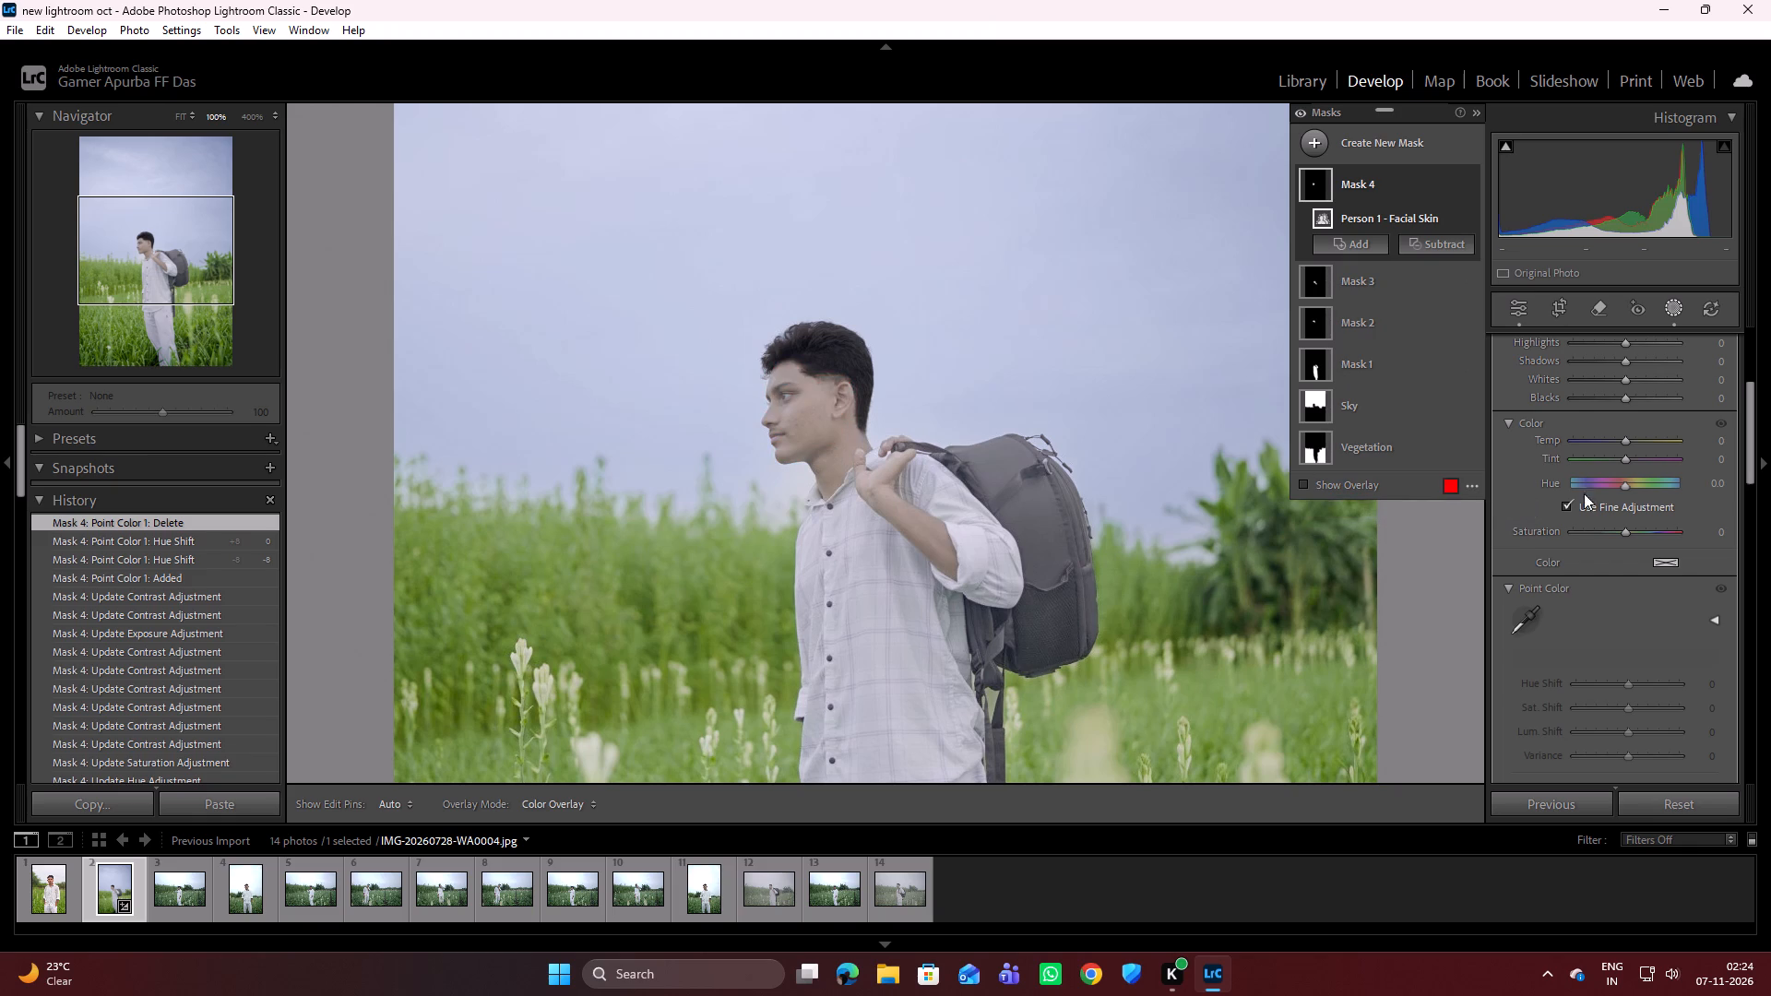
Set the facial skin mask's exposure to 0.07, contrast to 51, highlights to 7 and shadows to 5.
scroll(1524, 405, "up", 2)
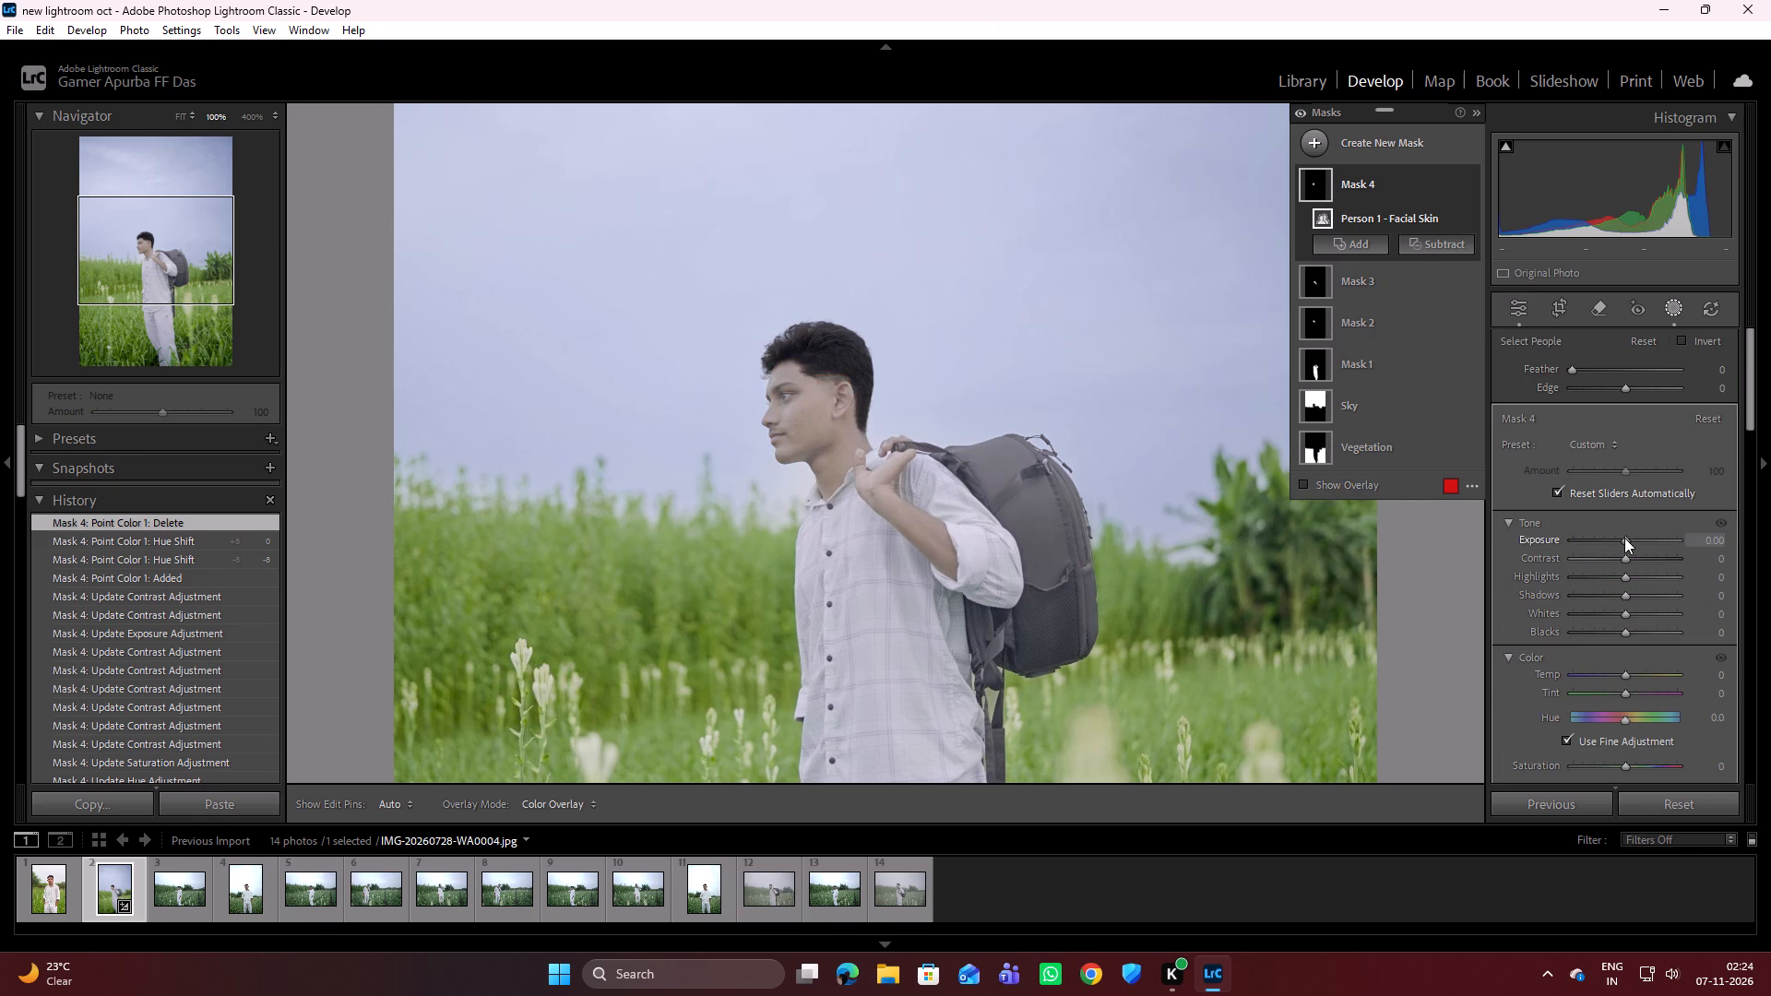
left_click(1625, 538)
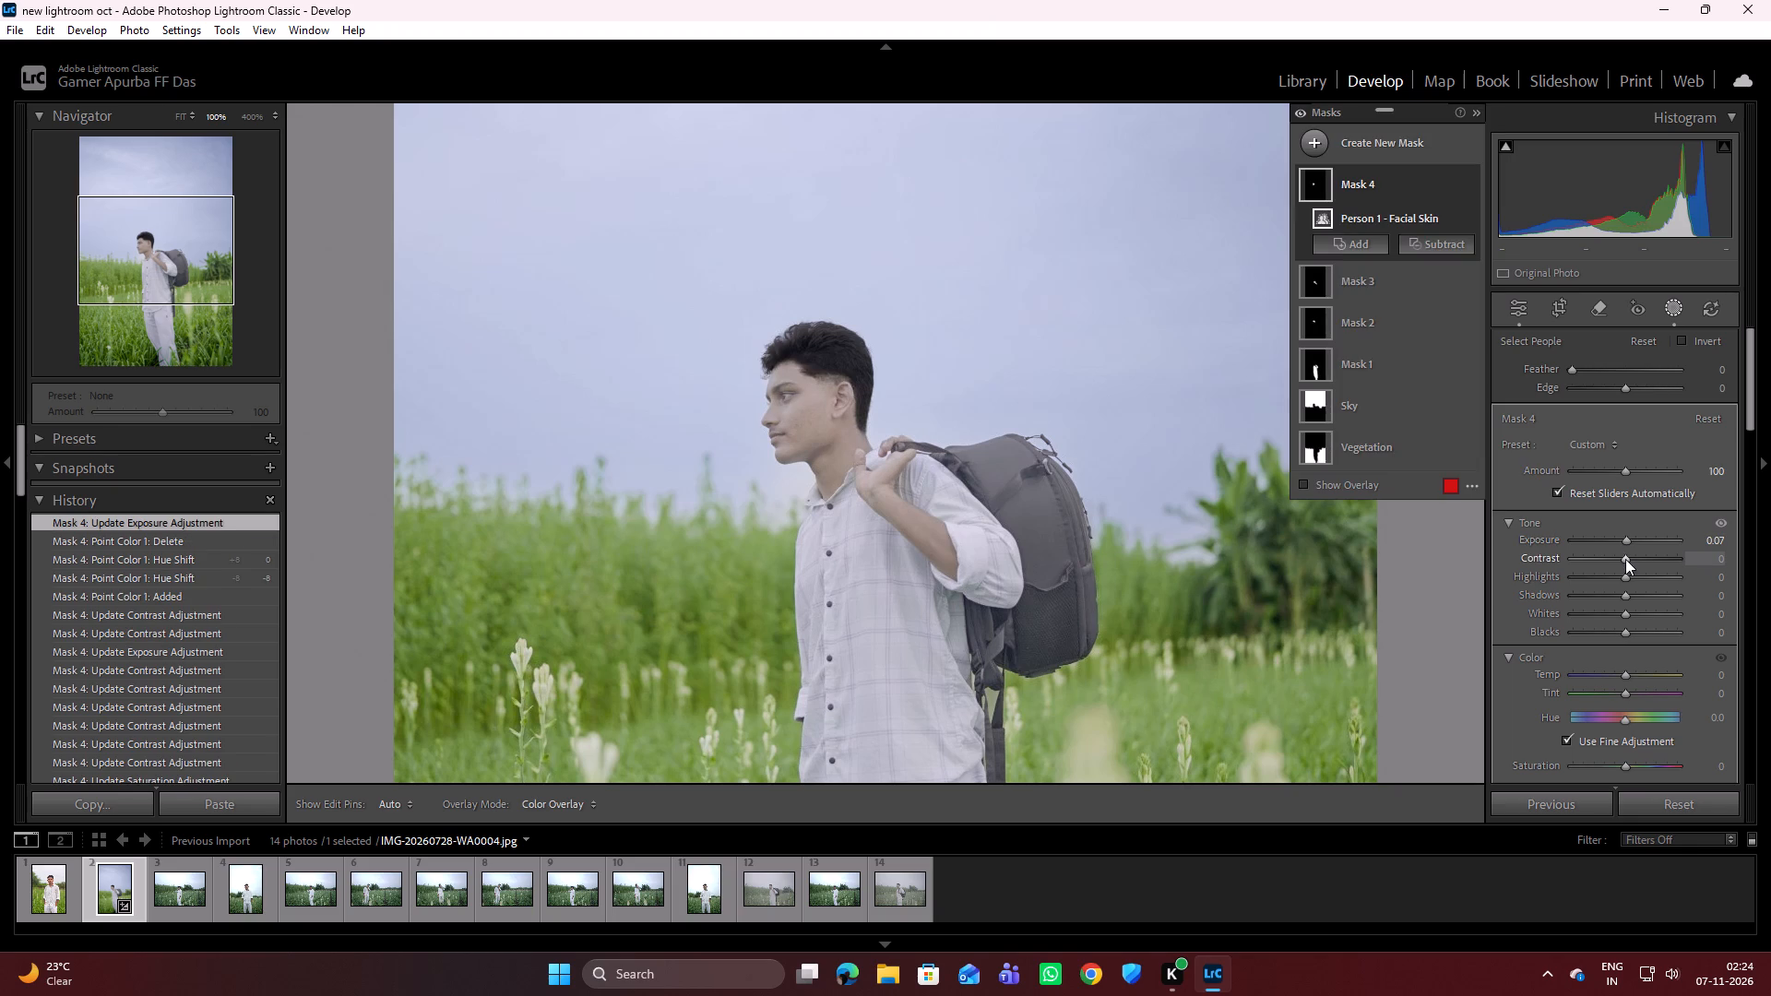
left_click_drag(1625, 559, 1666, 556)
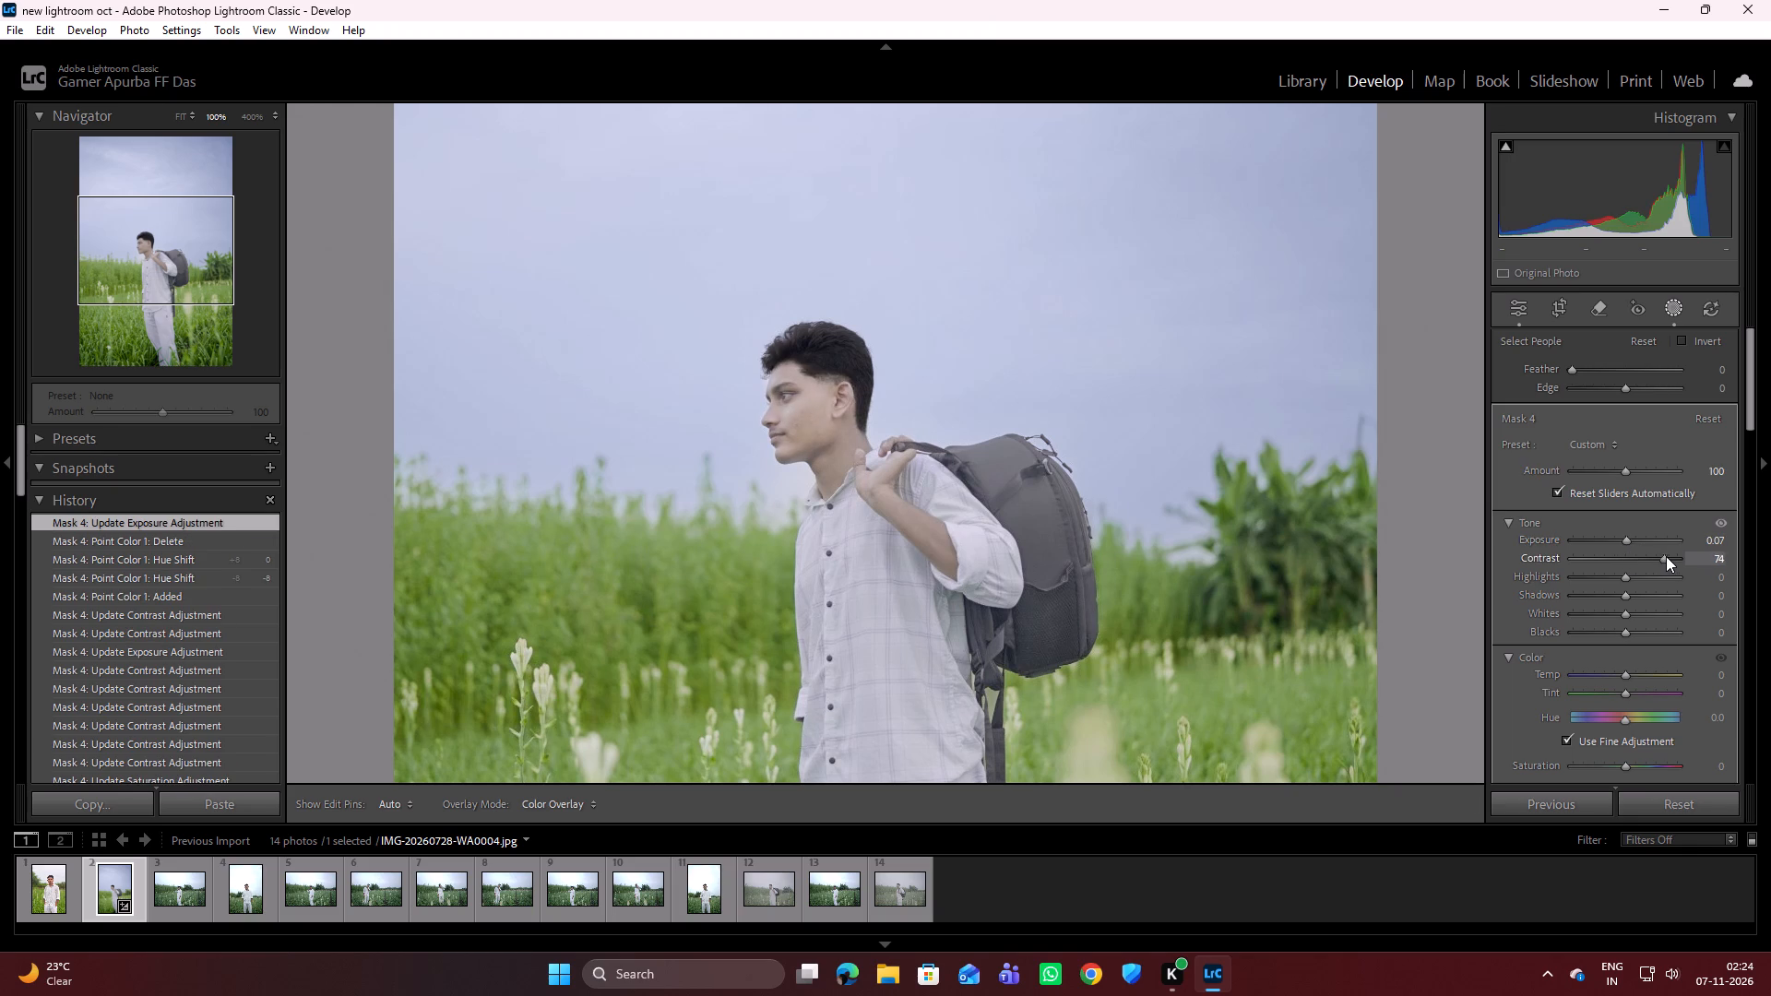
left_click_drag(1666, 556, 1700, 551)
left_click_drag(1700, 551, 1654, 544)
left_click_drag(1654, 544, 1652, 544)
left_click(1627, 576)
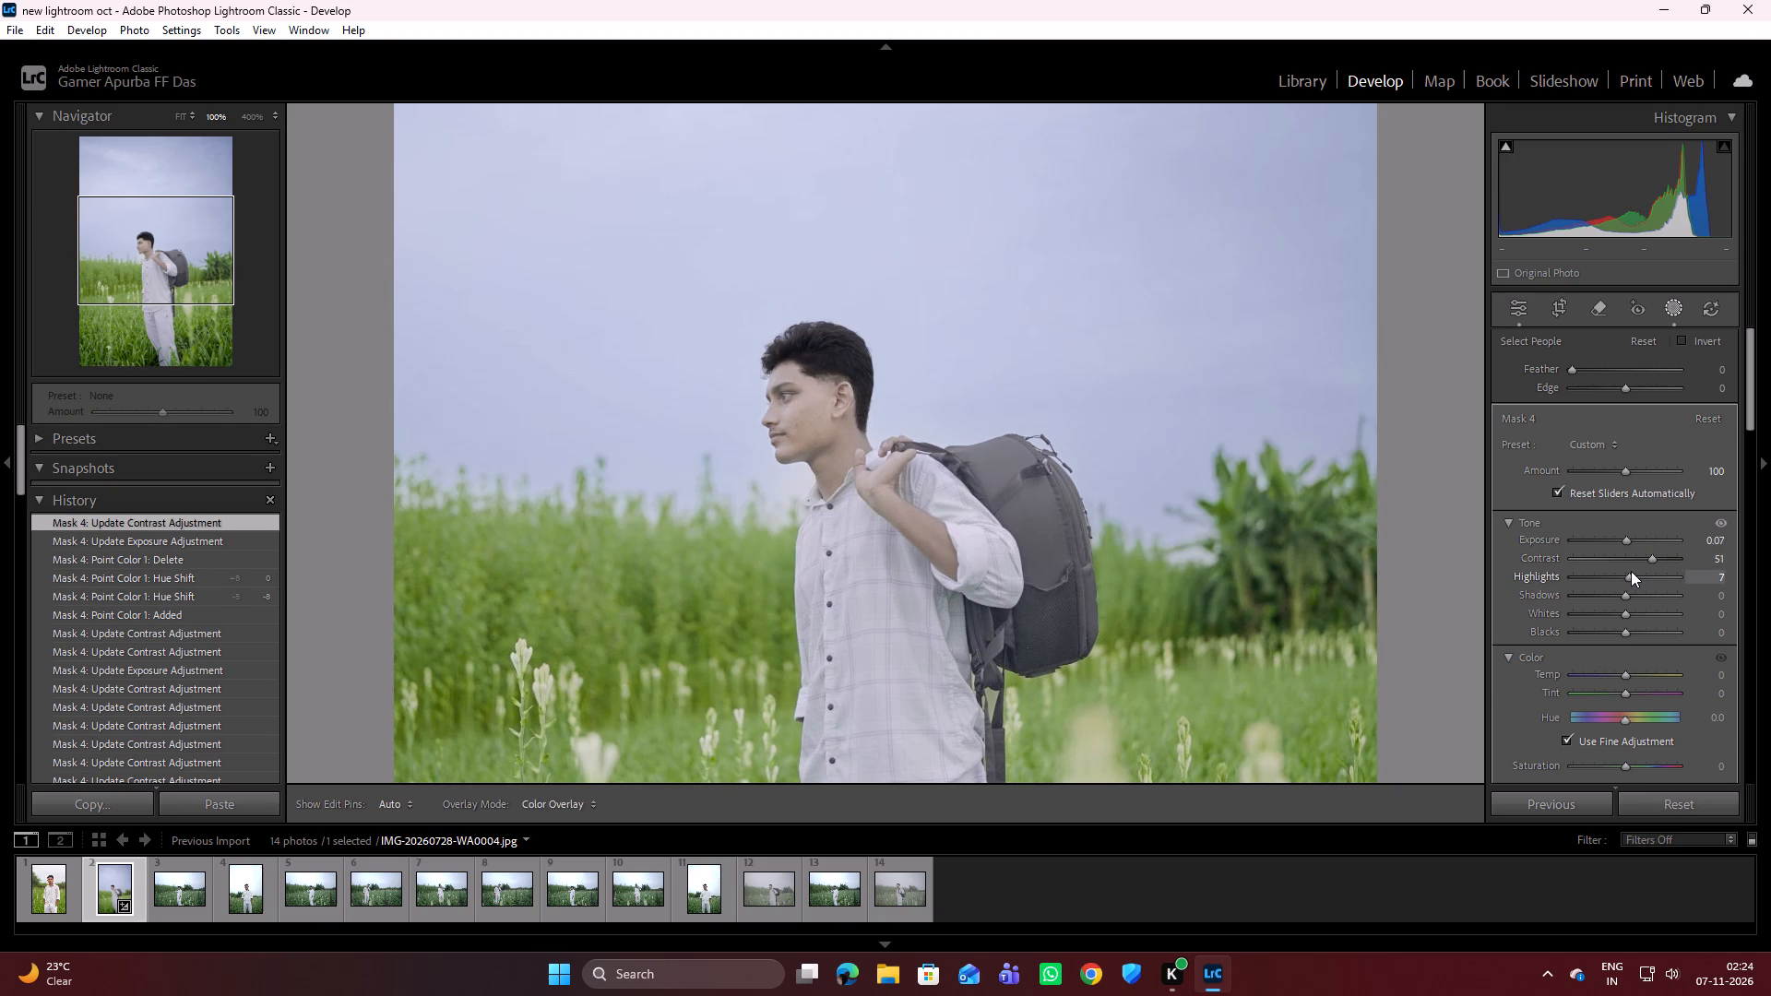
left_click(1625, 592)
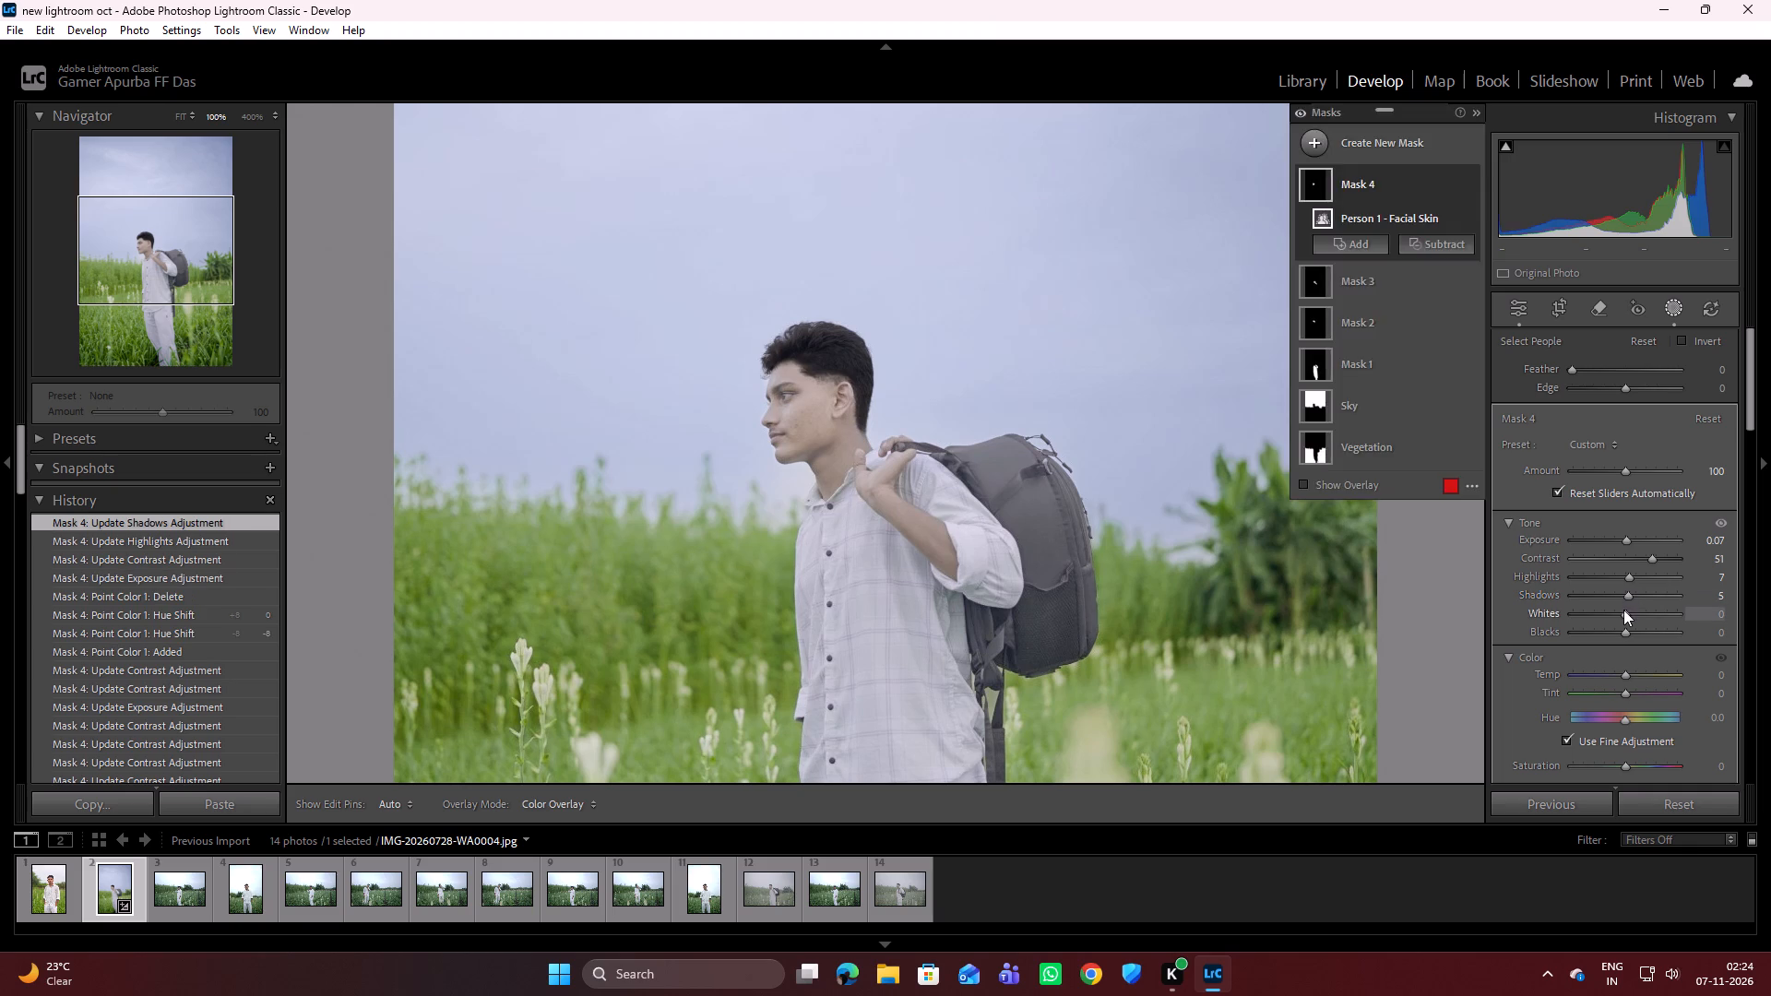
Set the facial skin mask's whites to -4 and blacks to -4.
left_click_drag(1623, 610, 1622, 606)
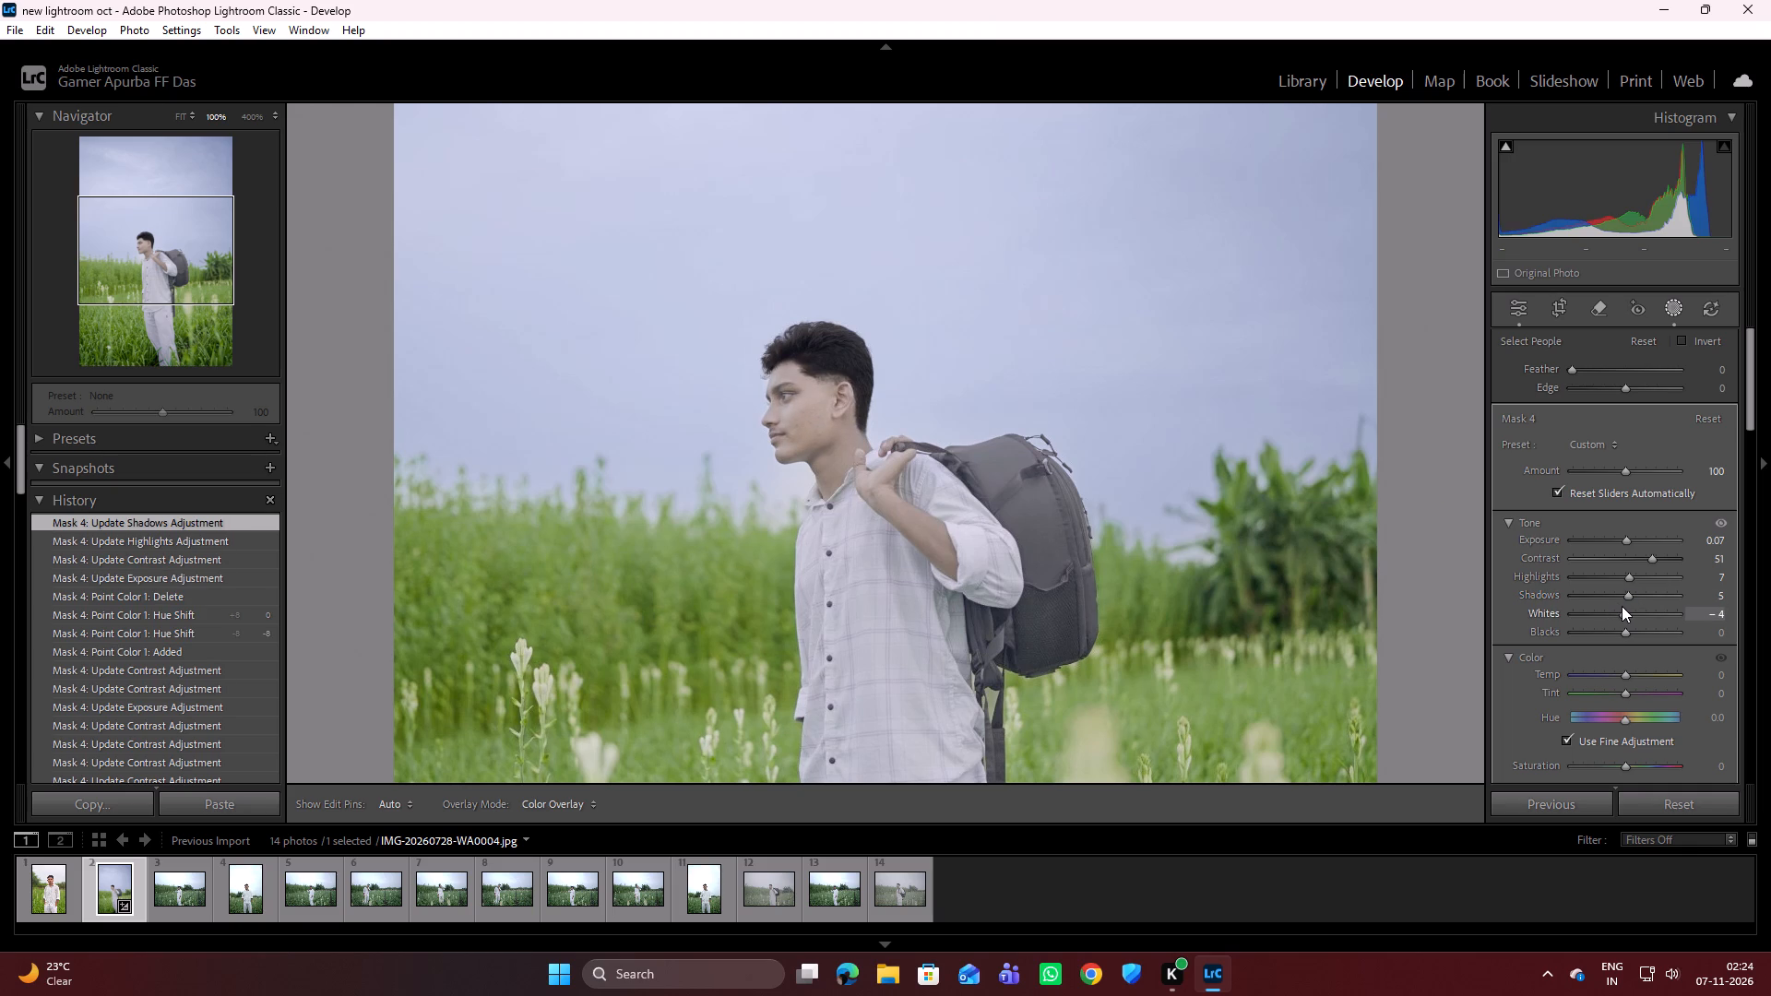
left_click_drag(1622, 606, 1619, 601)
left_click_drag(1619, 601, 1620, 601)
left_click_drag(1620, 601, 1622, 601)
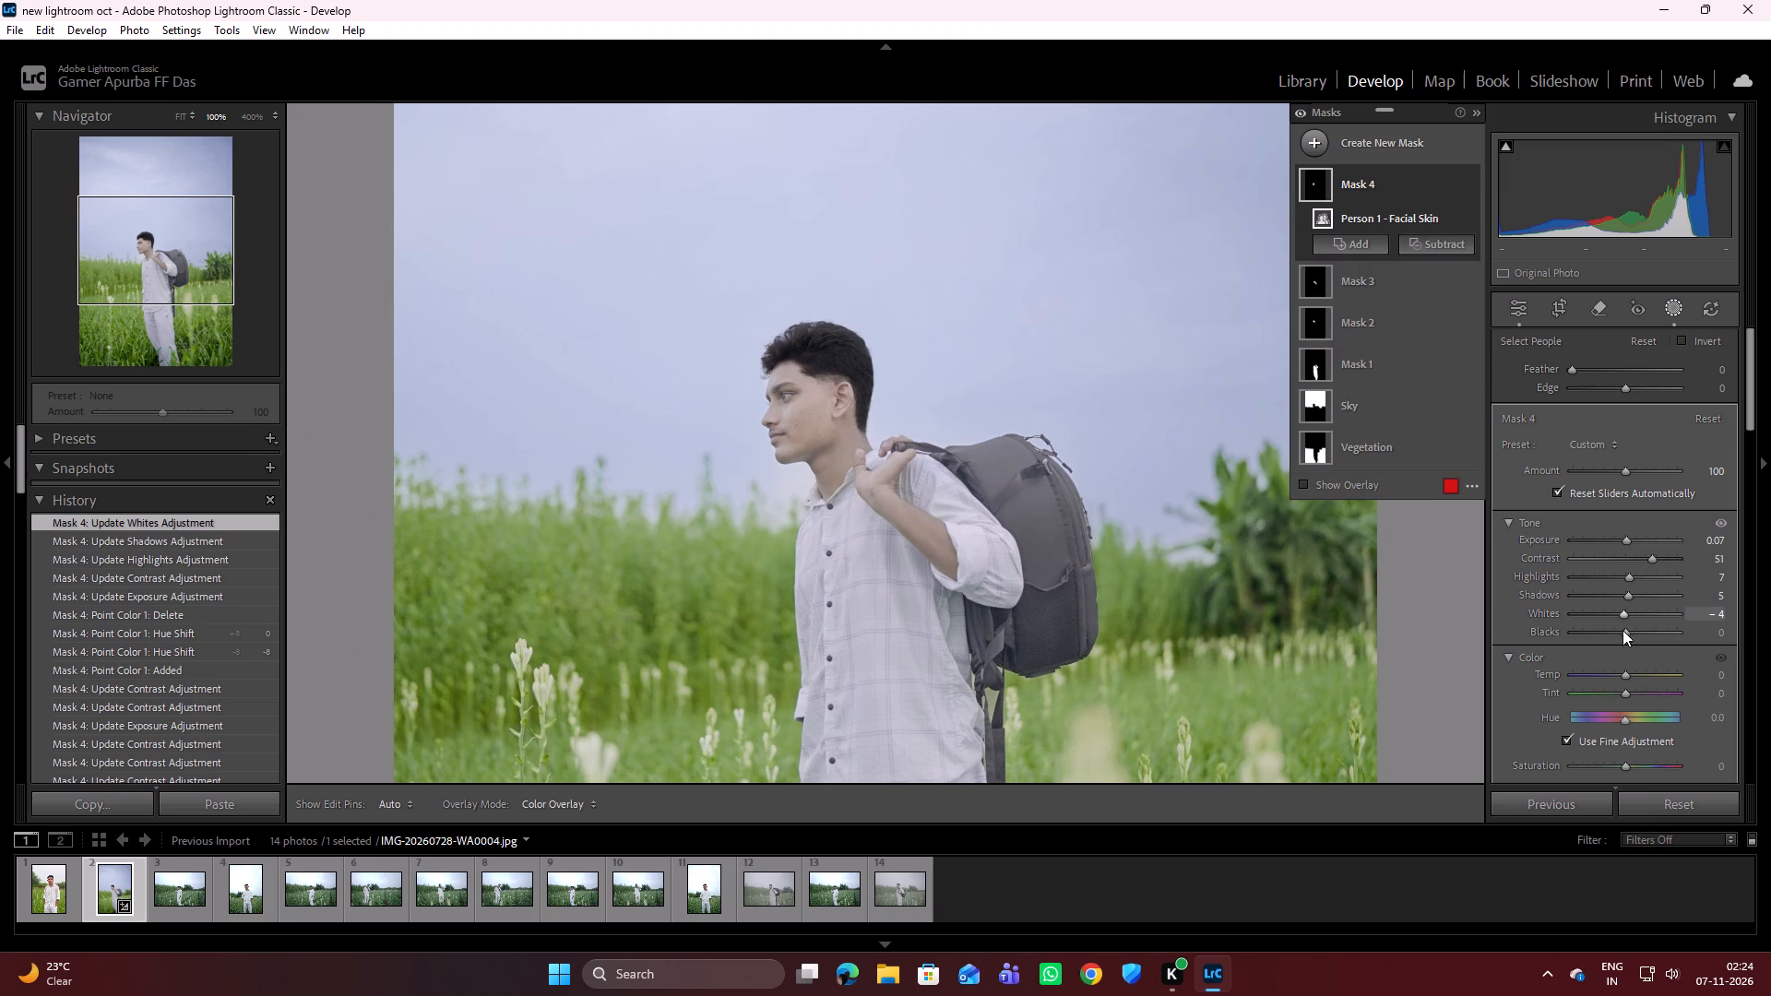
left_click_drag(1622, 632, 1617, 622)
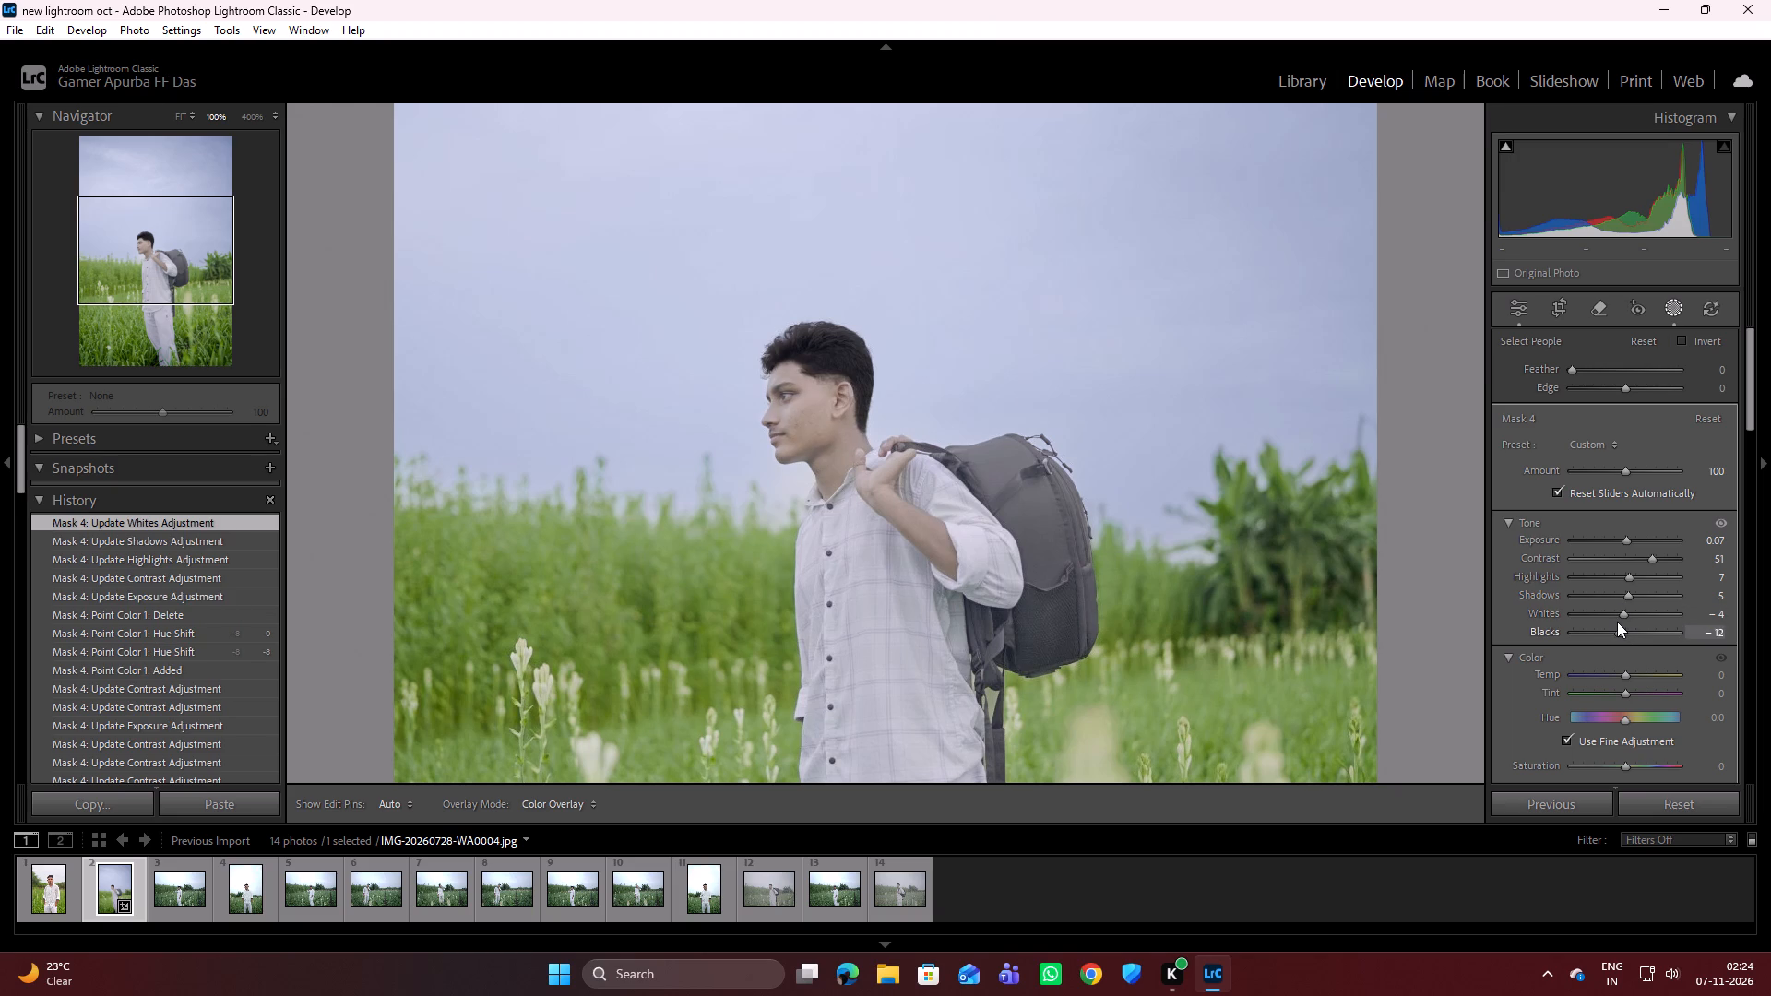
left_click_drag(1617, 622, 1621, 622)
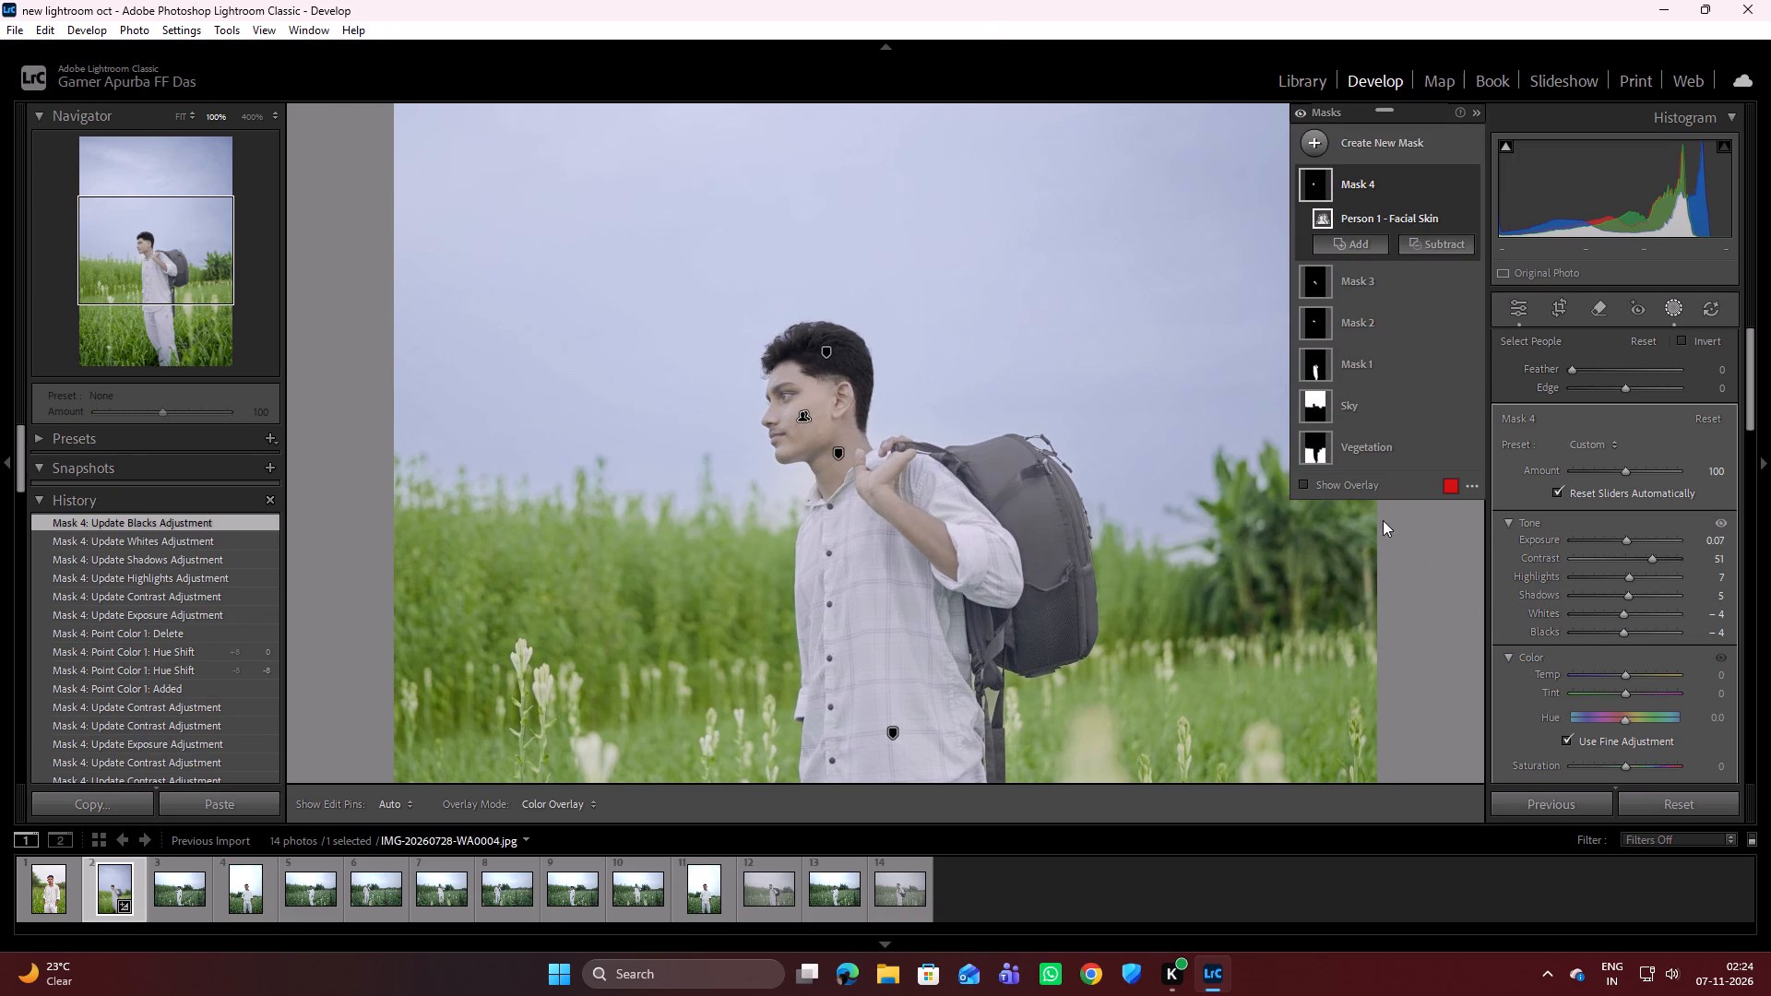
Set the facial skin mask's colour temperature to 7, hue to -1.3 and saturation to 26.
left_click(1624, 673)
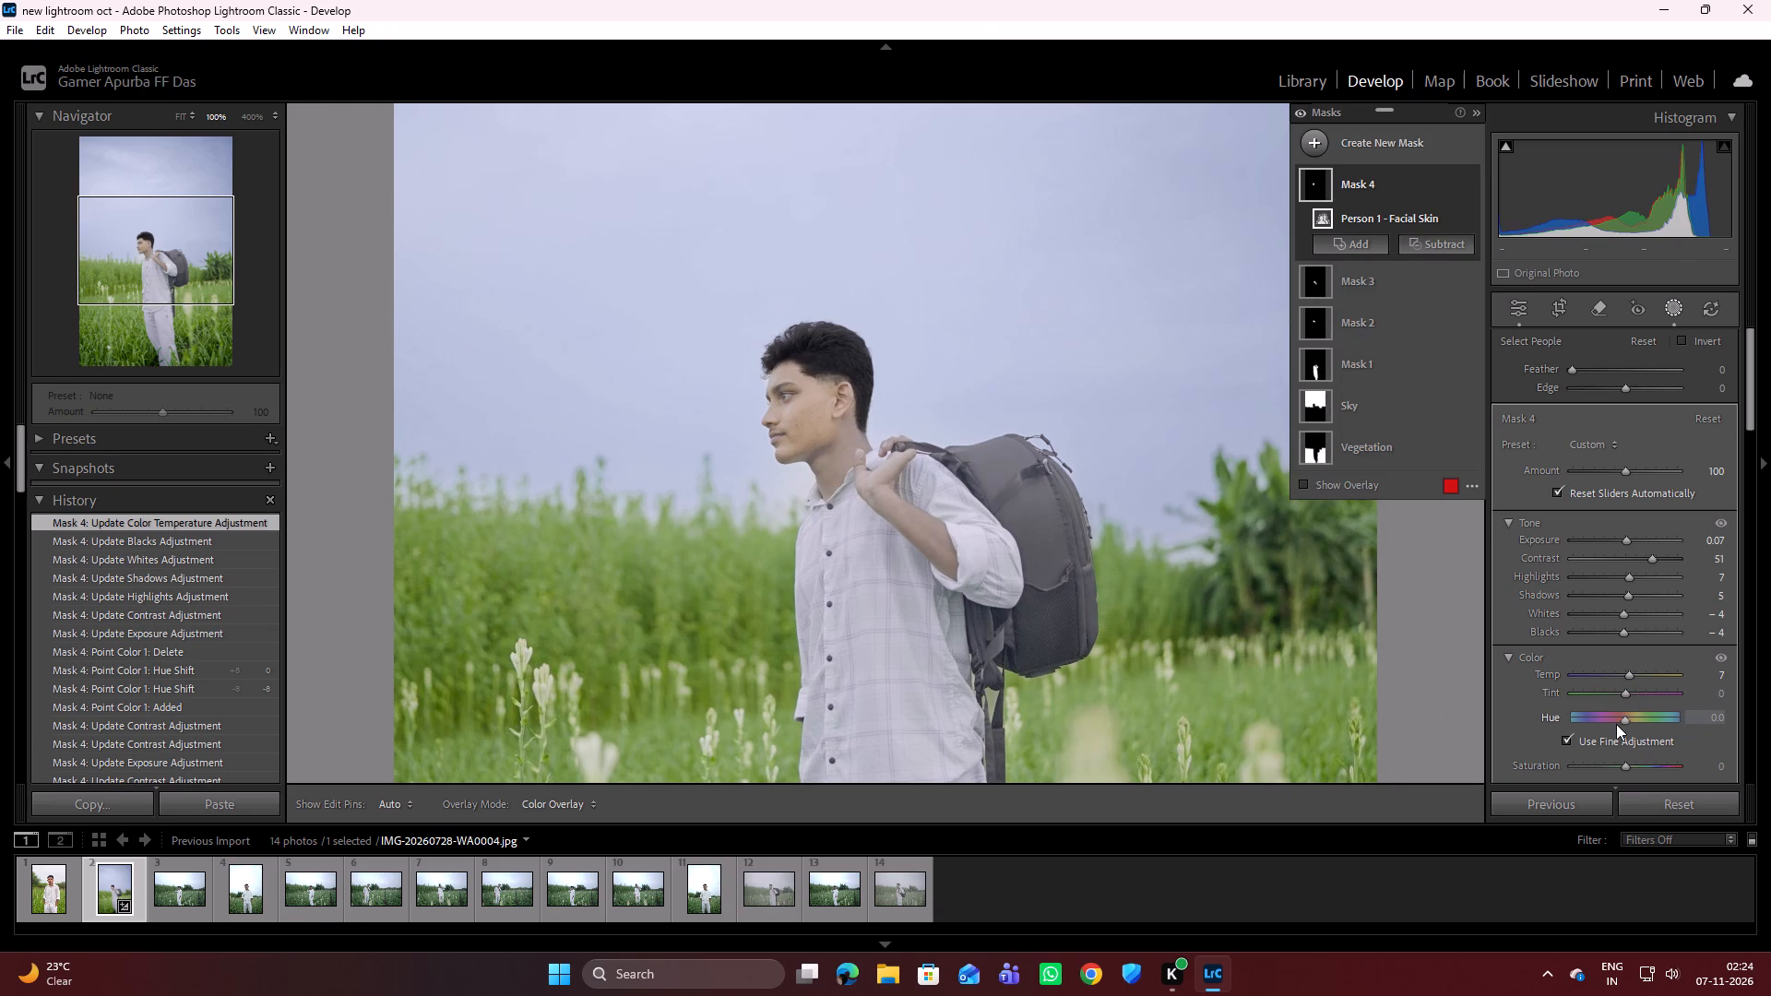
left_click_drag(1625, 720, 1634, 719)
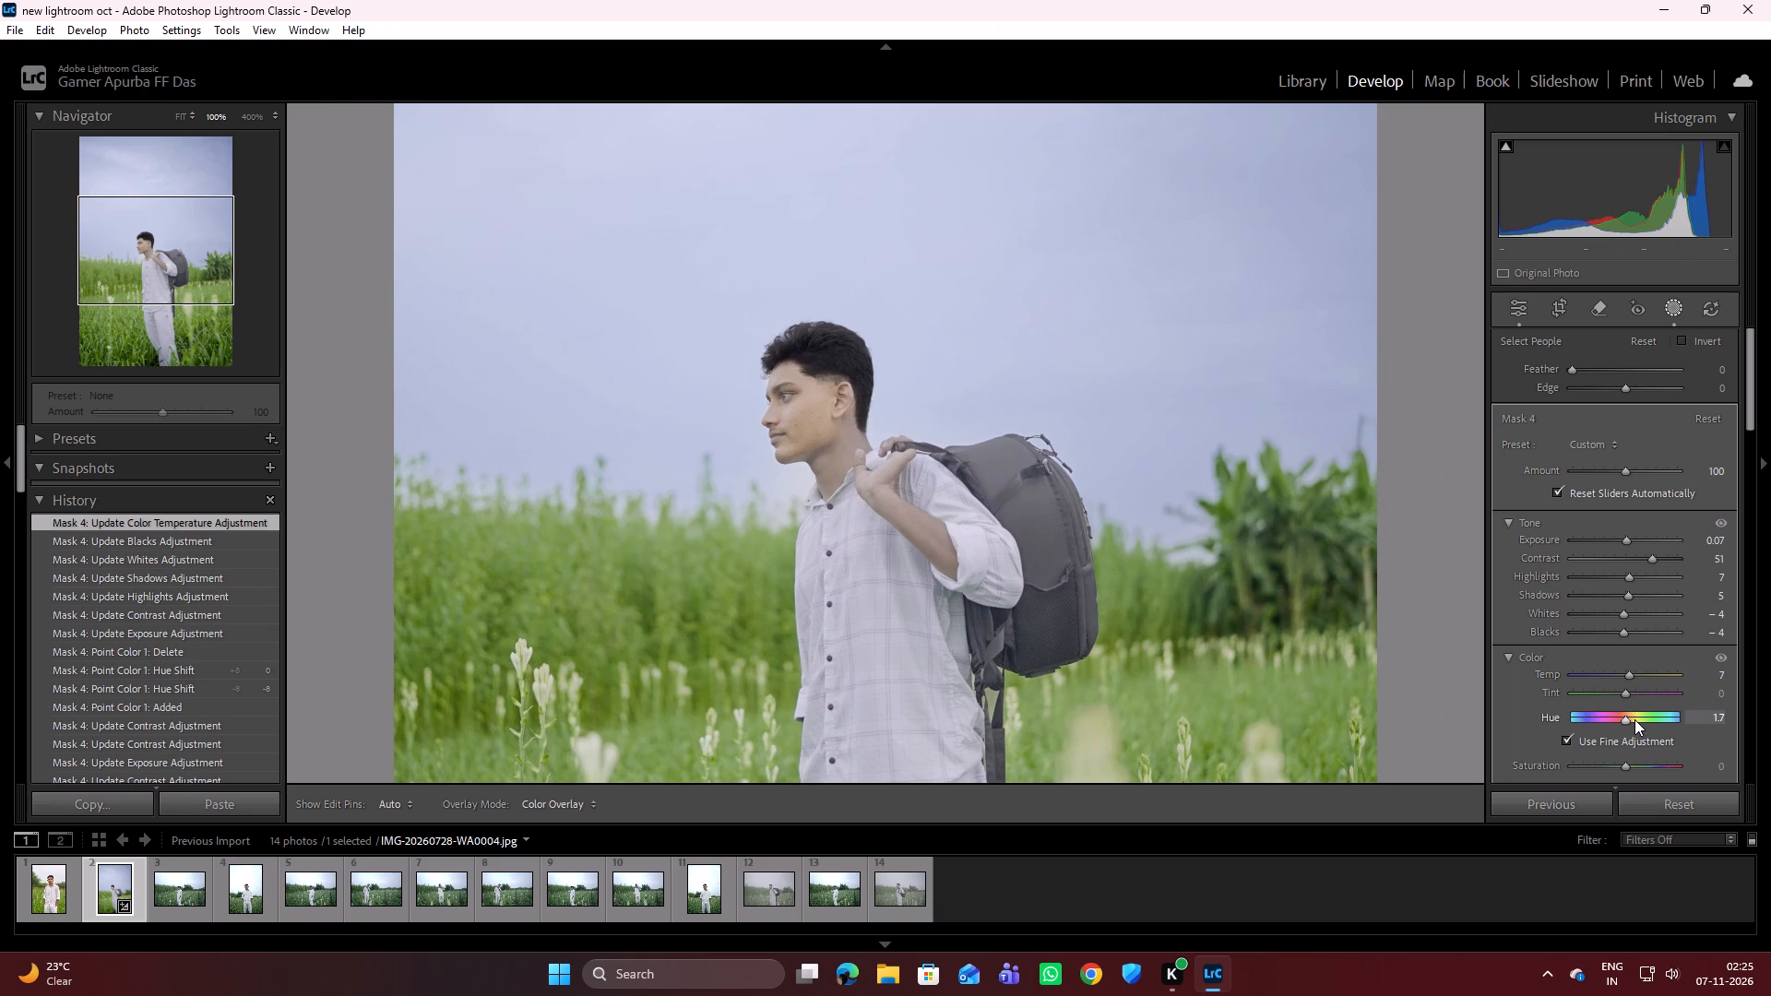
left_click_drag(1634, 719, 1625, 715)
left_click_drag(1625, 715, 1618, 712)
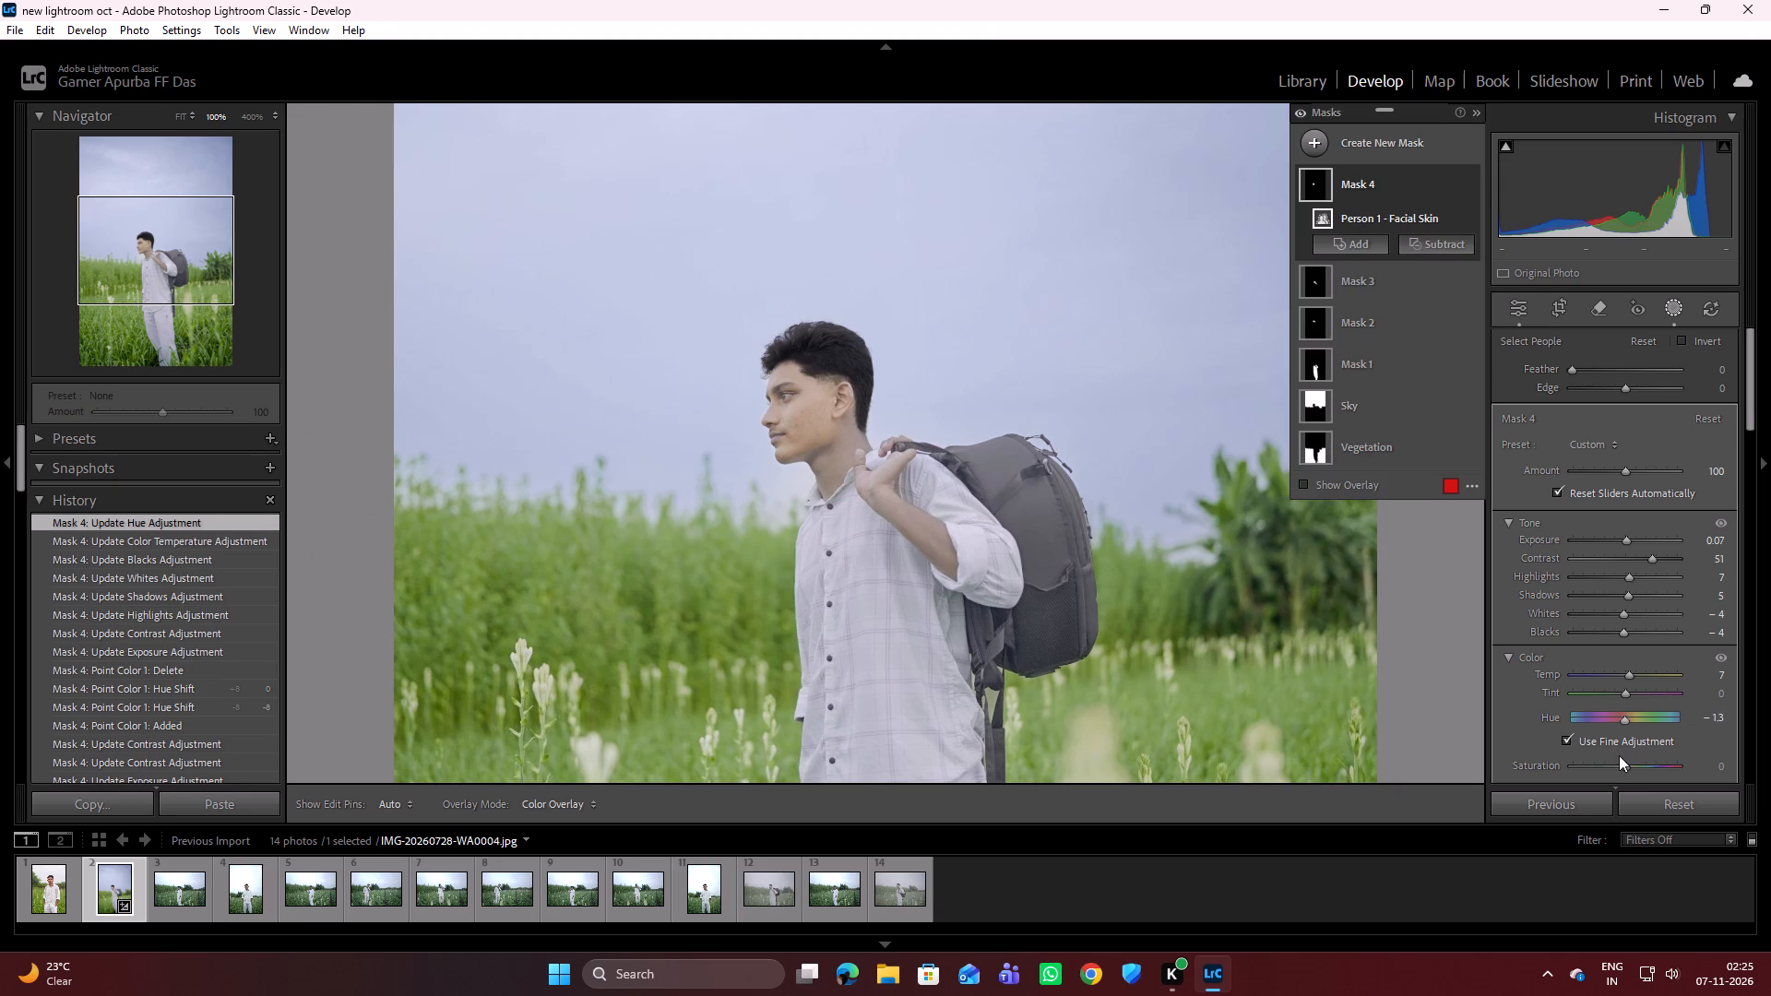
left_click_drag(1622, 768, 1646, 768)
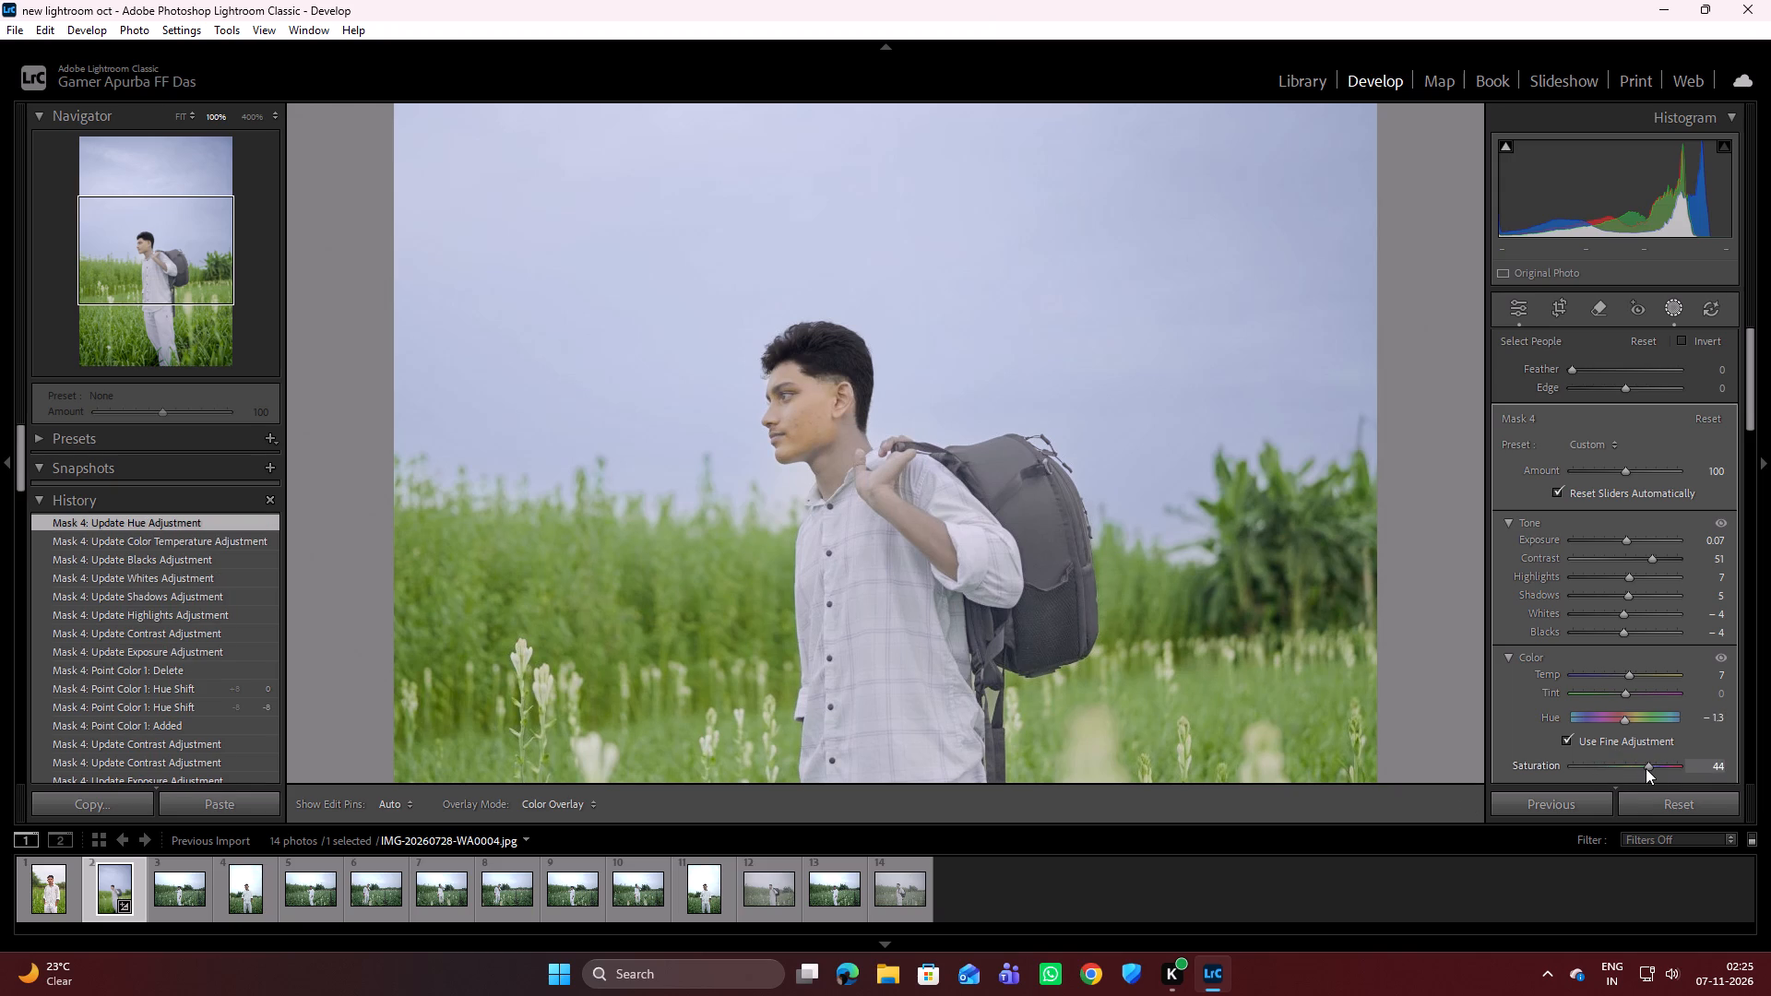
left_click_drag(1646, 768, 1636, 770)
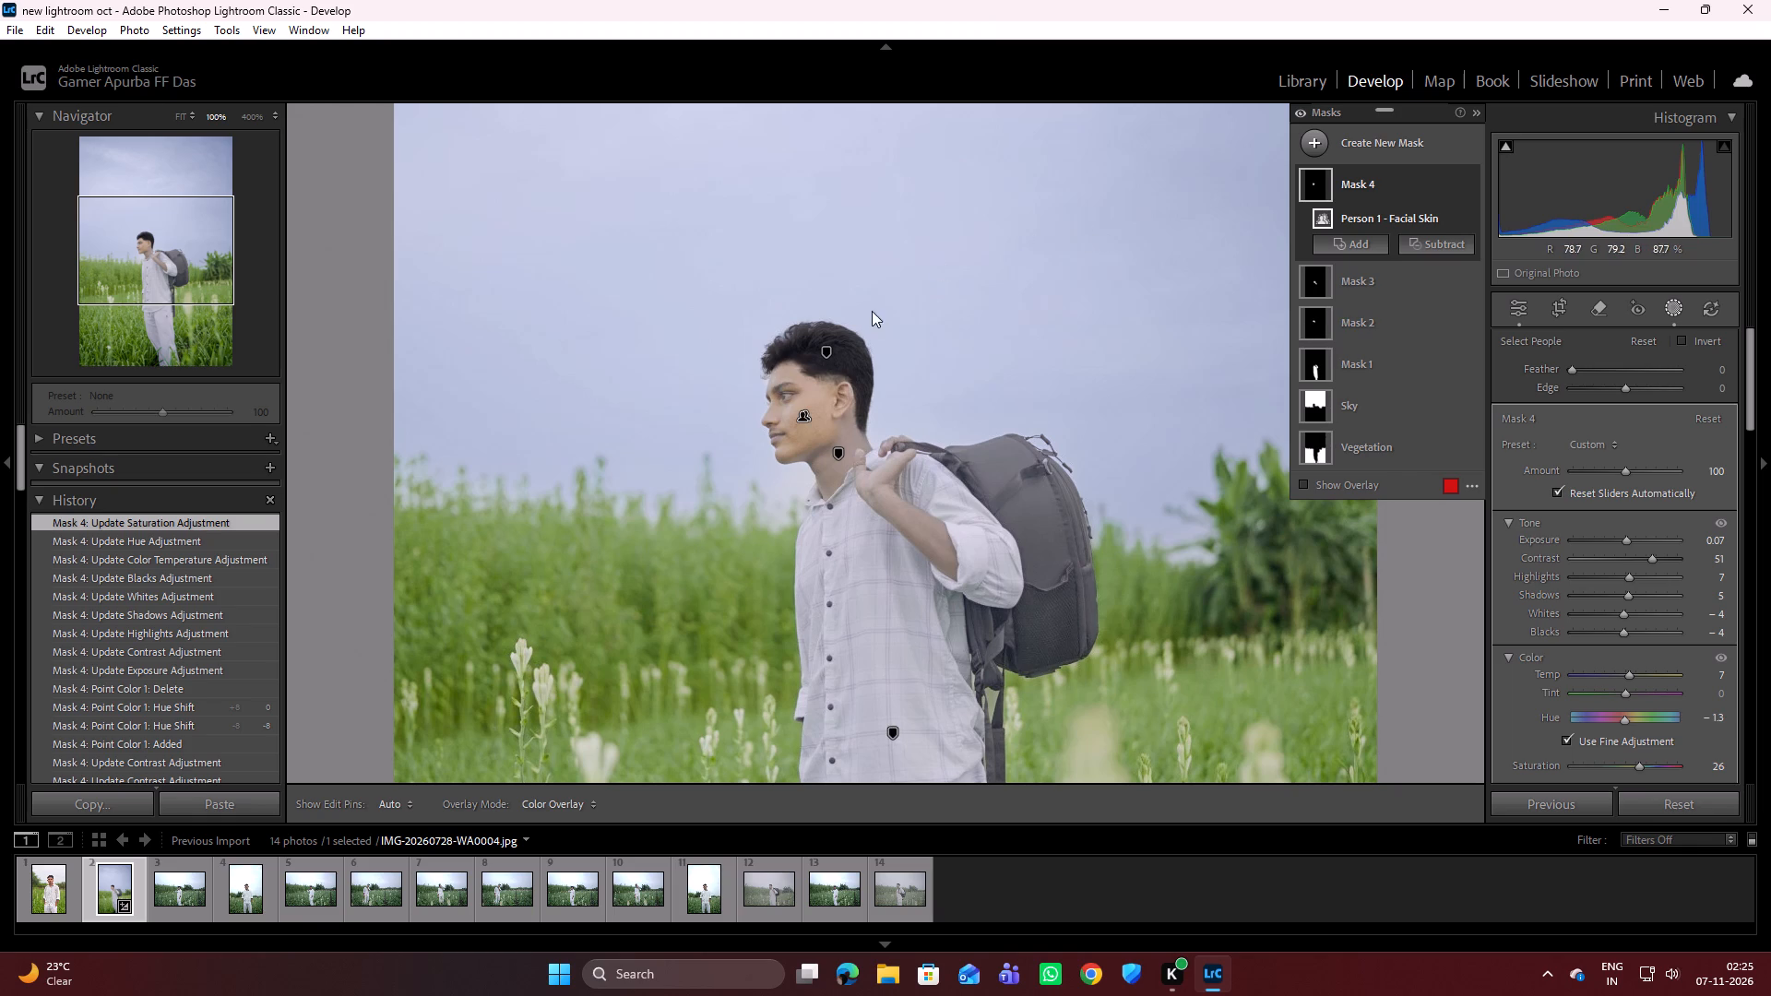
Reset the facial skin mask's colour temperature, highlights, shadows, contrast and exposure to 0.
scroll(854, 445, "down", 4)
scroll(857, 445, "up", 4)
scroll(859, 446, "down", 4)
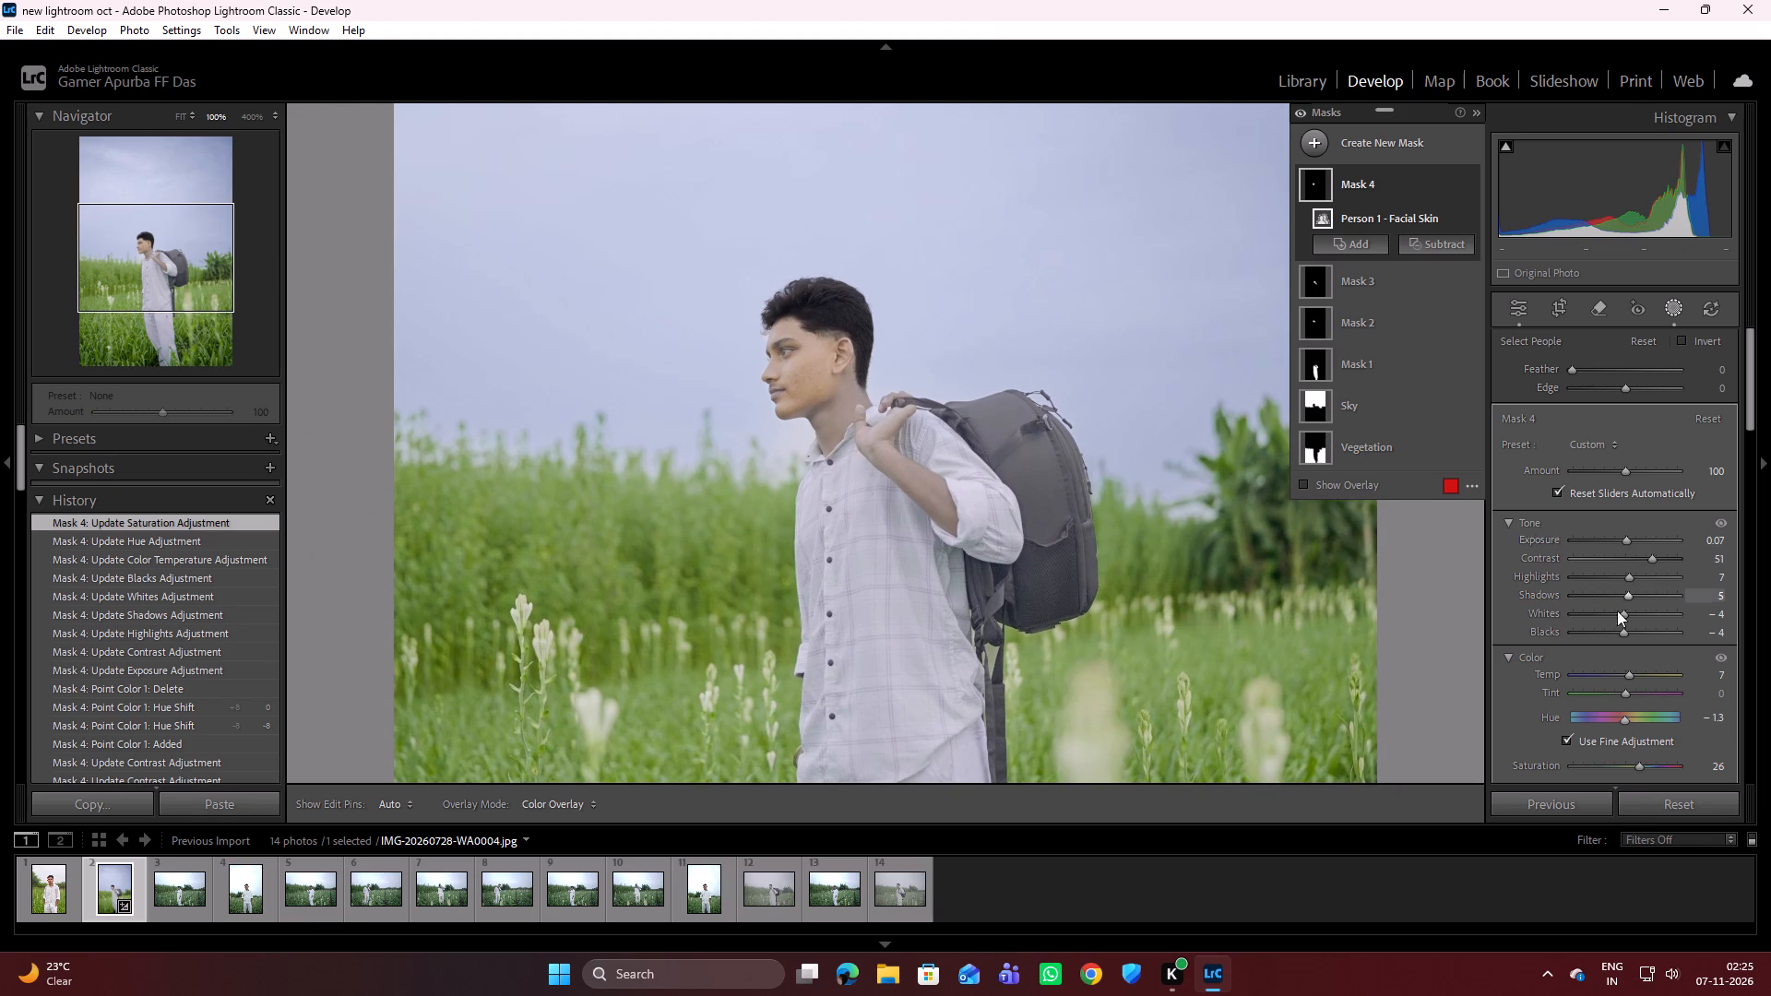
double_click(1628, 673)
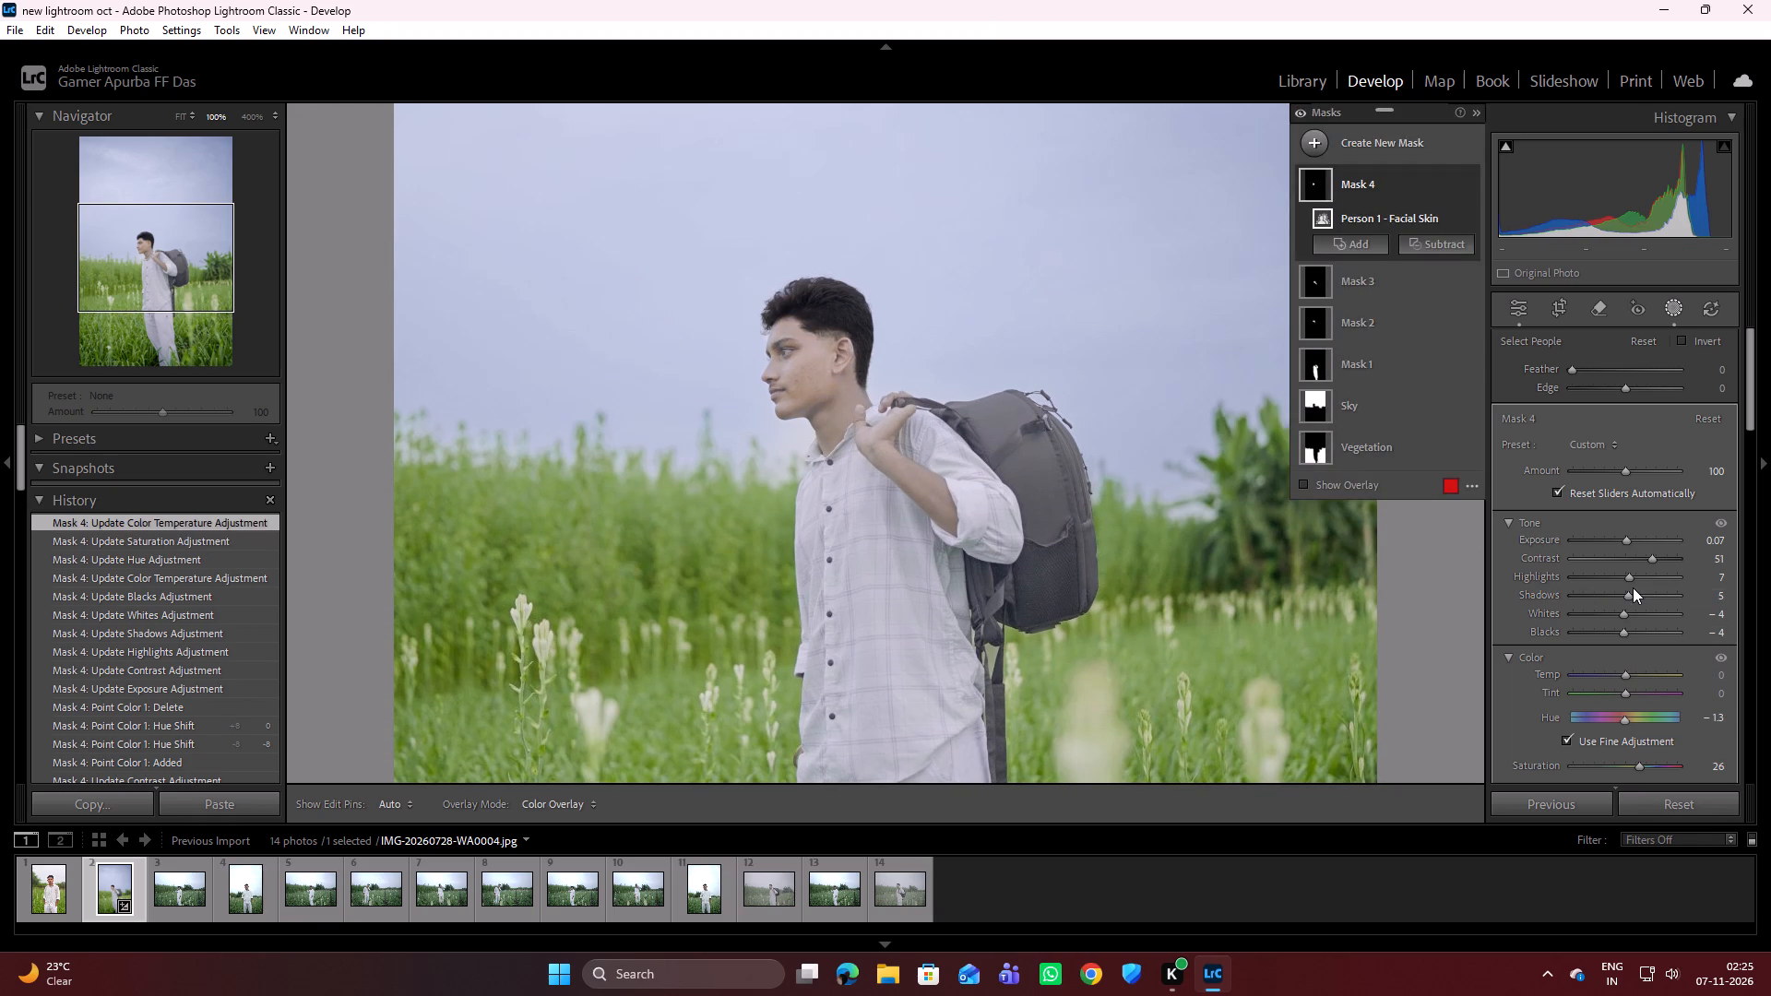
left_click(1628, 575)
double_click(1628, 577)
double_click(1630, 590)
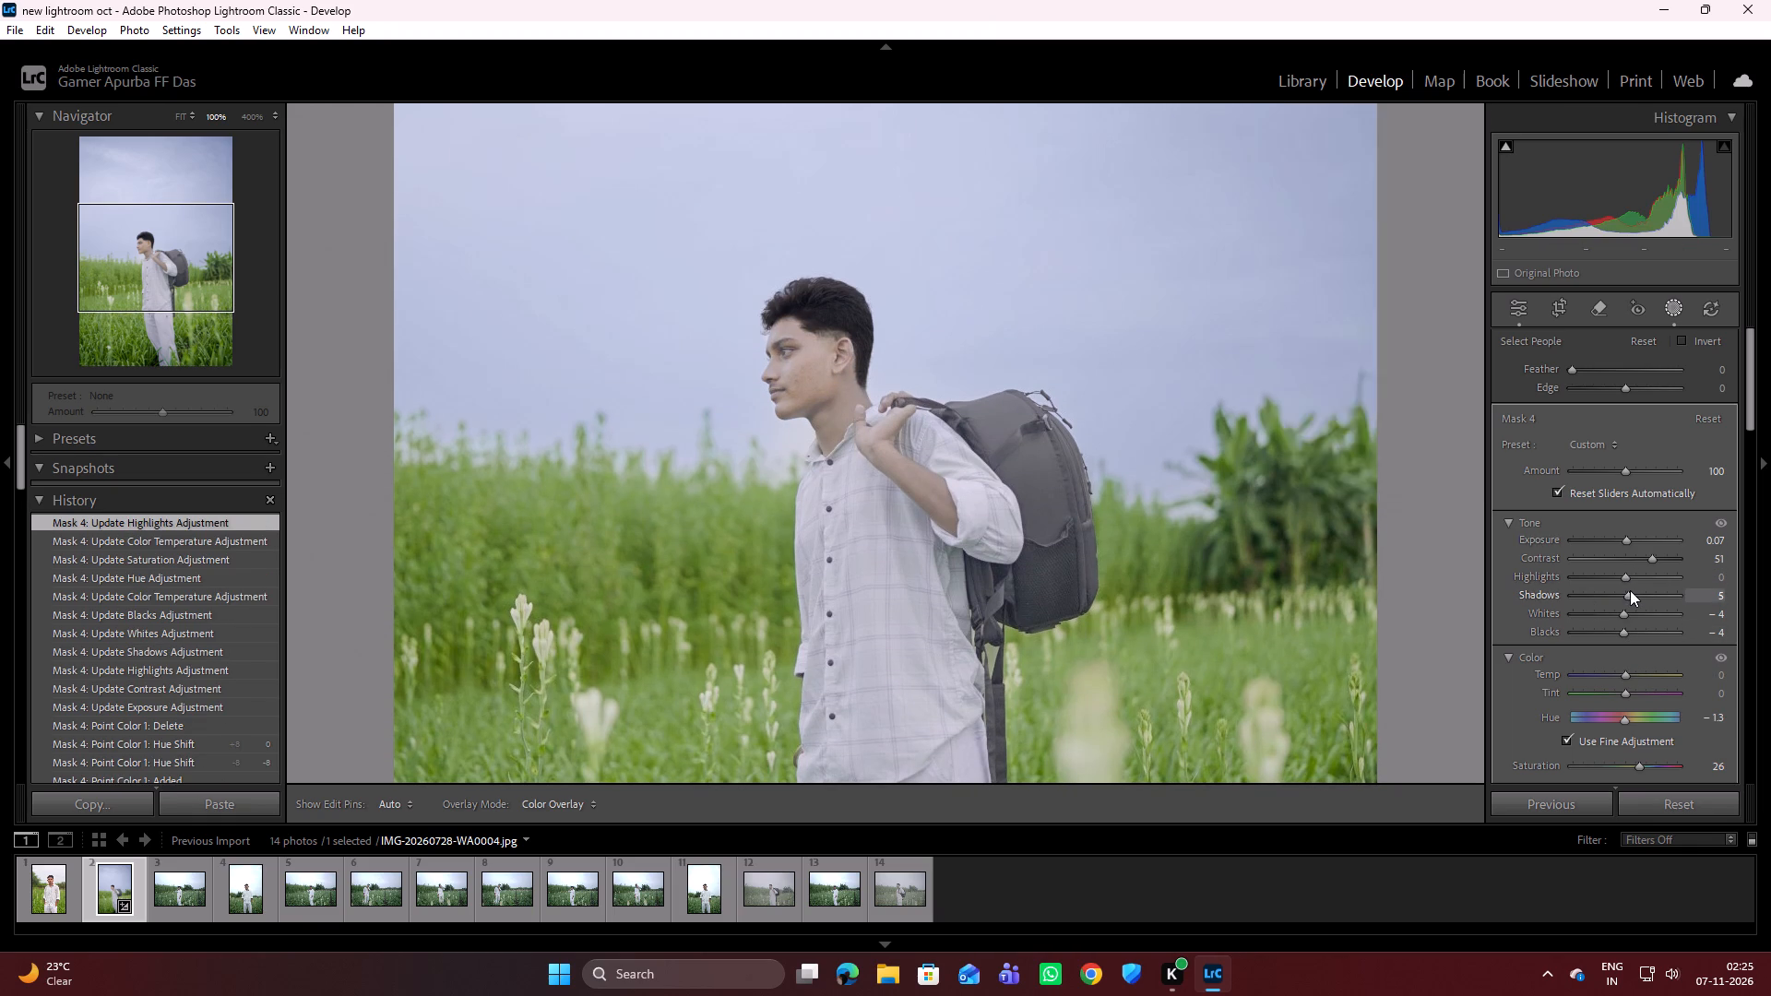
double_click(1651, 558)
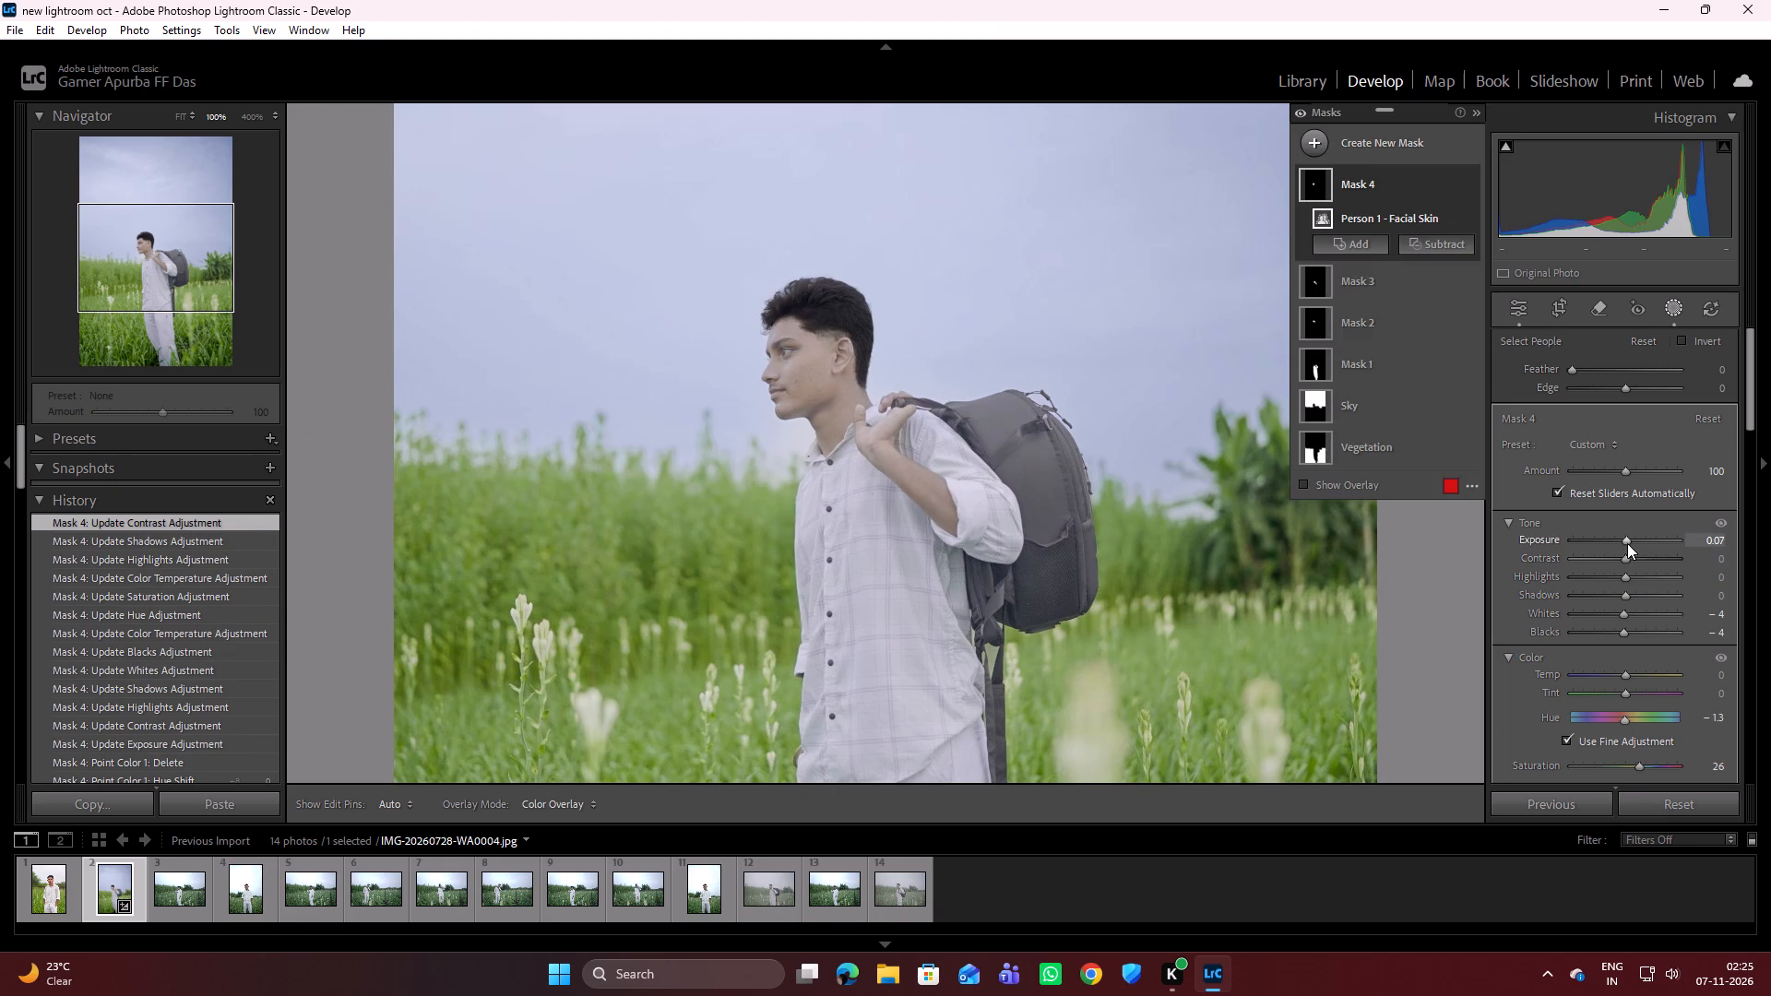
double_click(1624, 535)
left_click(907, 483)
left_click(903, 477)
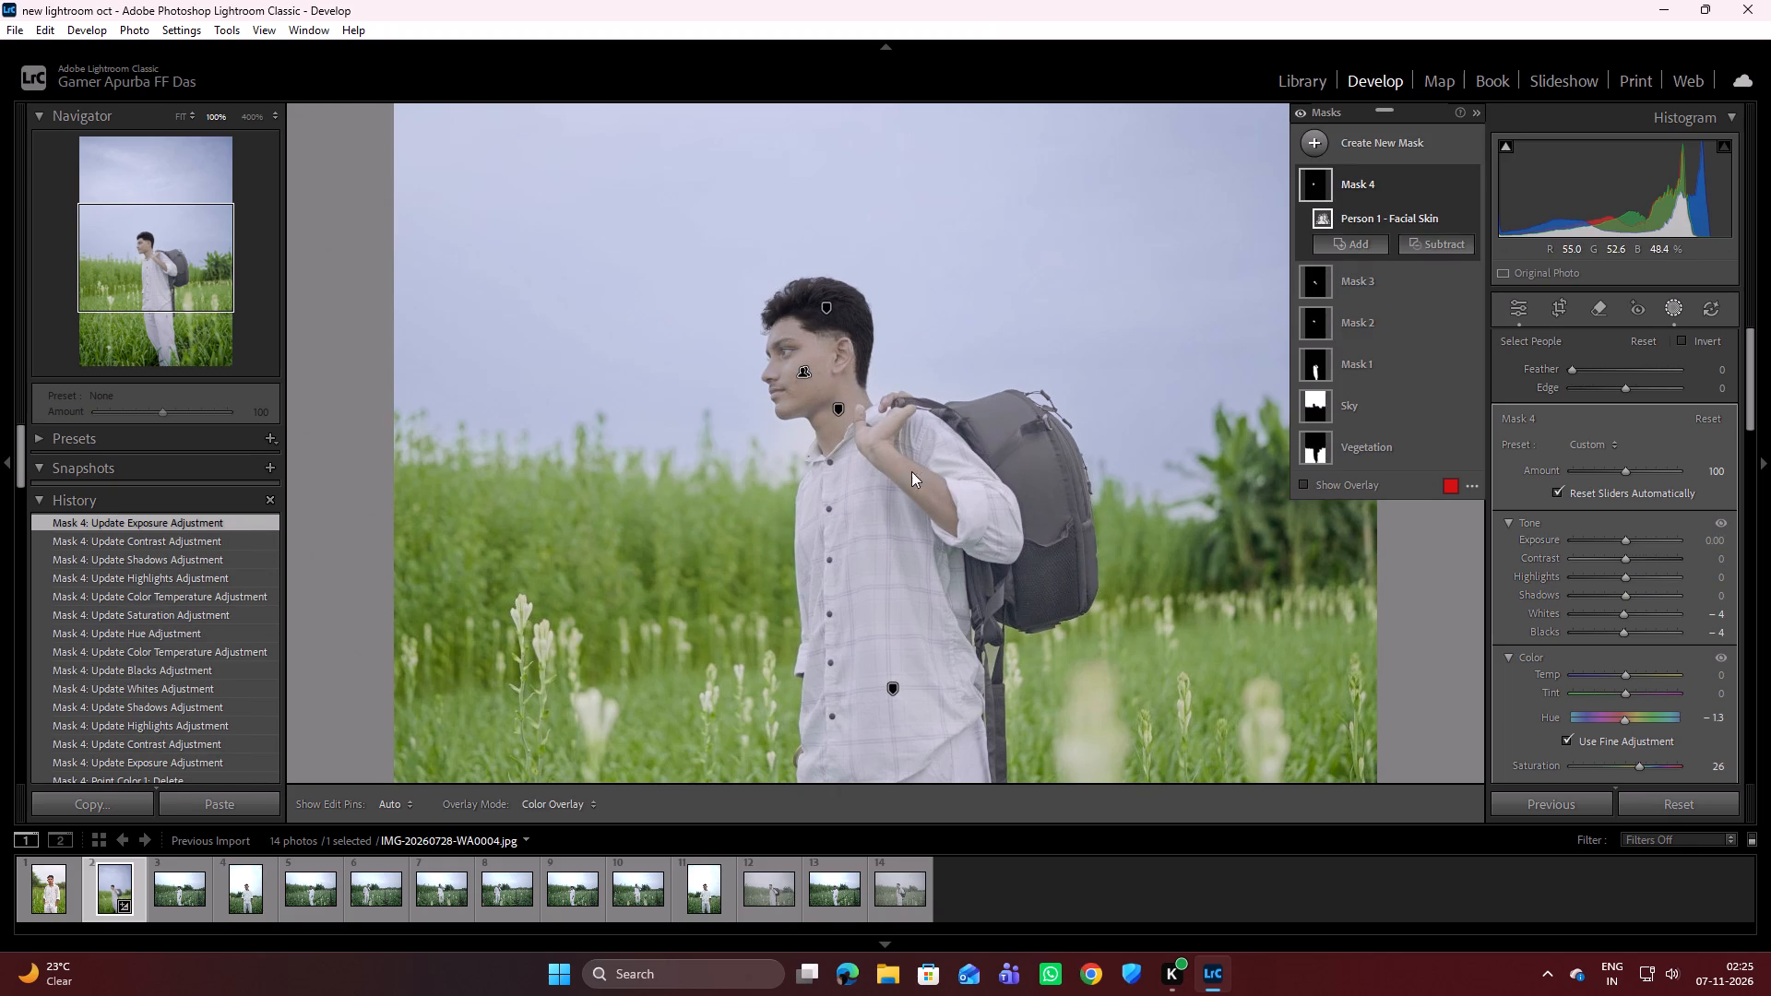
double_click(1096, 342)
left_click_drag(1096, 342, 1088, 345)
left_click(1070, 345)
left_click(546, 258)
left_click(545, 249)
Switch to IMG-20260721-WA0017.jpg, the full view of the man with hands in his pockets, and add a sky mask.
double_click(96, 188)
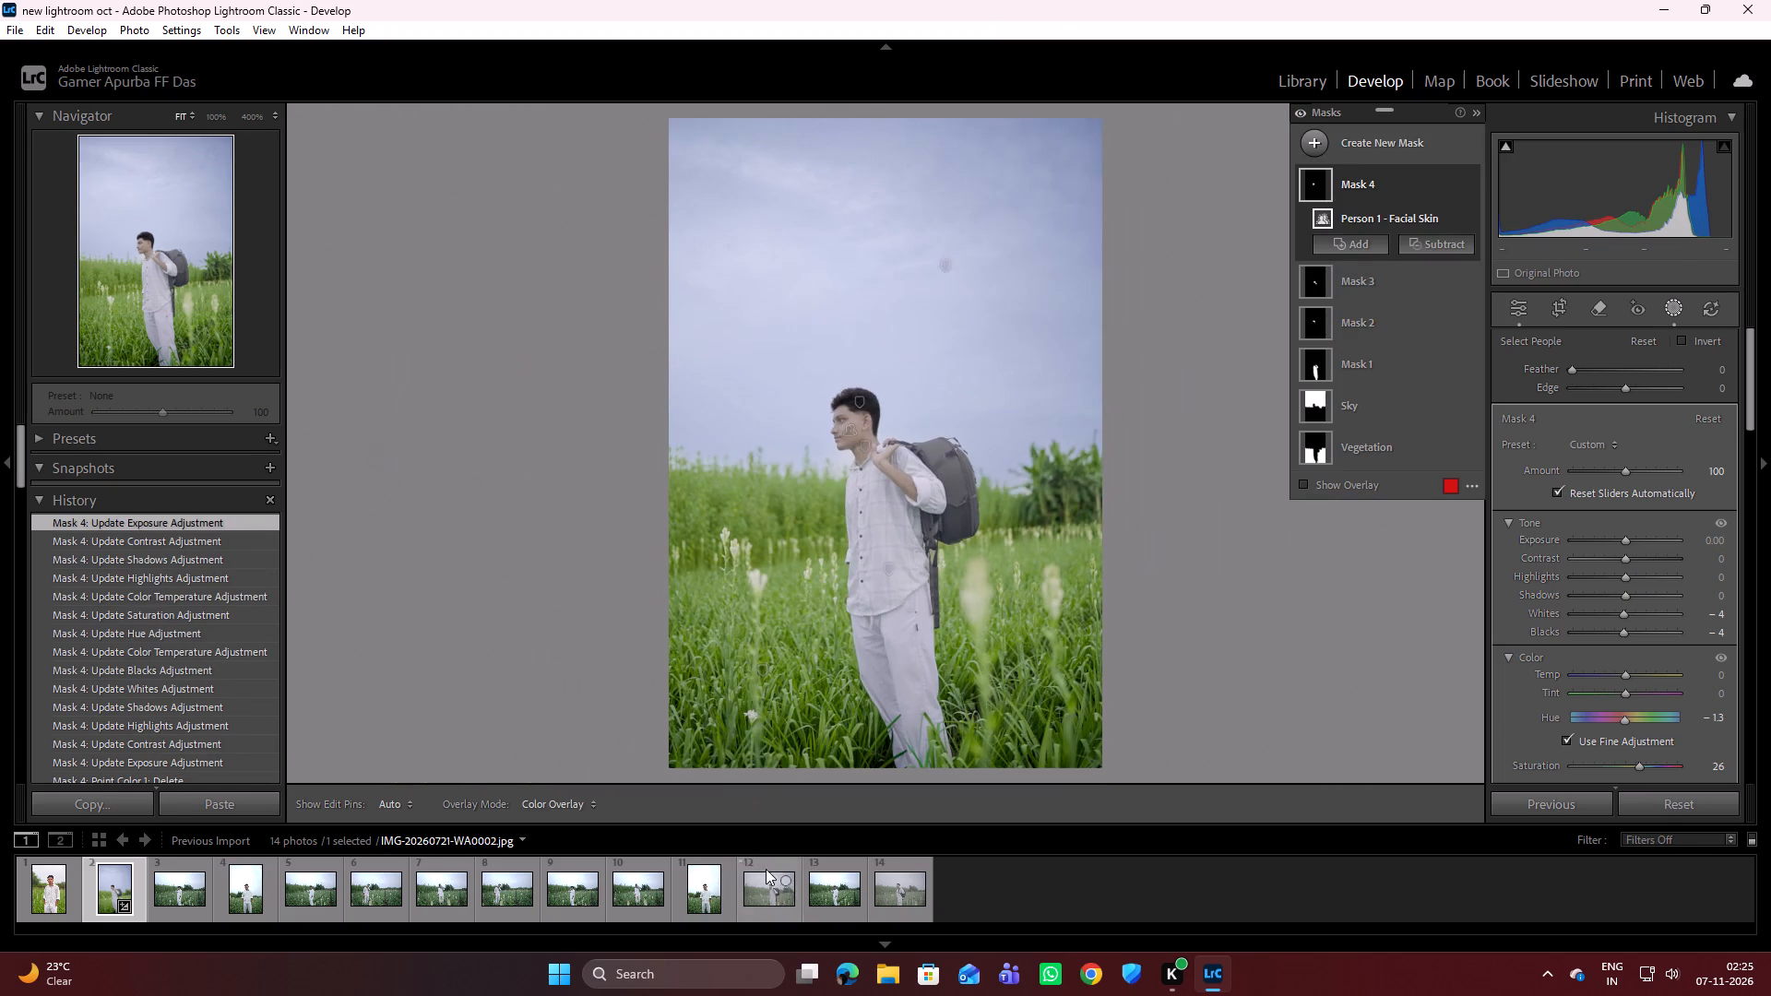
left_click(706, 891)
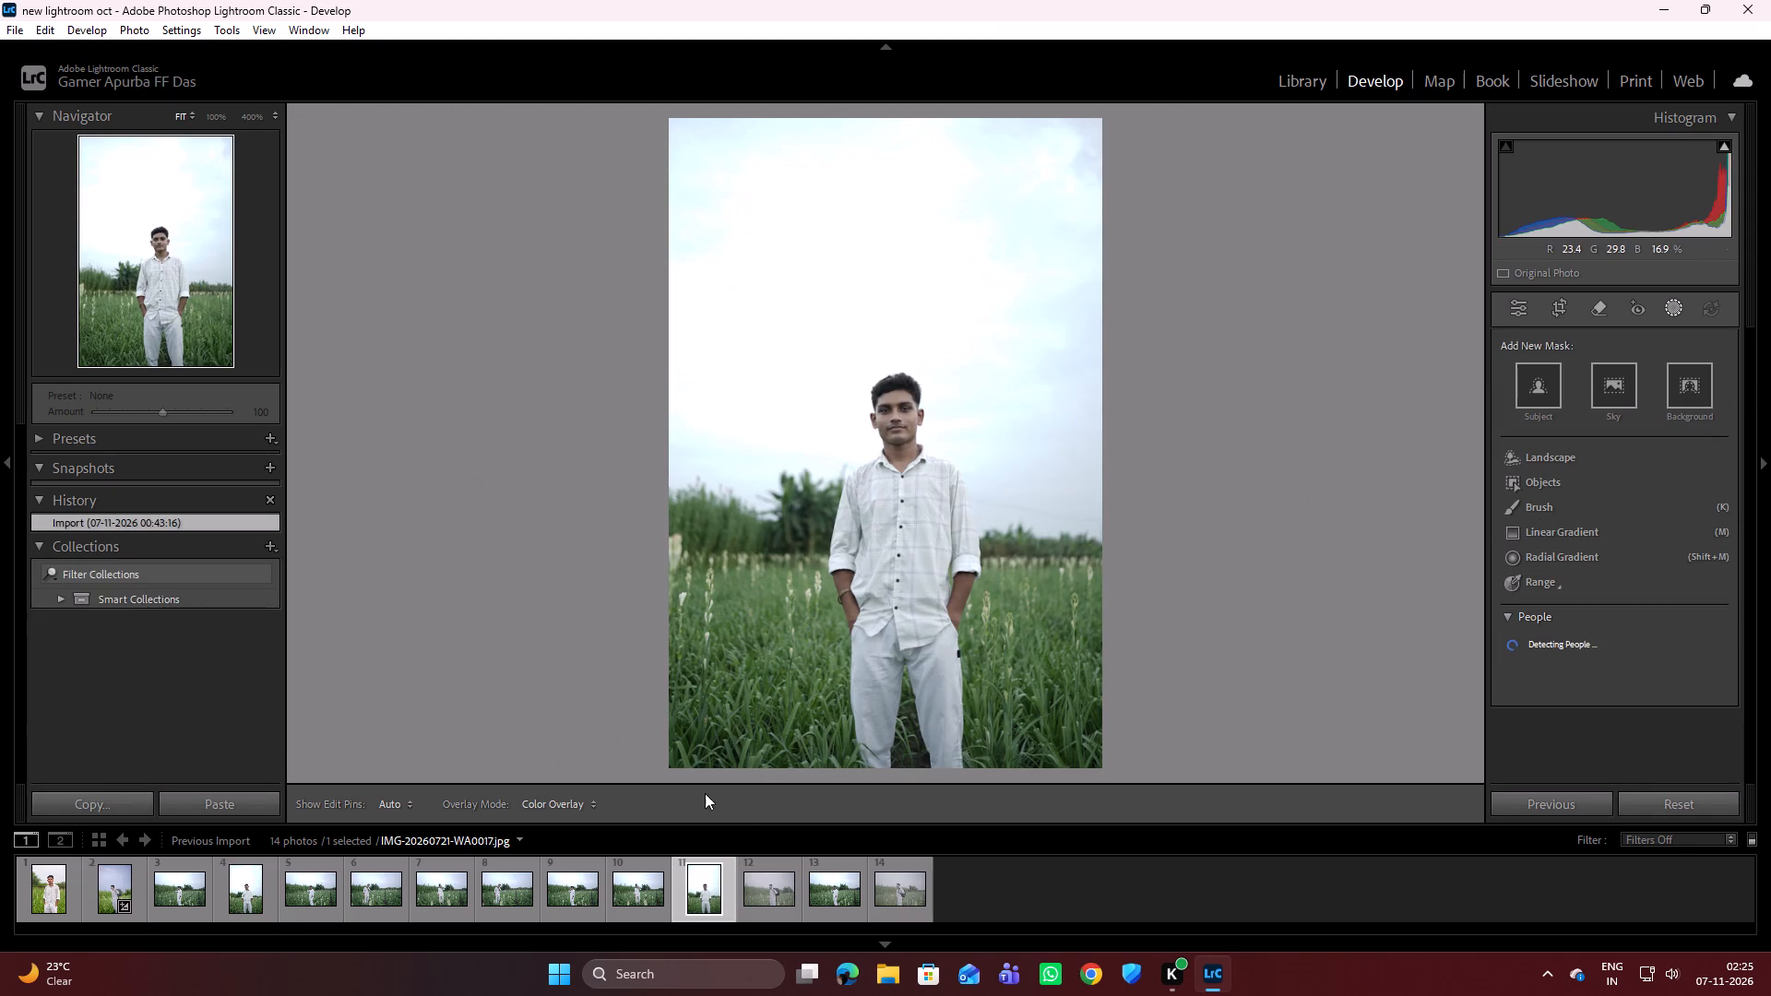
left_click(43, 889)
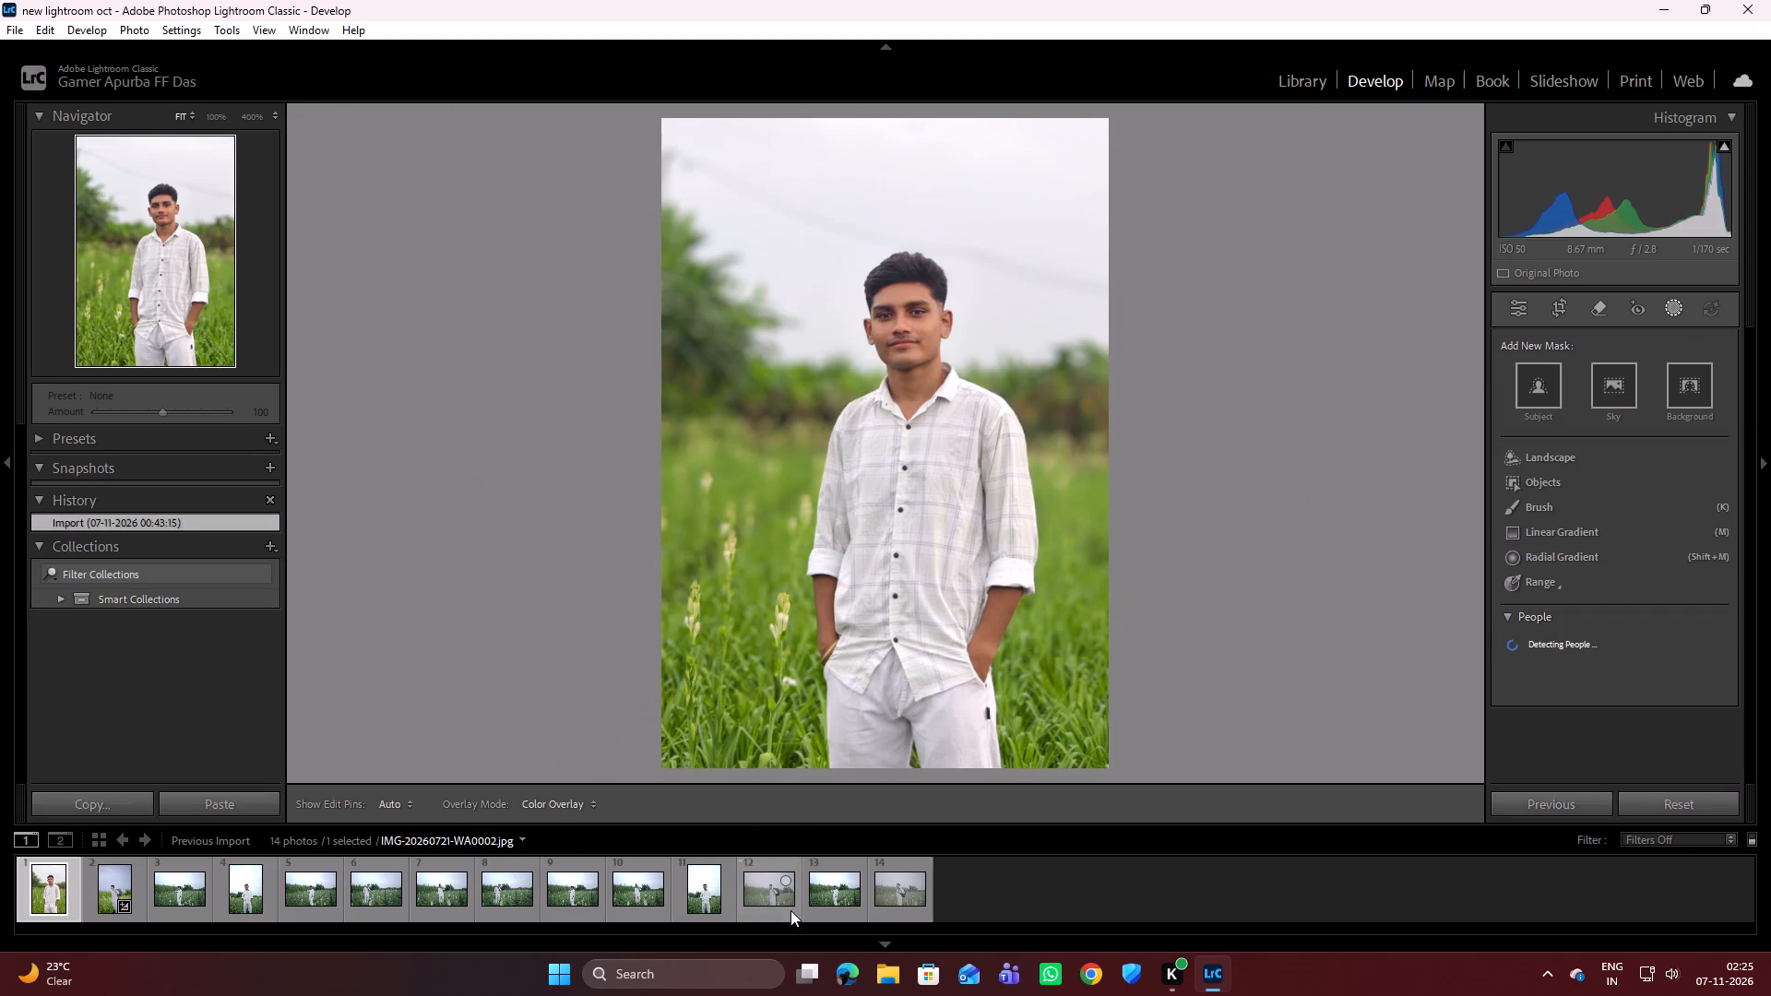
left_click(707, 905)
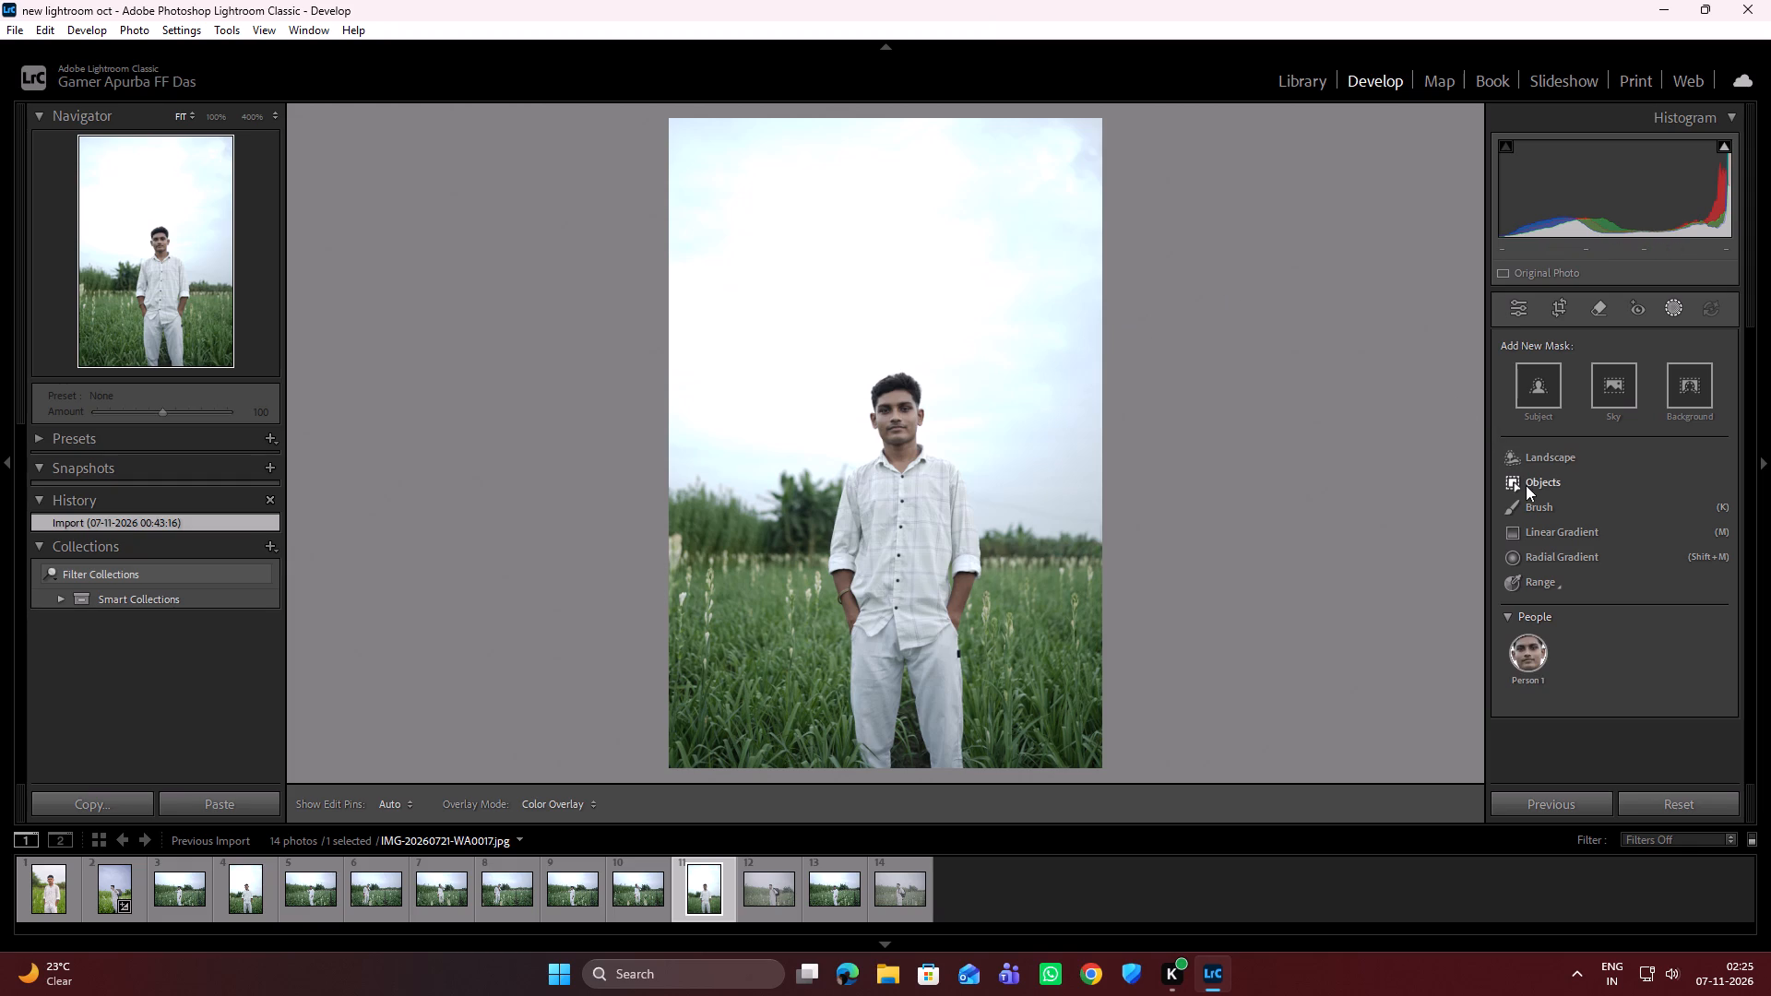
left_click(1601, 391)
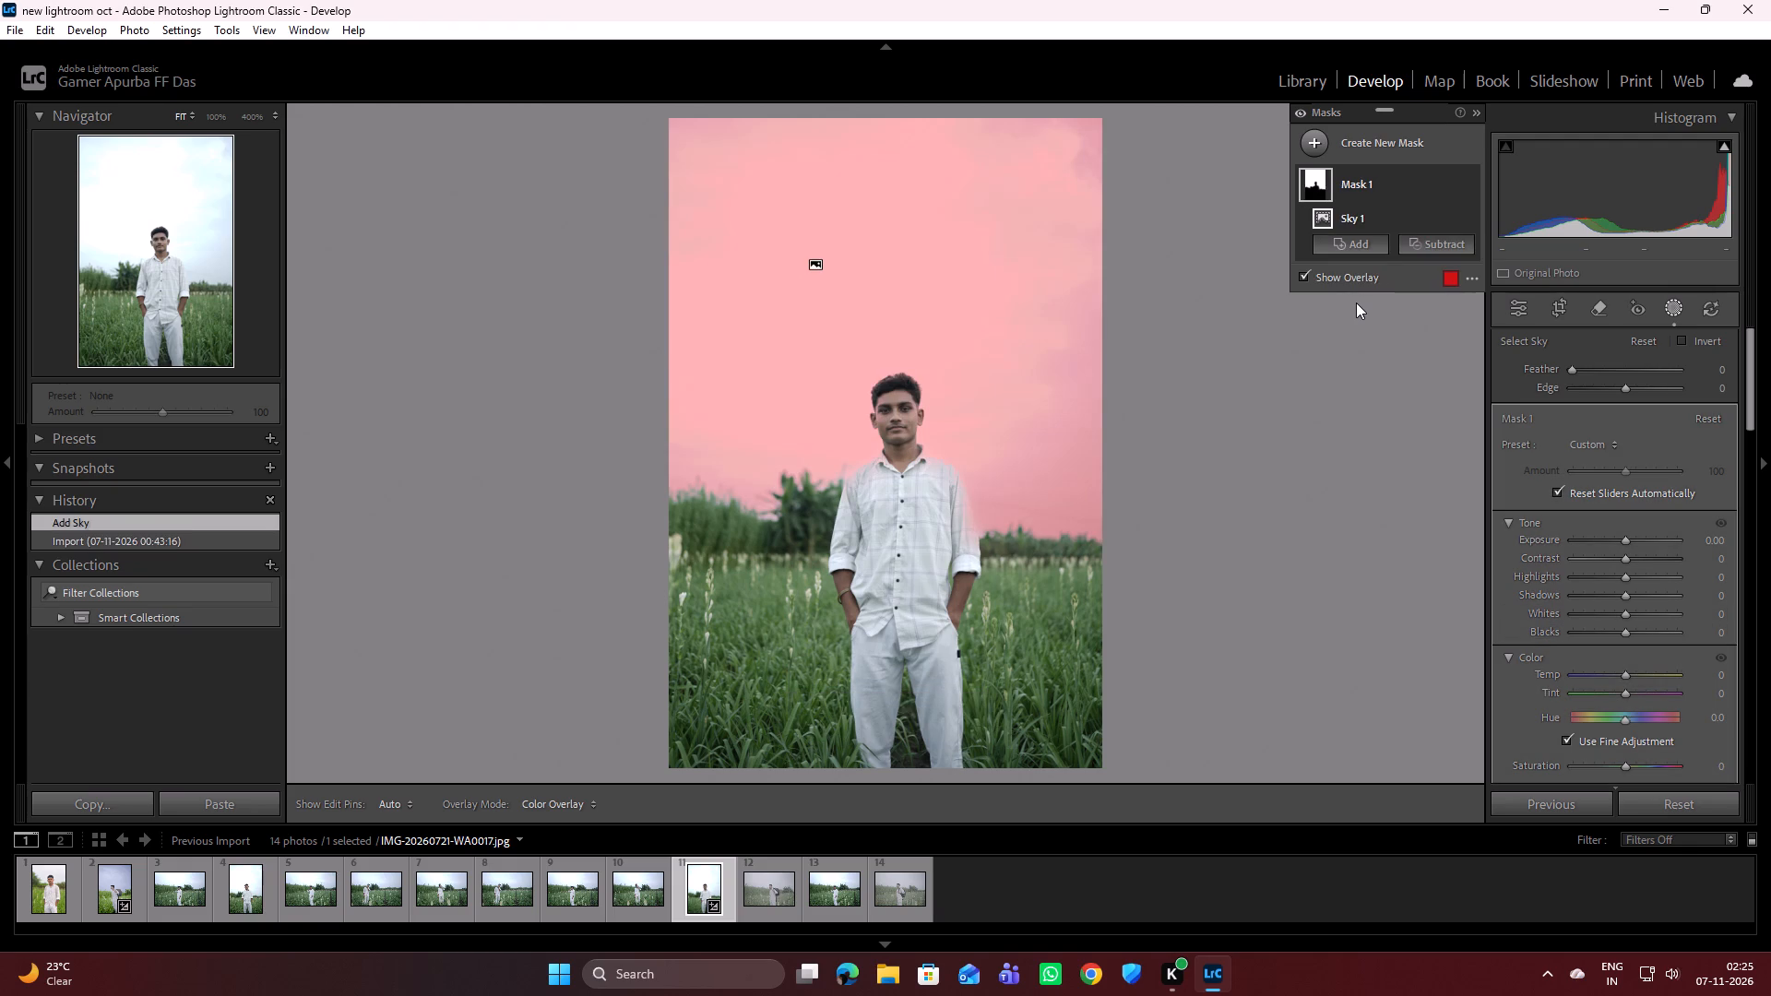
Rename Mask 1 as sky.
left_click(1455, 178)
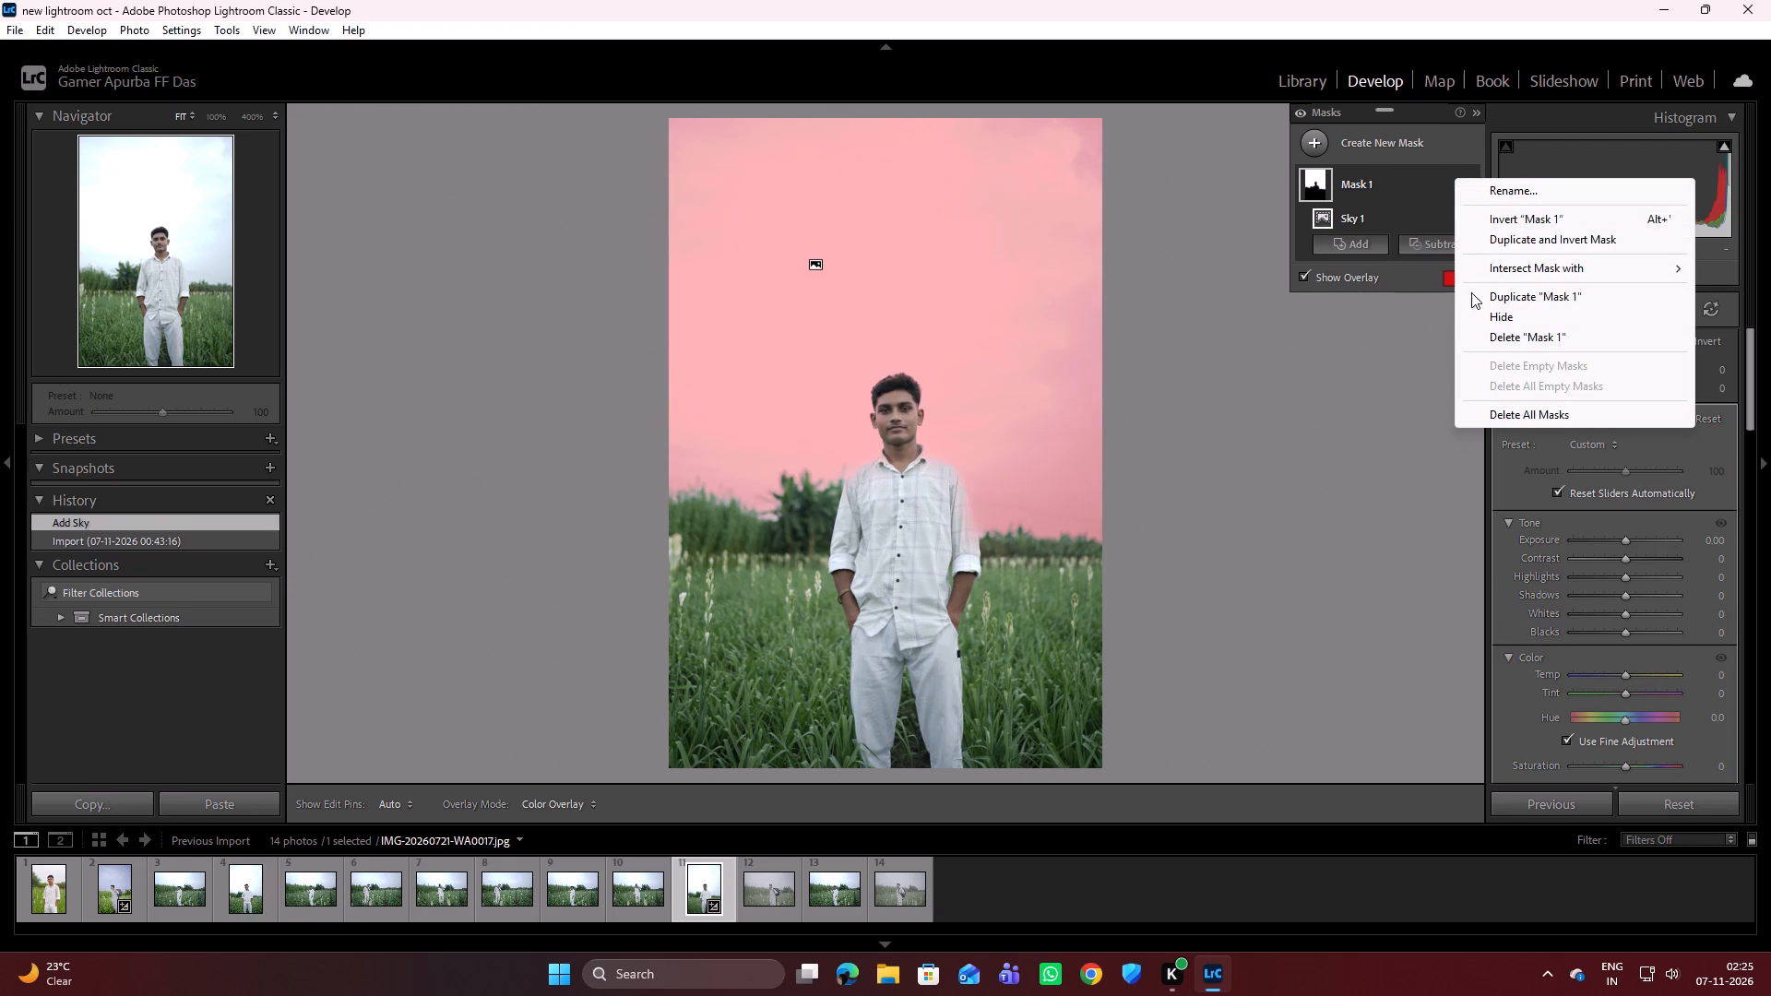
left_click(1507, 193)
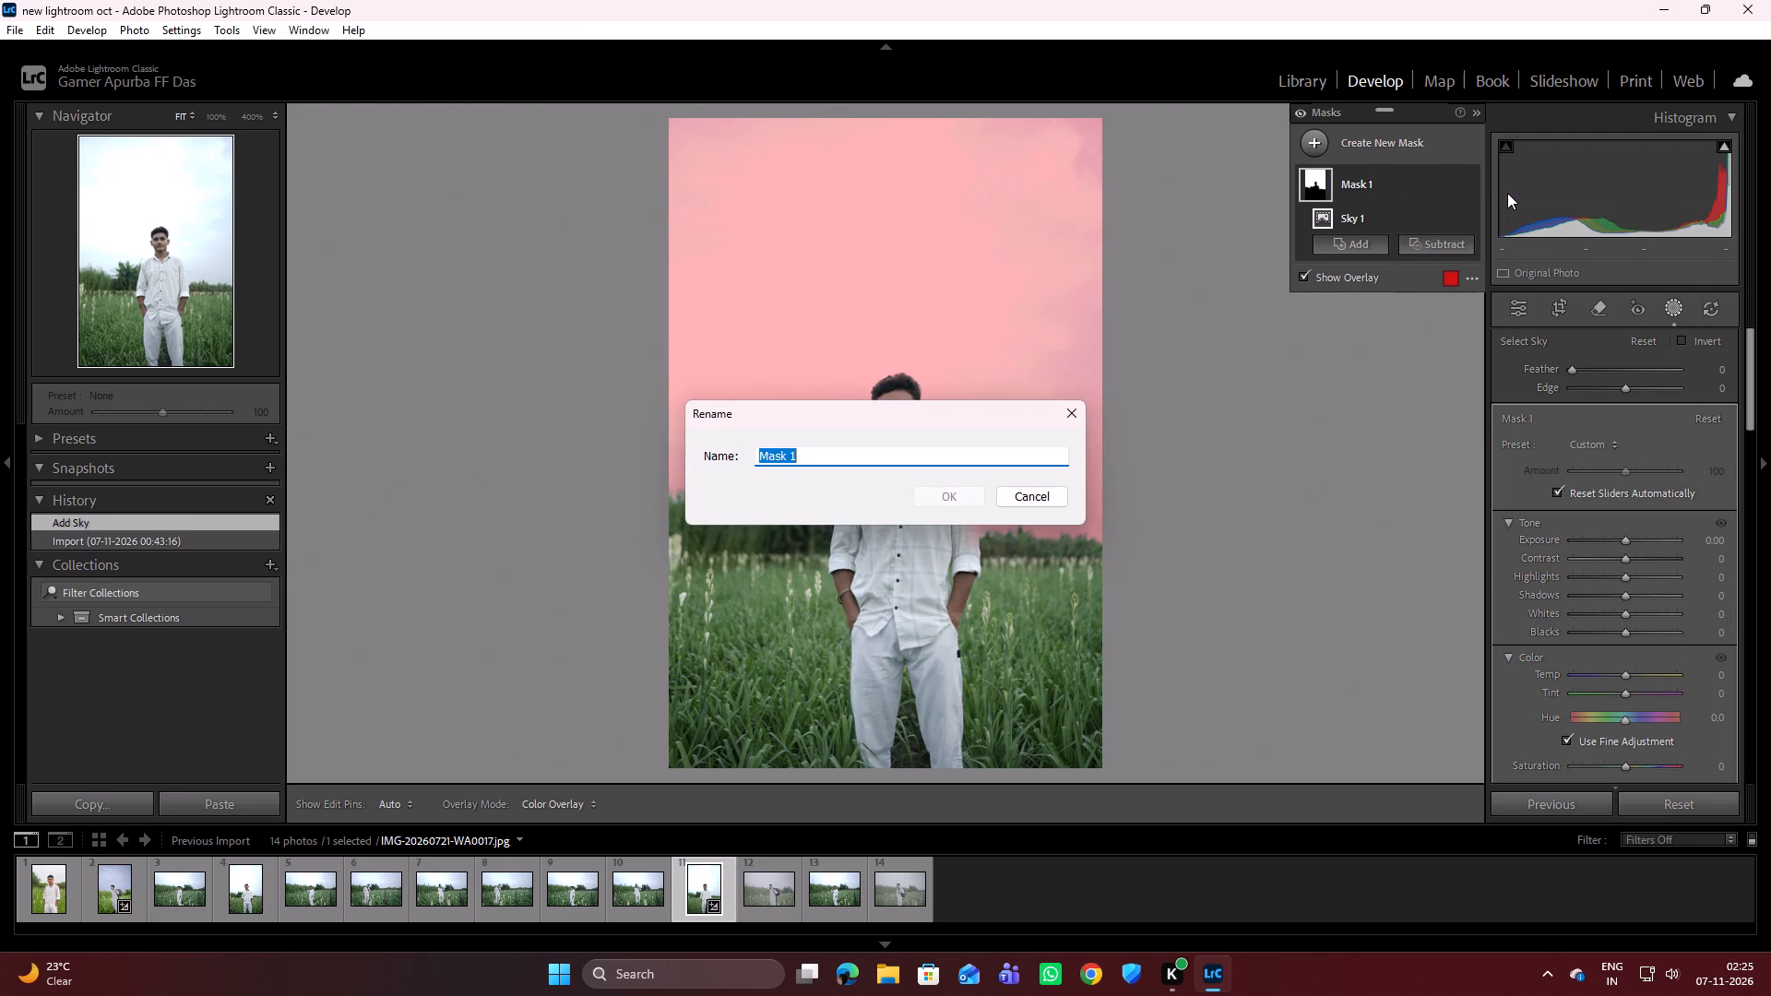
key("BackSpace")
type("sky")
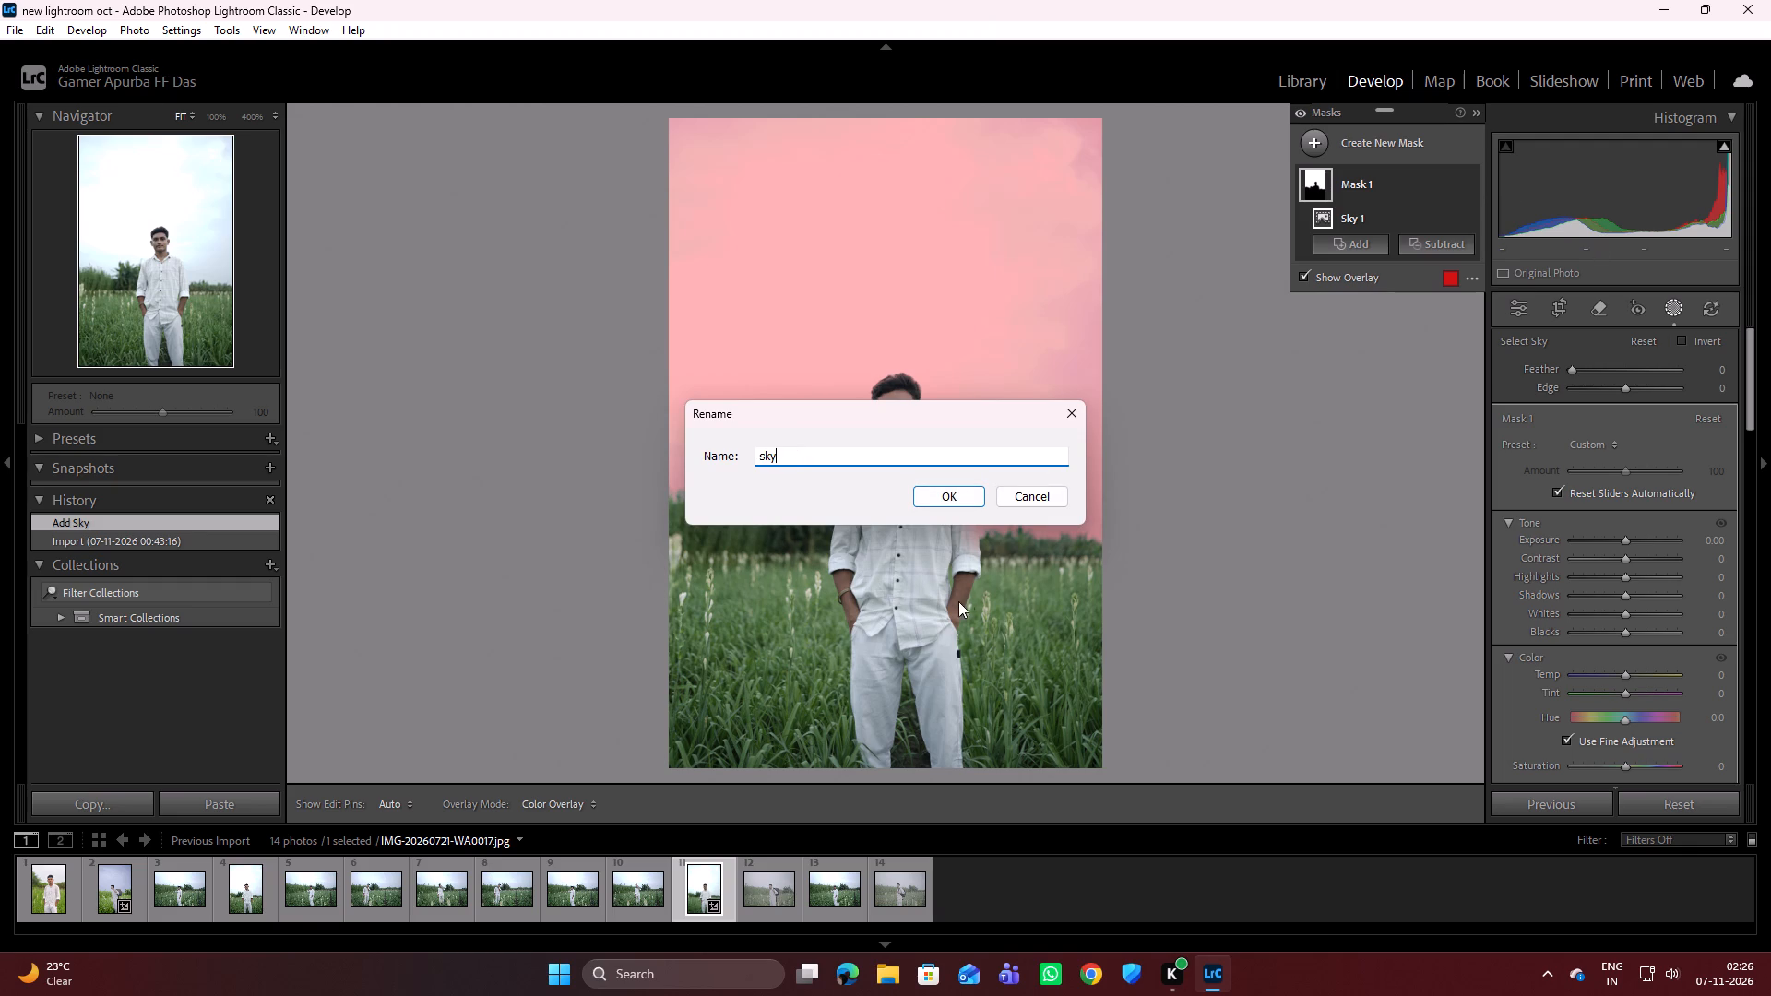
left_click(958, 493)
left_click(1165, 528)
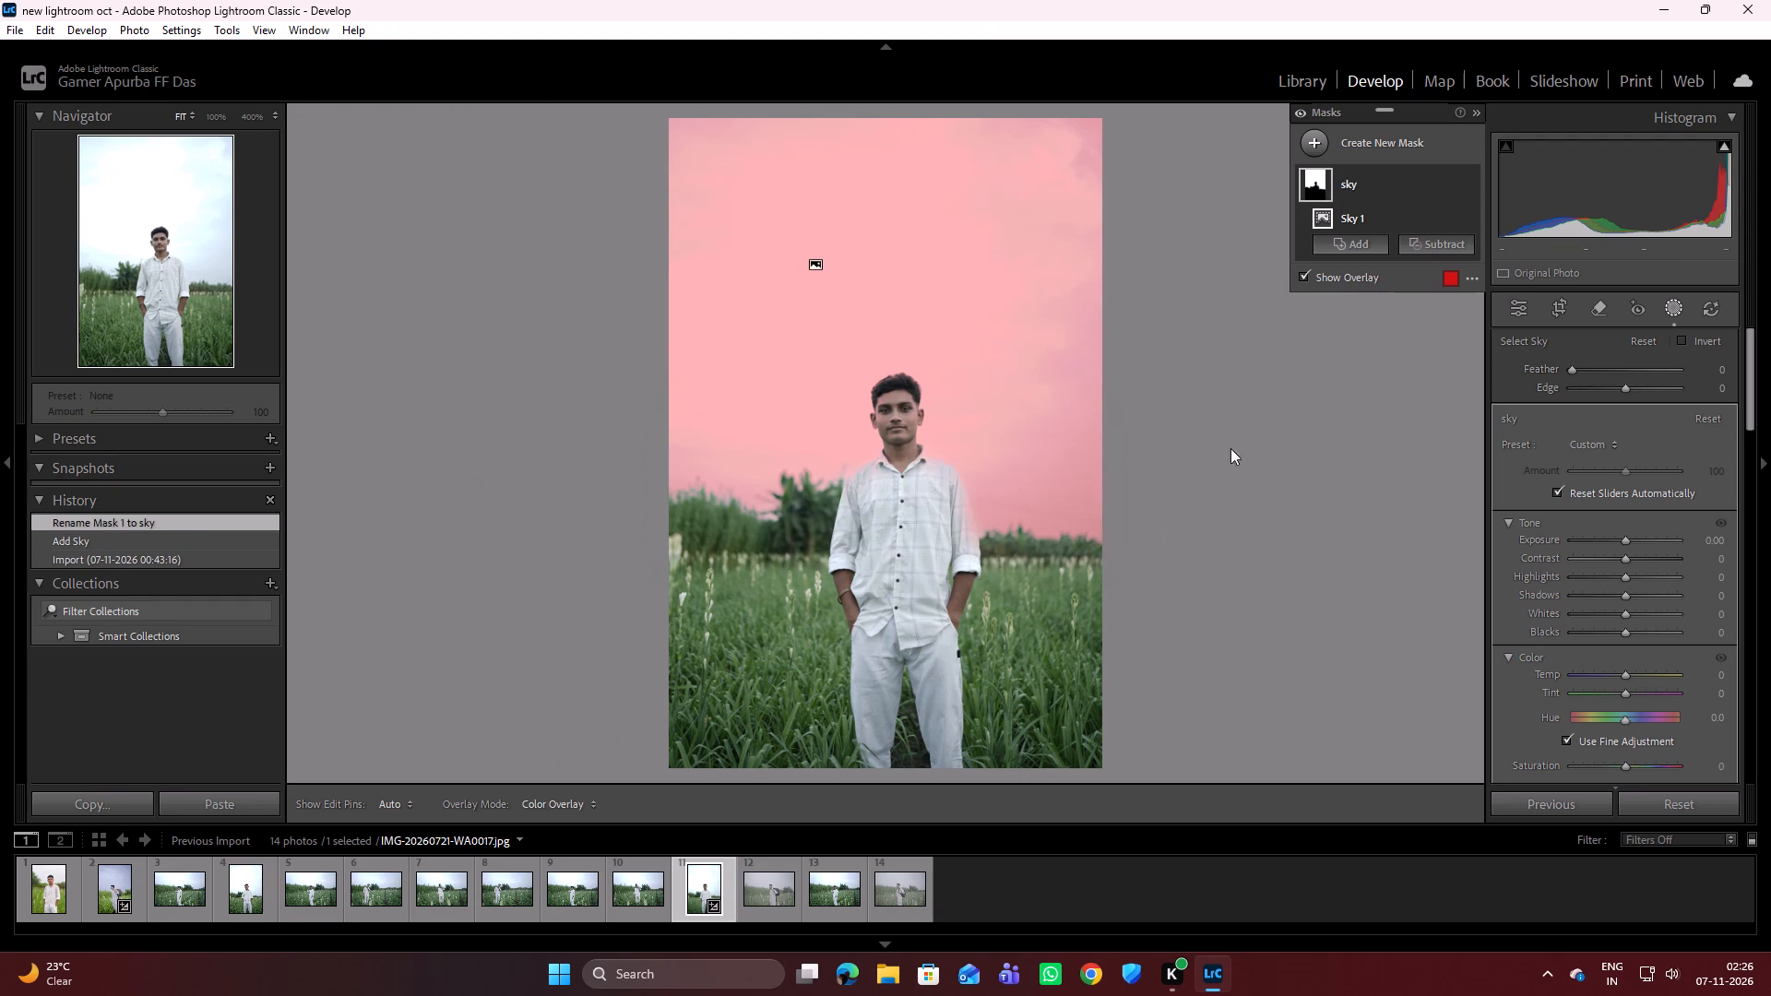
Turn off the colour overlay of the sky mask while keeping the mask selected for editing.
left_click(1306, 274)
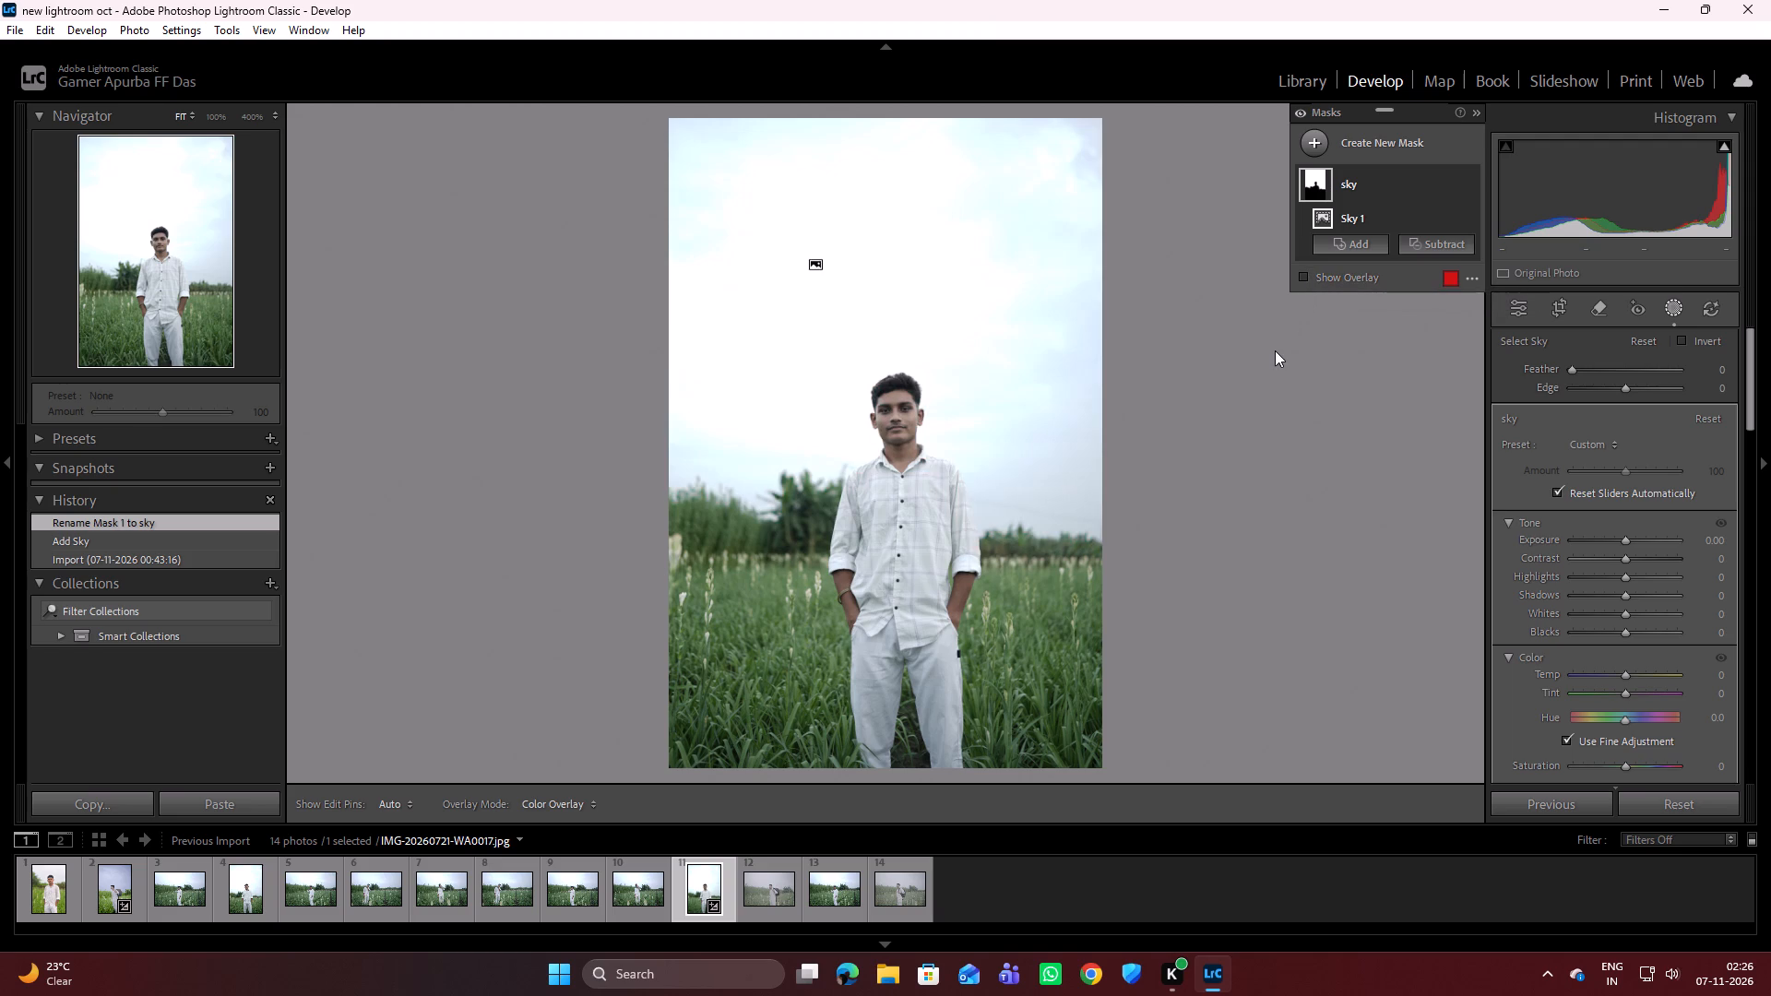
left_click(1365, 186)
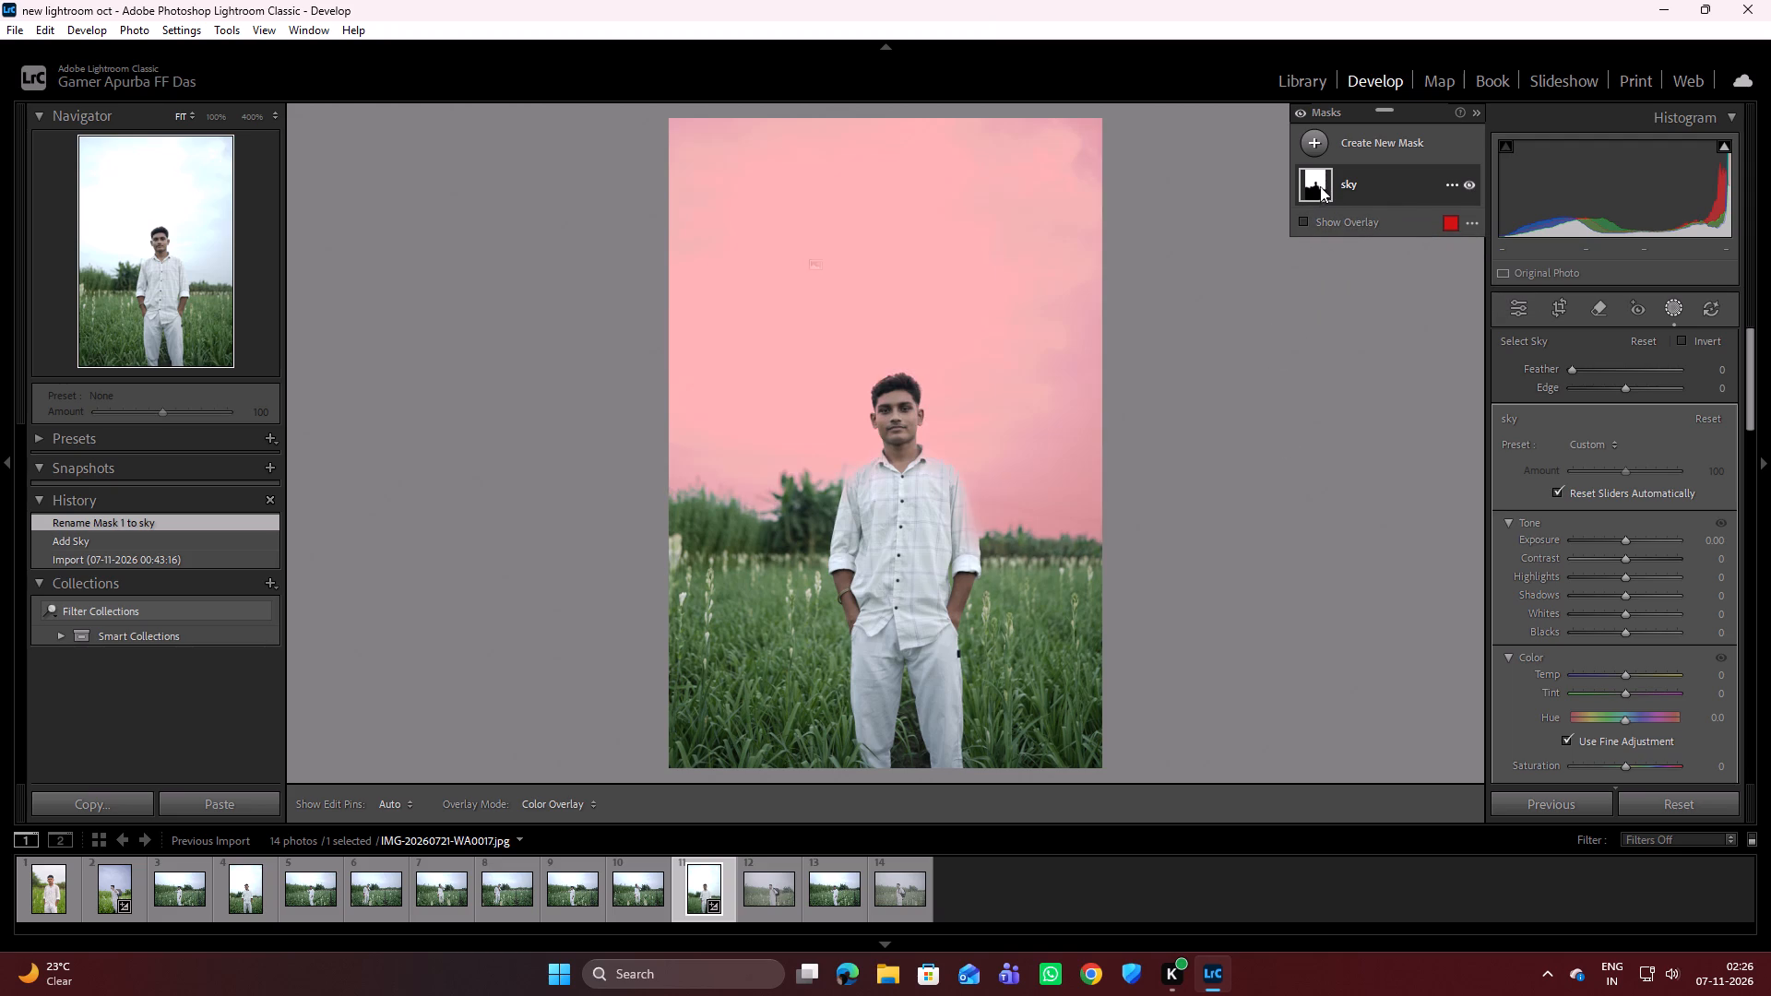
left_click(1320, 182)
left_click(1302, 275)
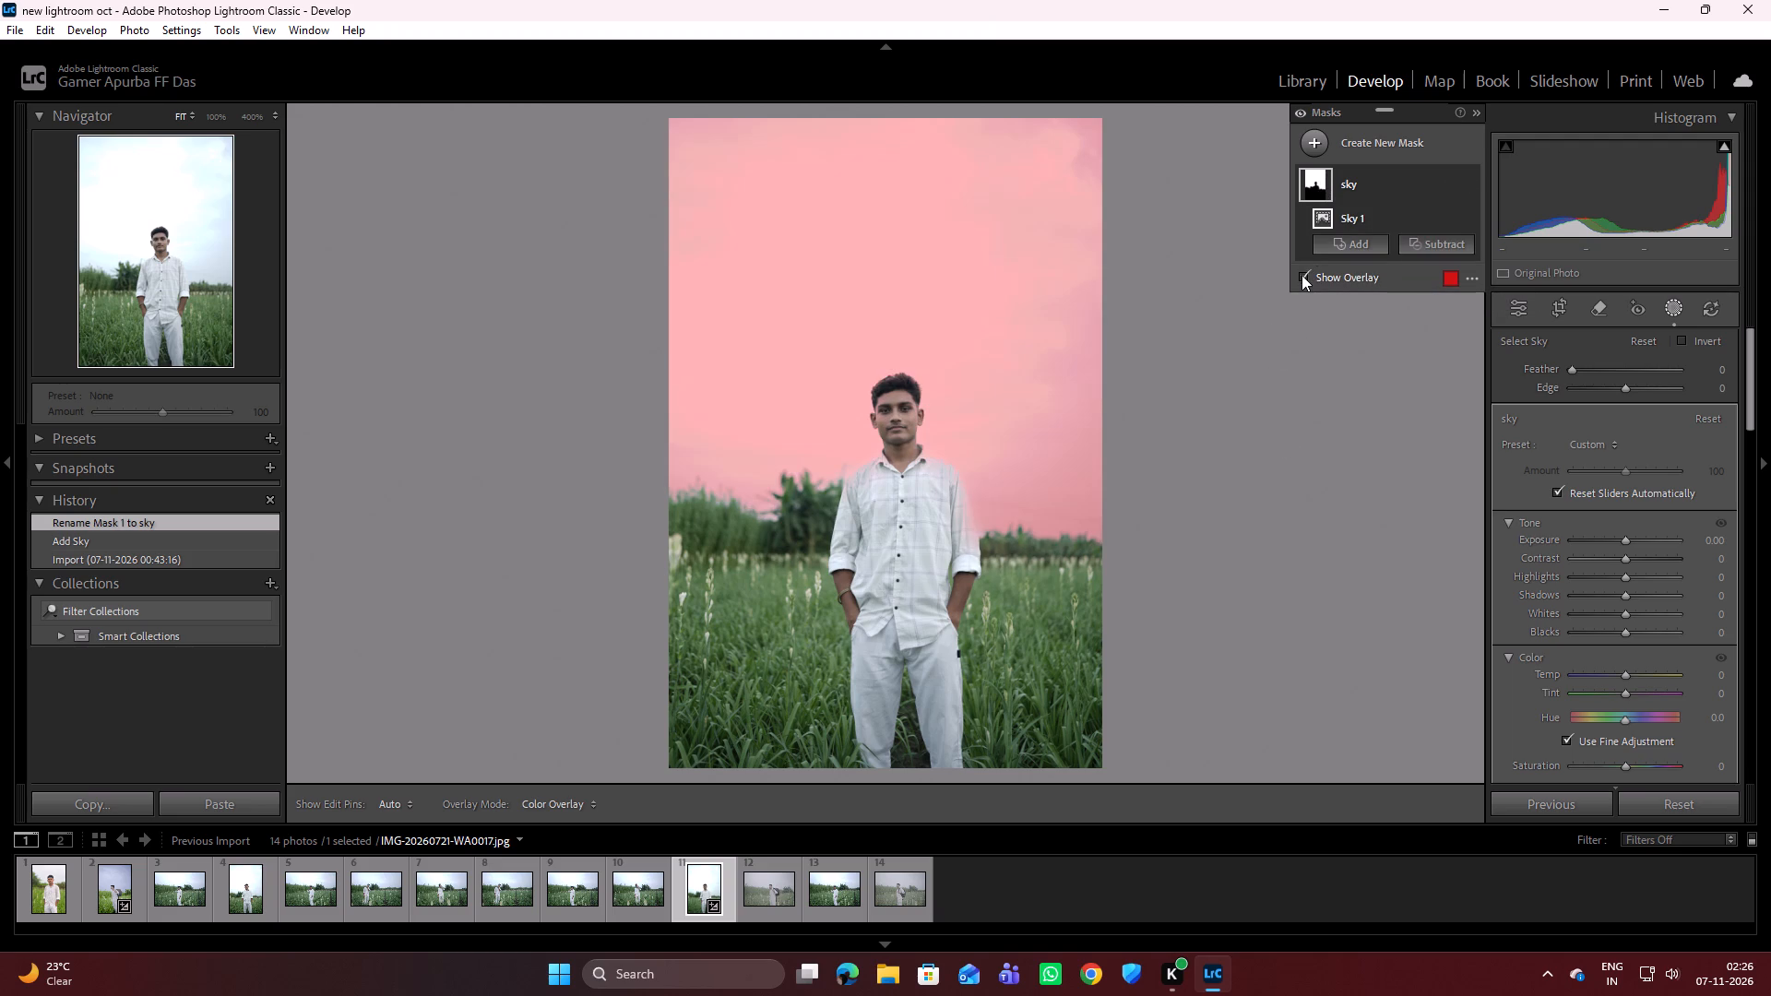
left_click(1302, 270)
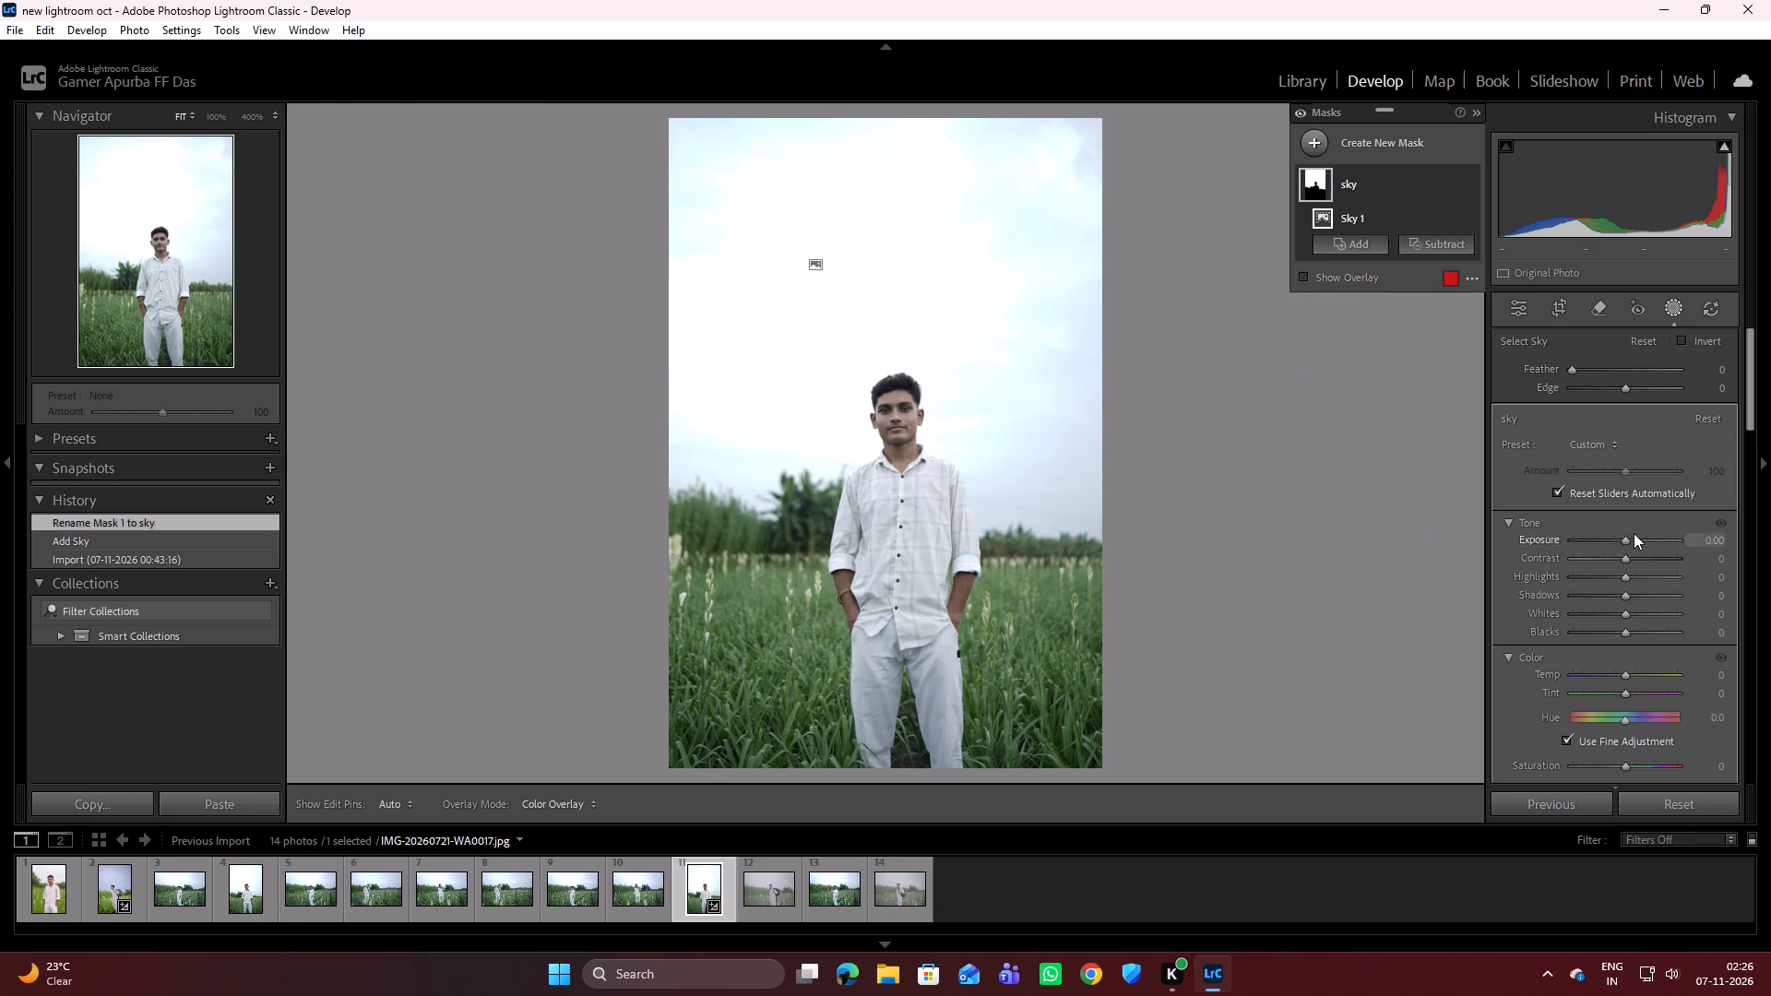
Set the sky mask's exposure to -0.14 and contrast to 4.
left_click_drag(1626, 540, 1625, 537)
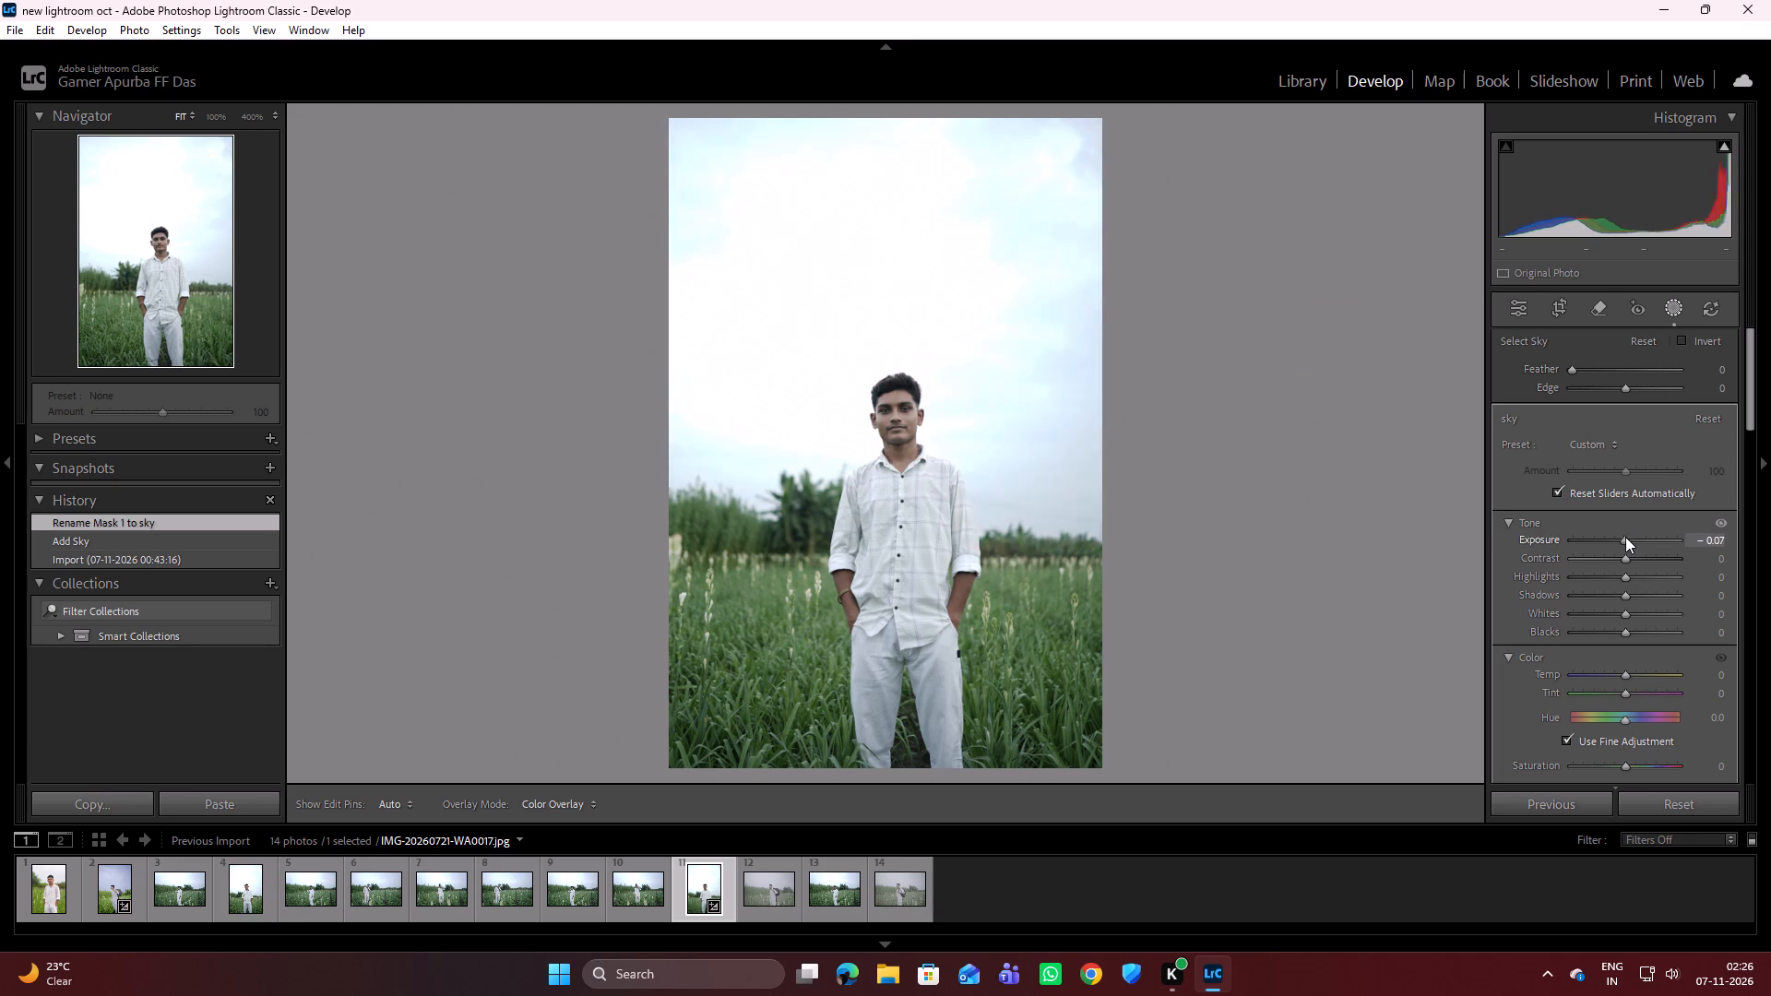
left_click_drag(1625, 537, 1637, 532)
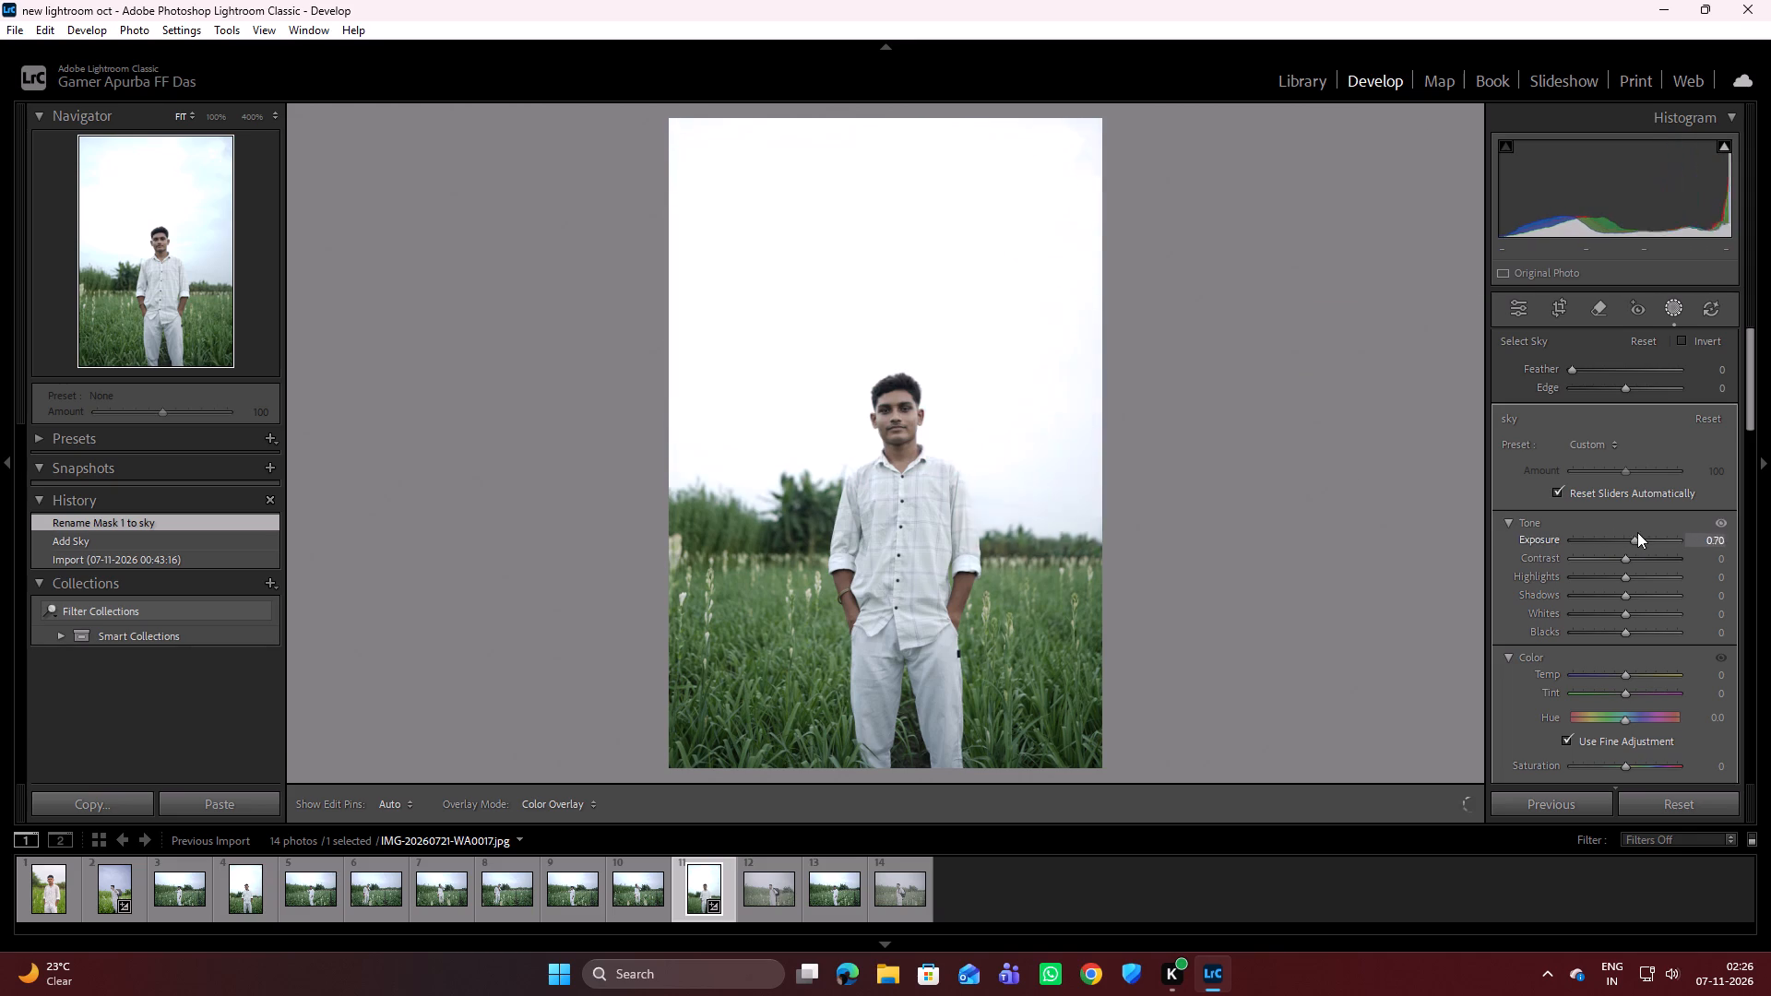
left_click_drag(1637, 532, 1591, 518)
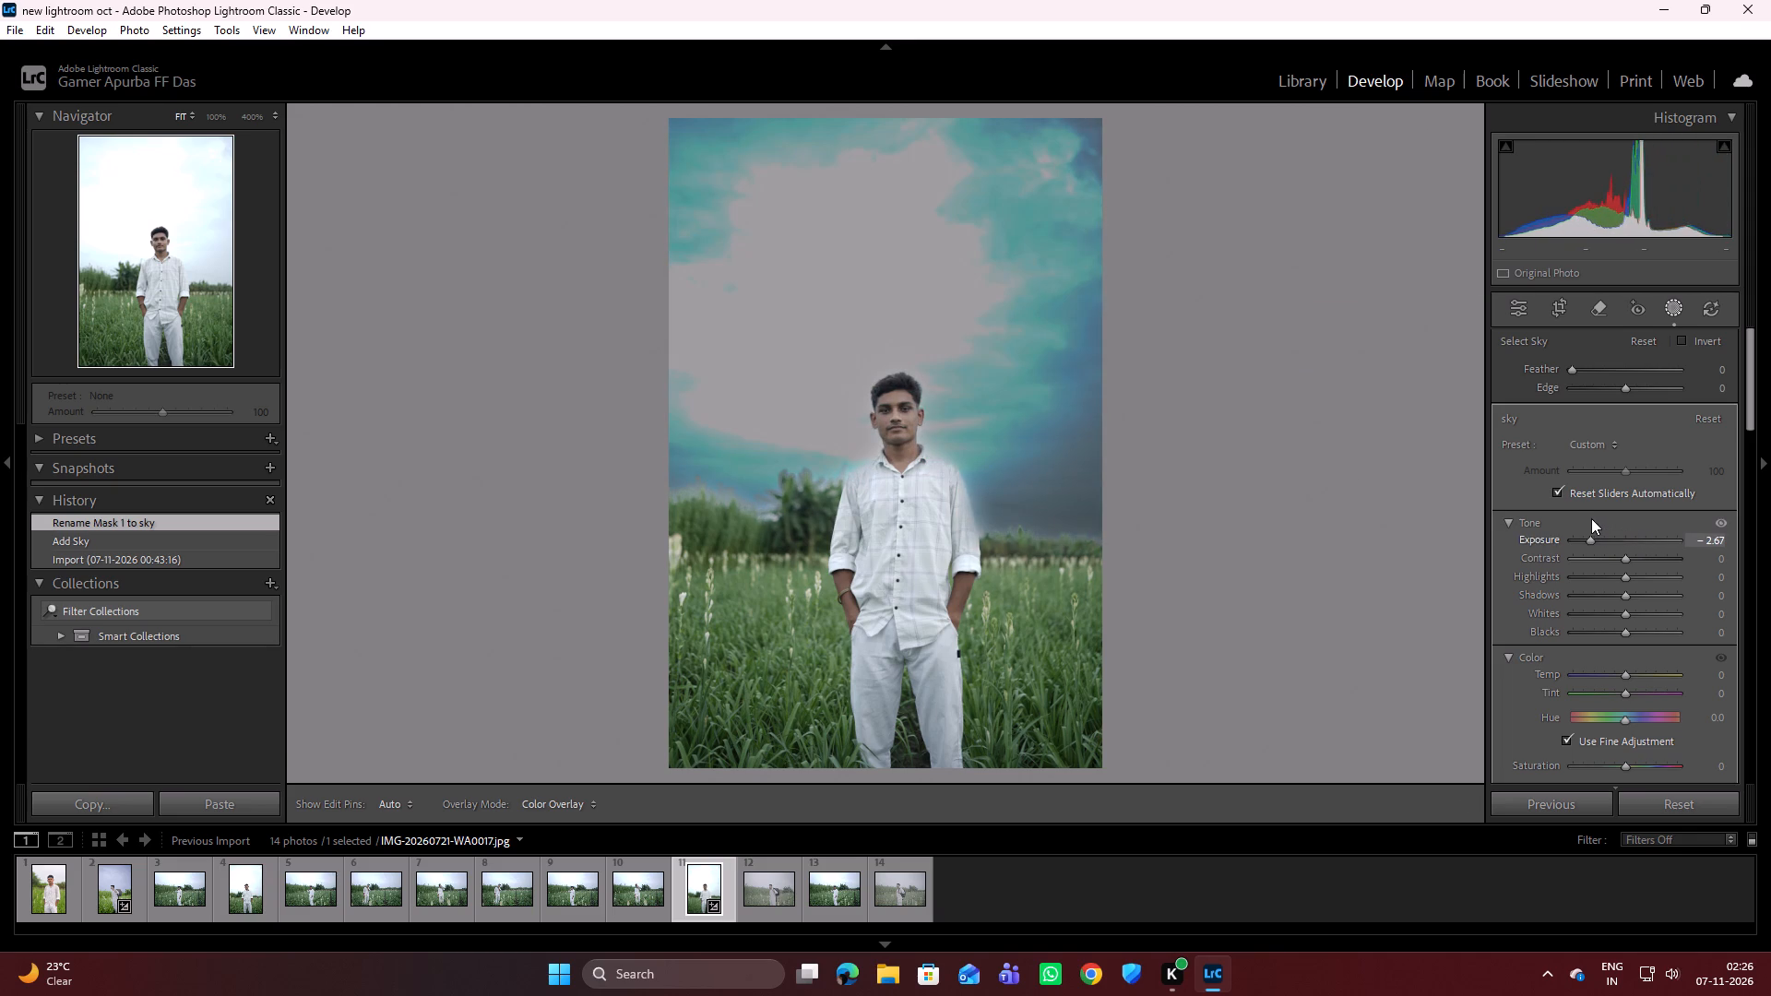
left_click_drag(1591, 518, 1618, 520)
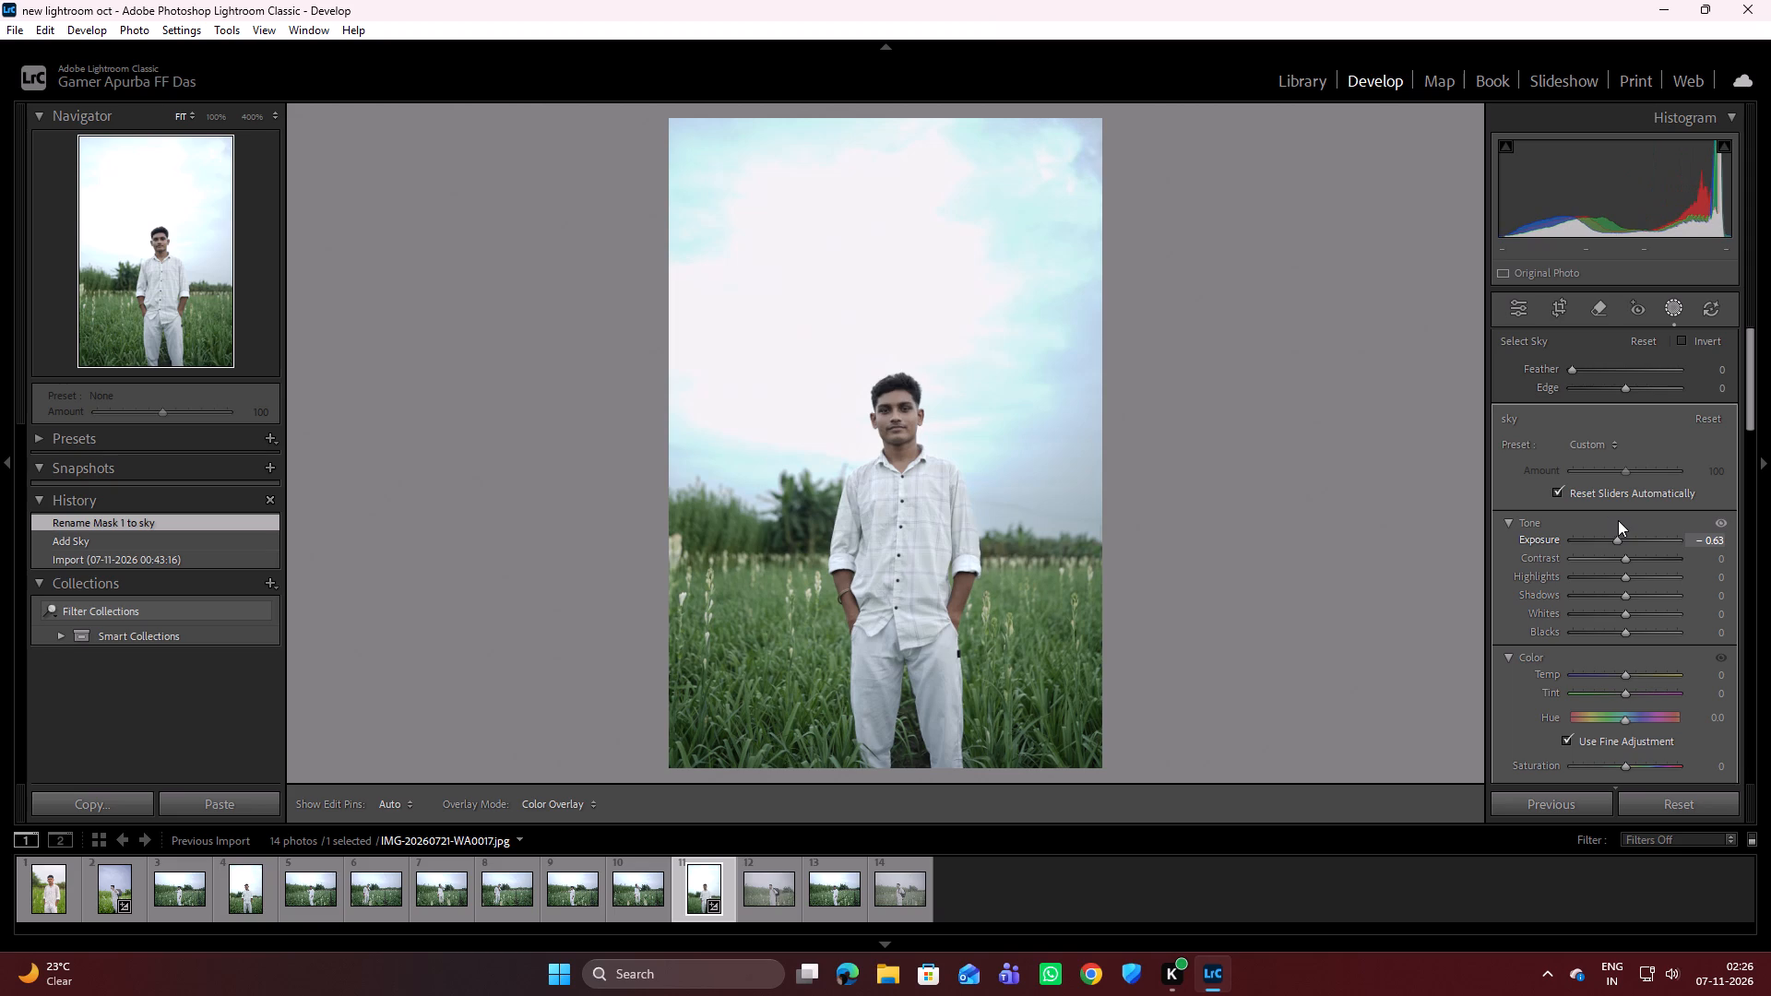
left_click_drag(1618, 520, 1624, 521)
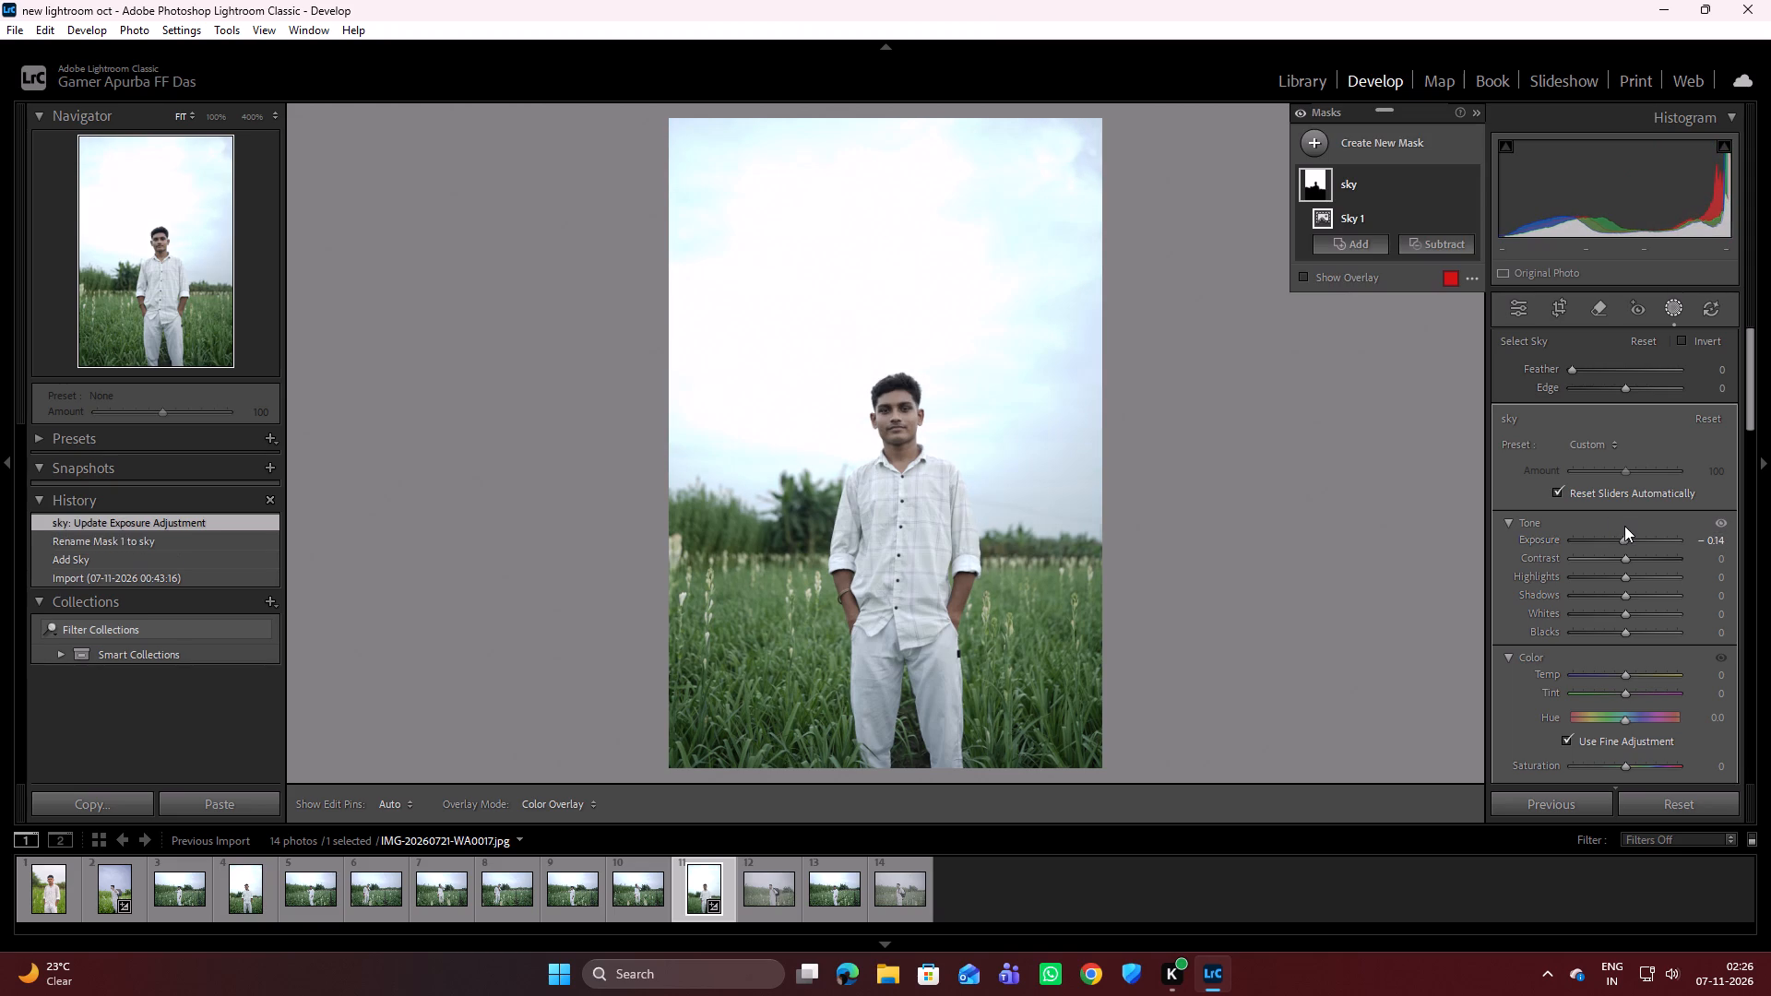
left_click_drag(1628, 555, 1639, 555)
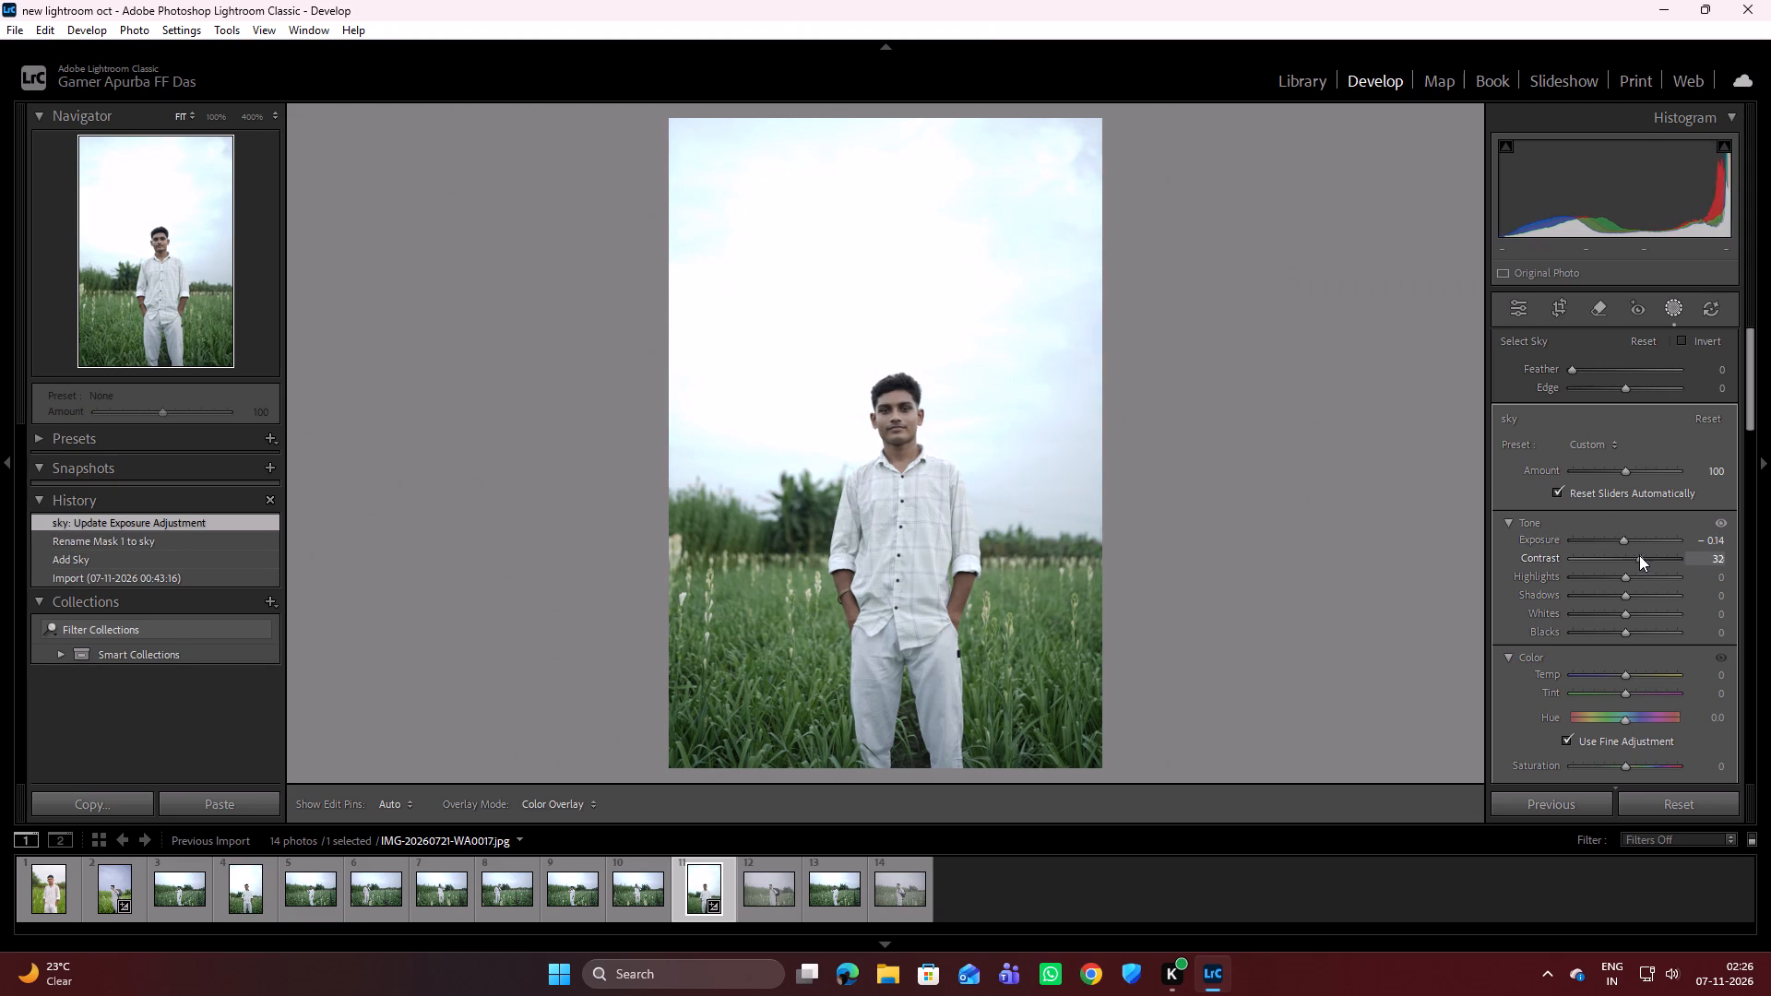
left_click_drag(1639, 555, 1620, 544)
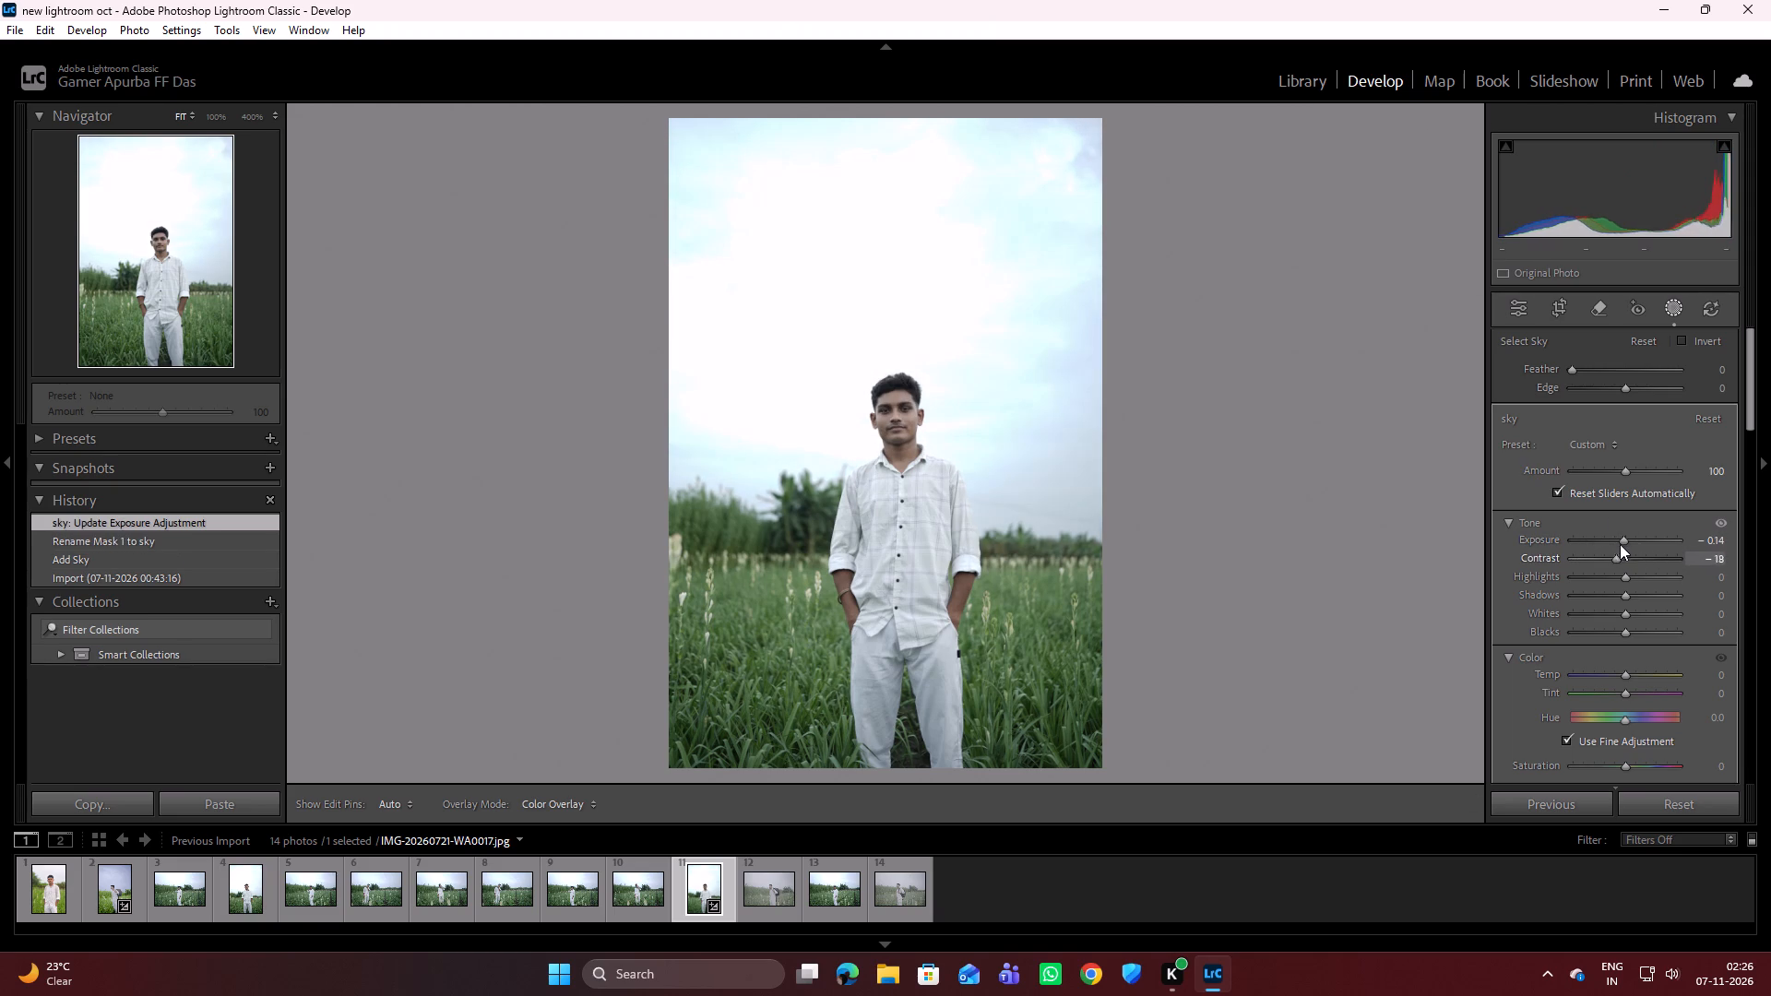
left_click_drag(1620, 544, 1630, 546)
Set the sky mask's highlights to -7.
left_click_drag(1625, 578, 1598, 563)
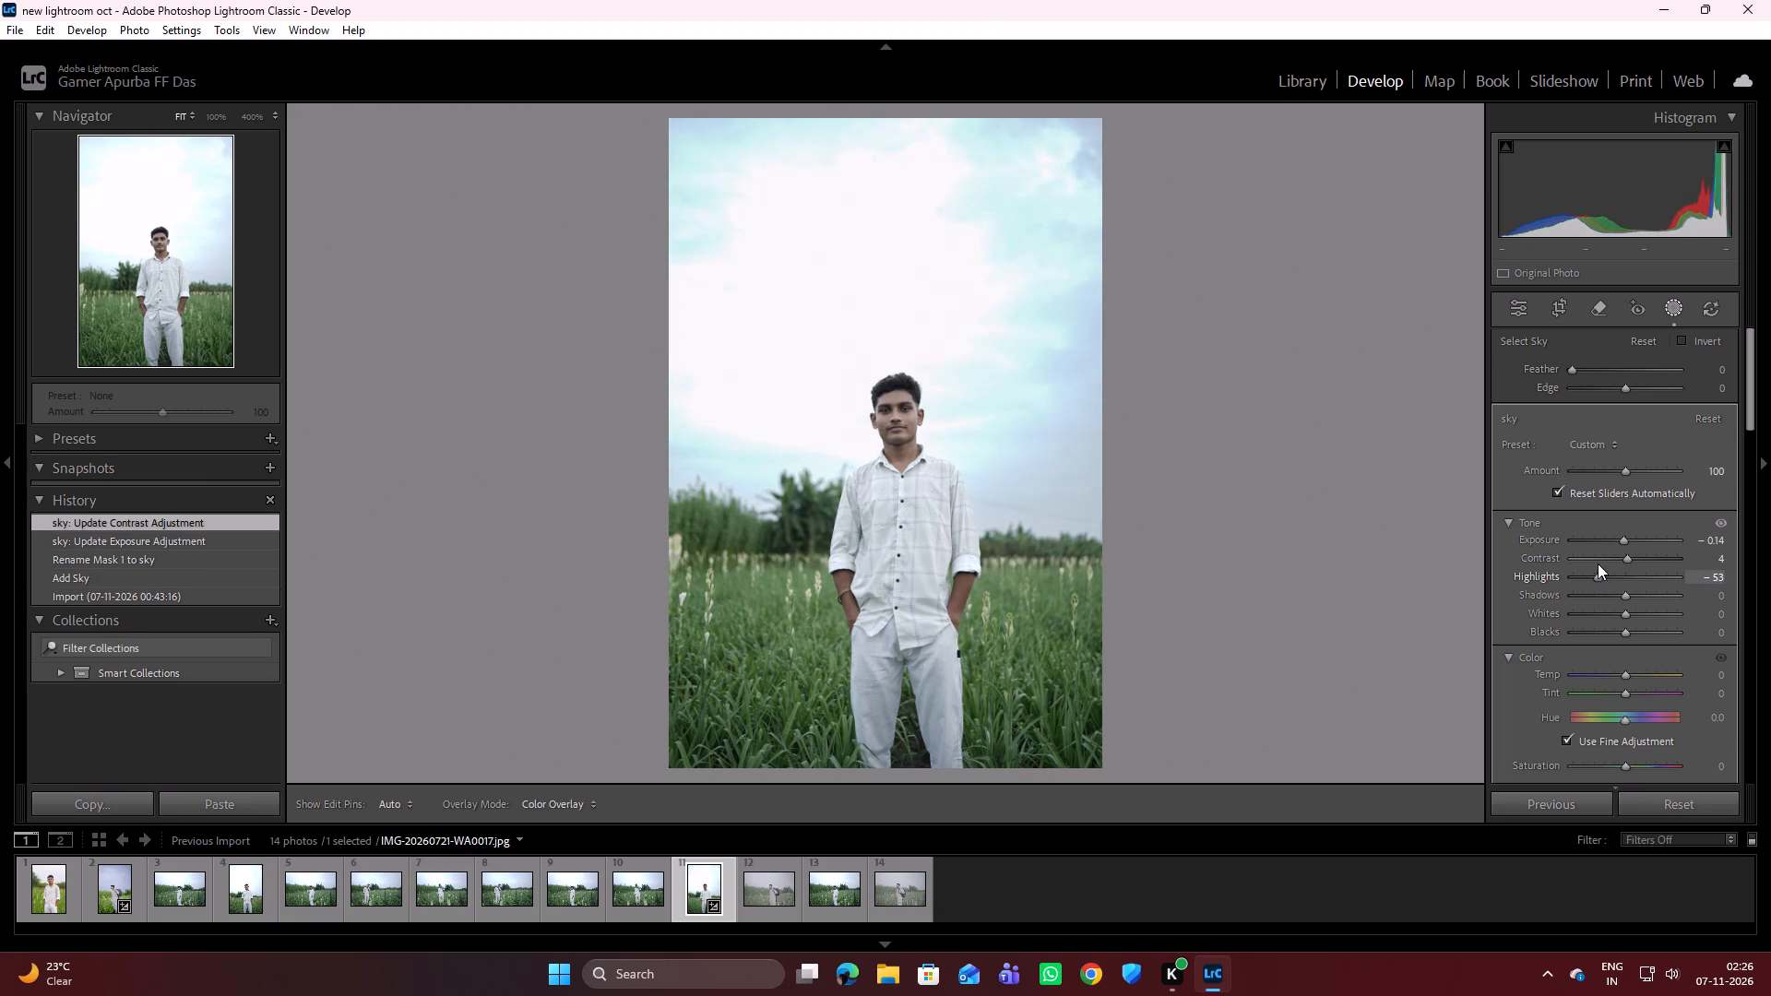
left_click_drag(1598, 563, 1631, 566)
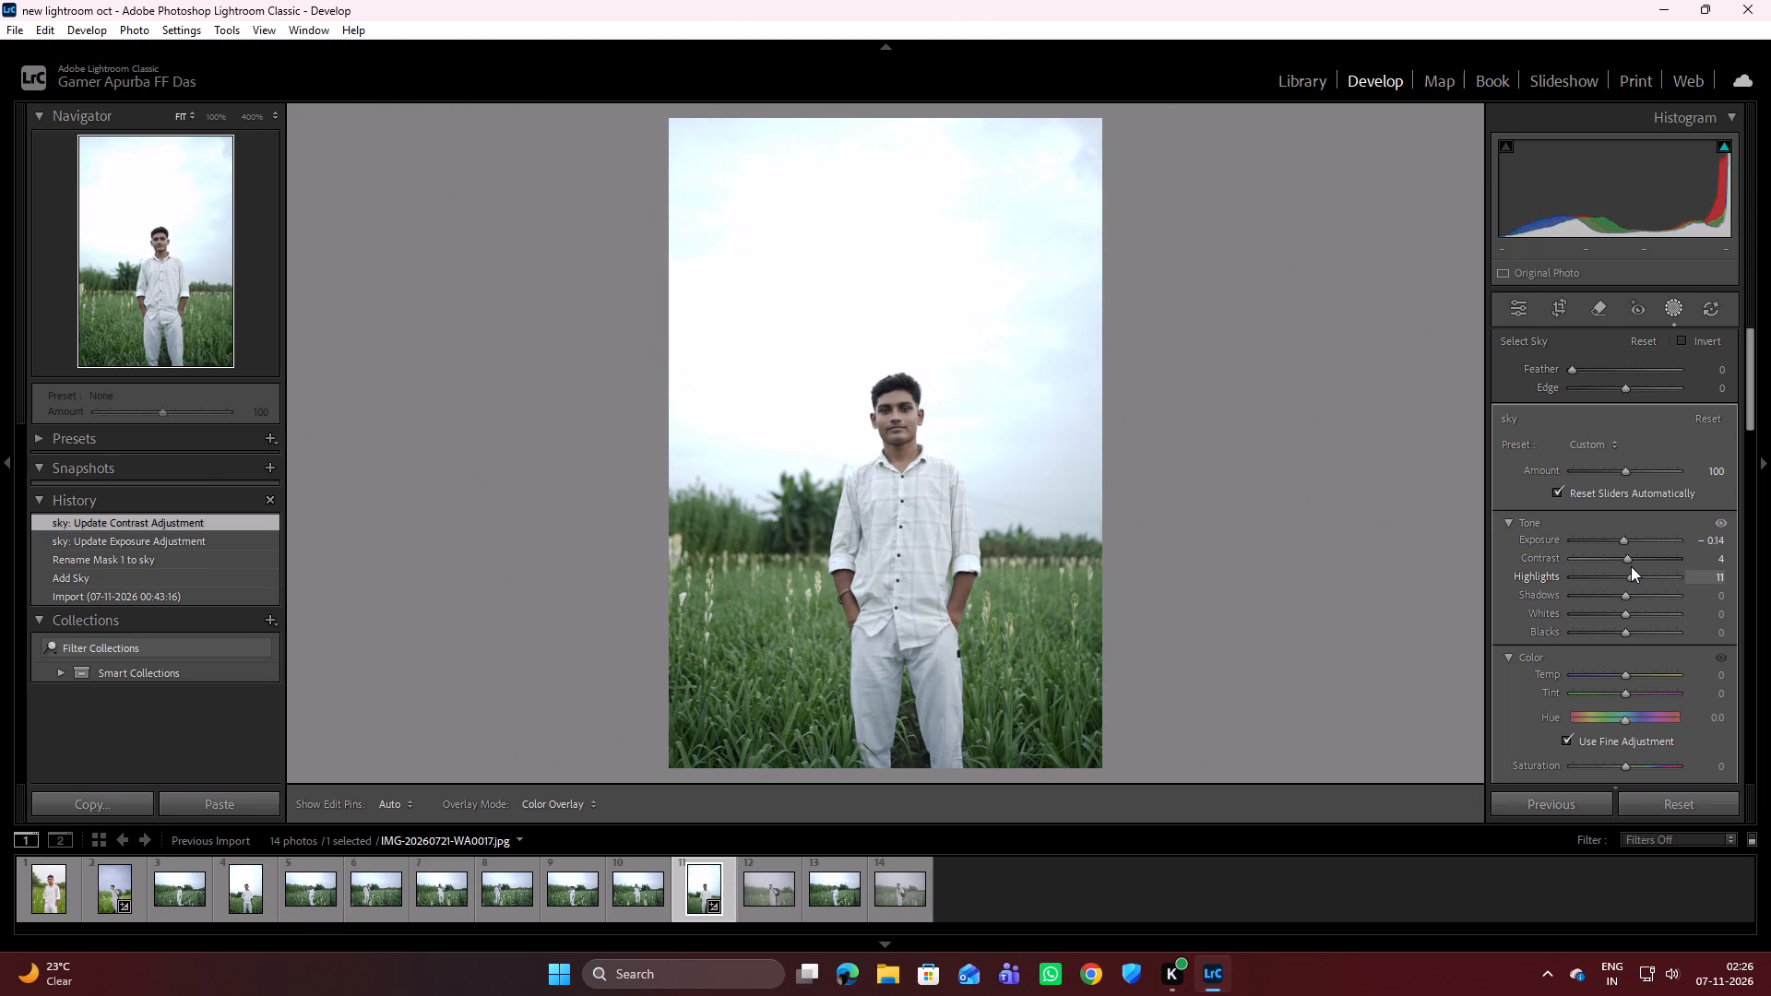
left_click_drag(1631, 566, 1628, 565)
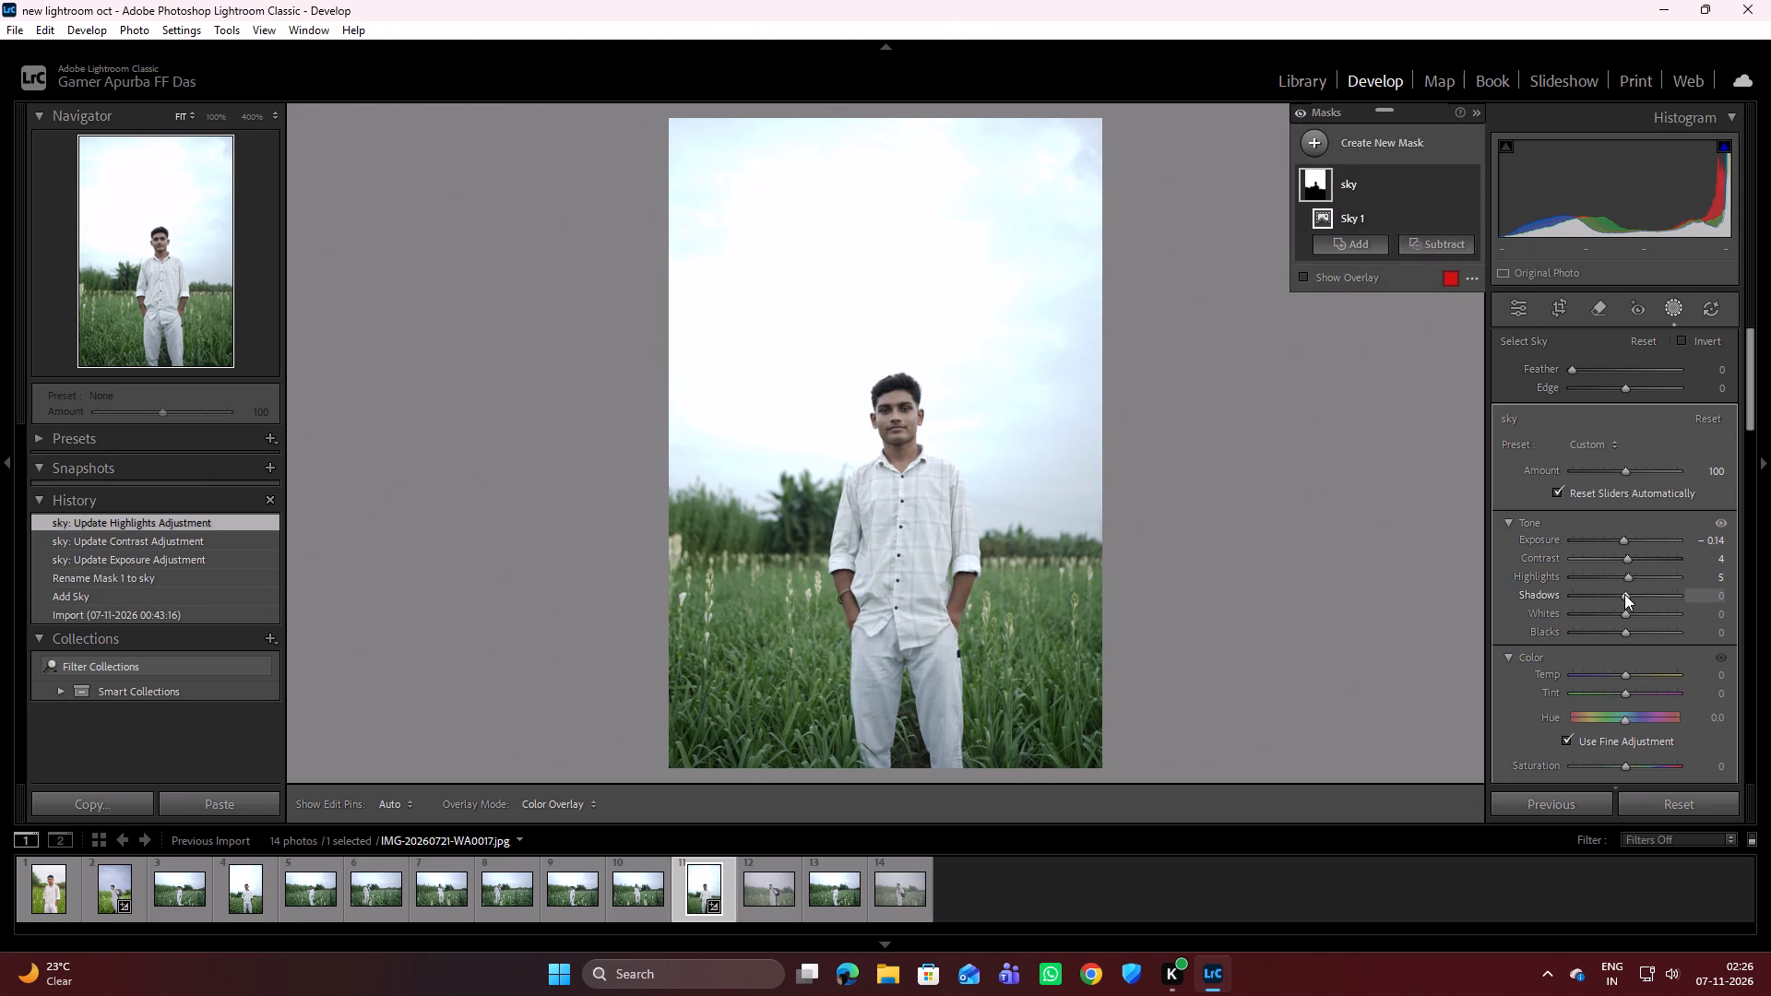
left_click(1629, 578)
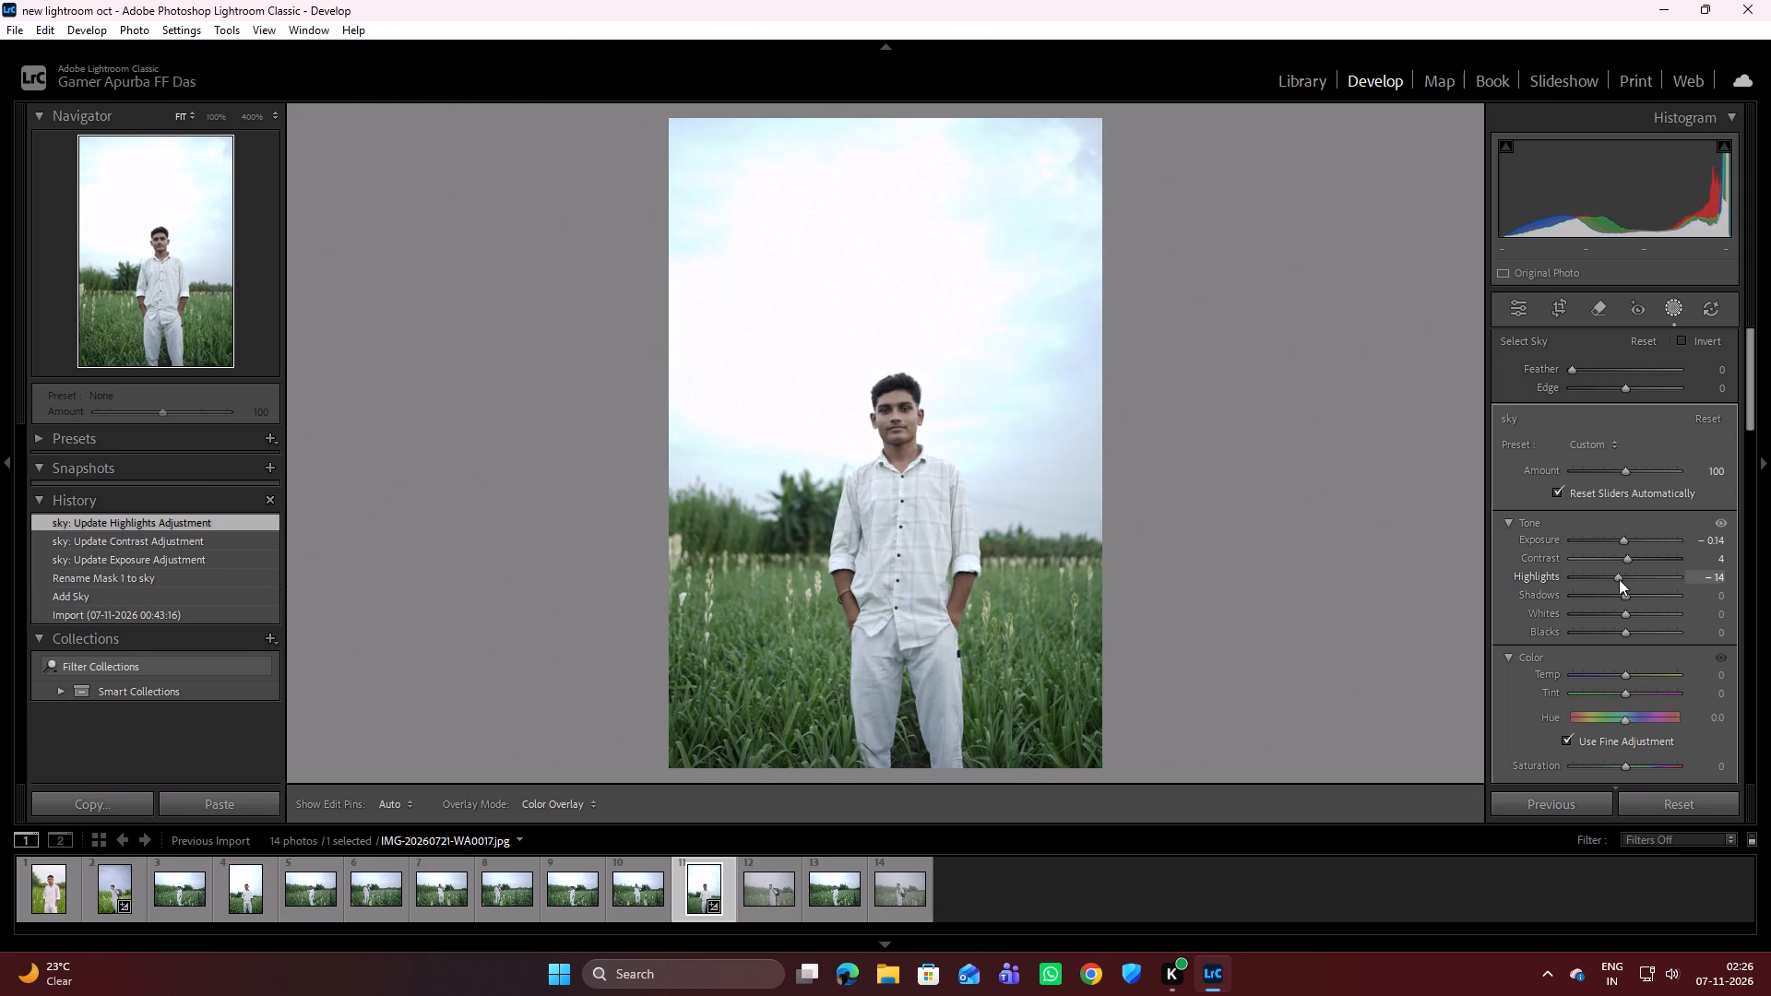
left_click_drag(1634, 575, 1626, 575)
double_click(1626, 575)
left_click(1626, 575)
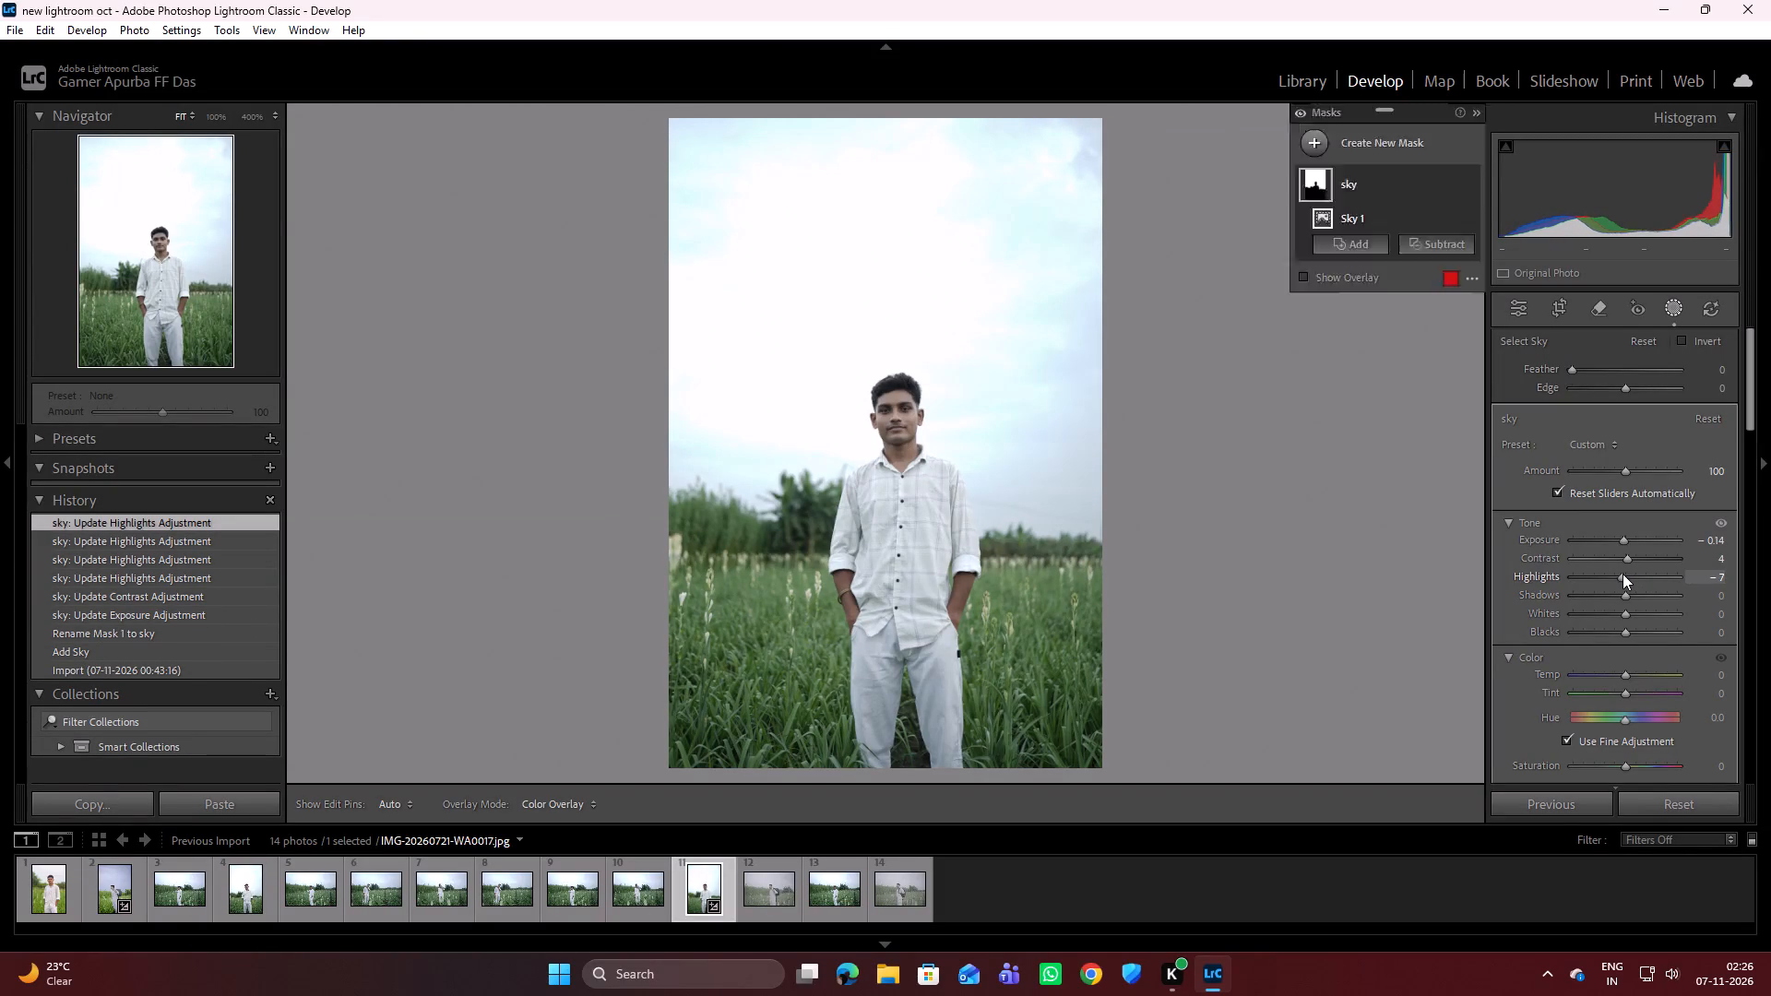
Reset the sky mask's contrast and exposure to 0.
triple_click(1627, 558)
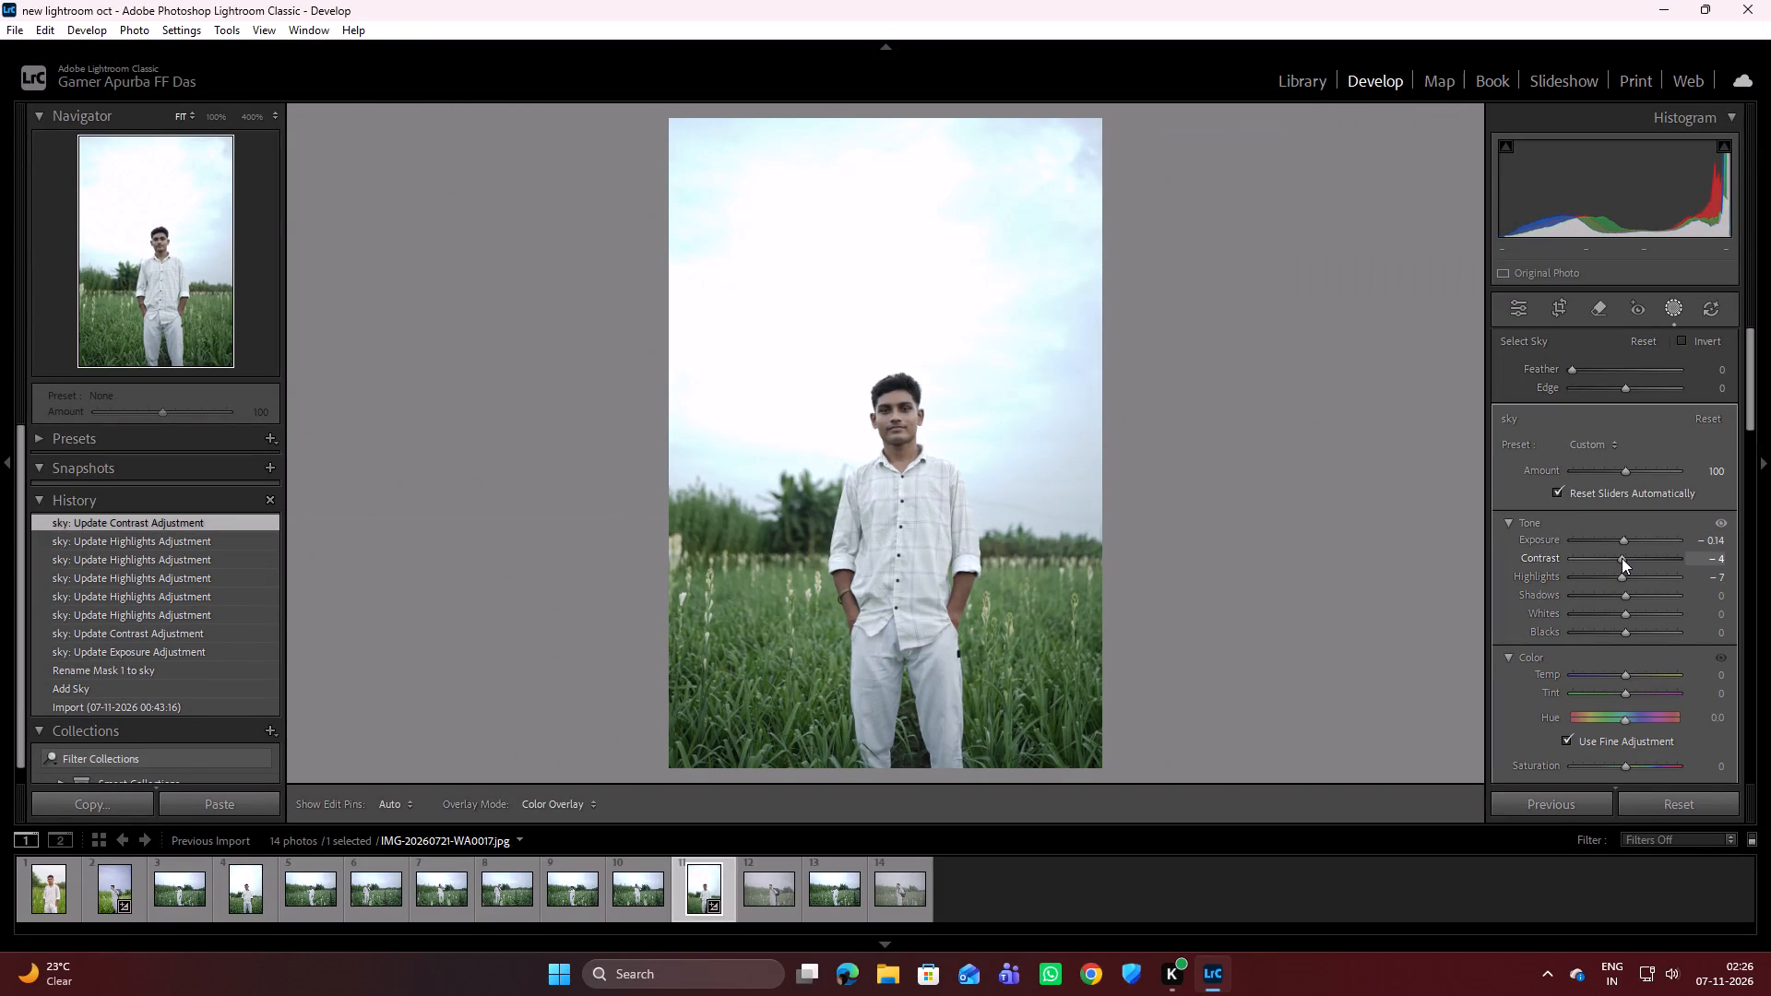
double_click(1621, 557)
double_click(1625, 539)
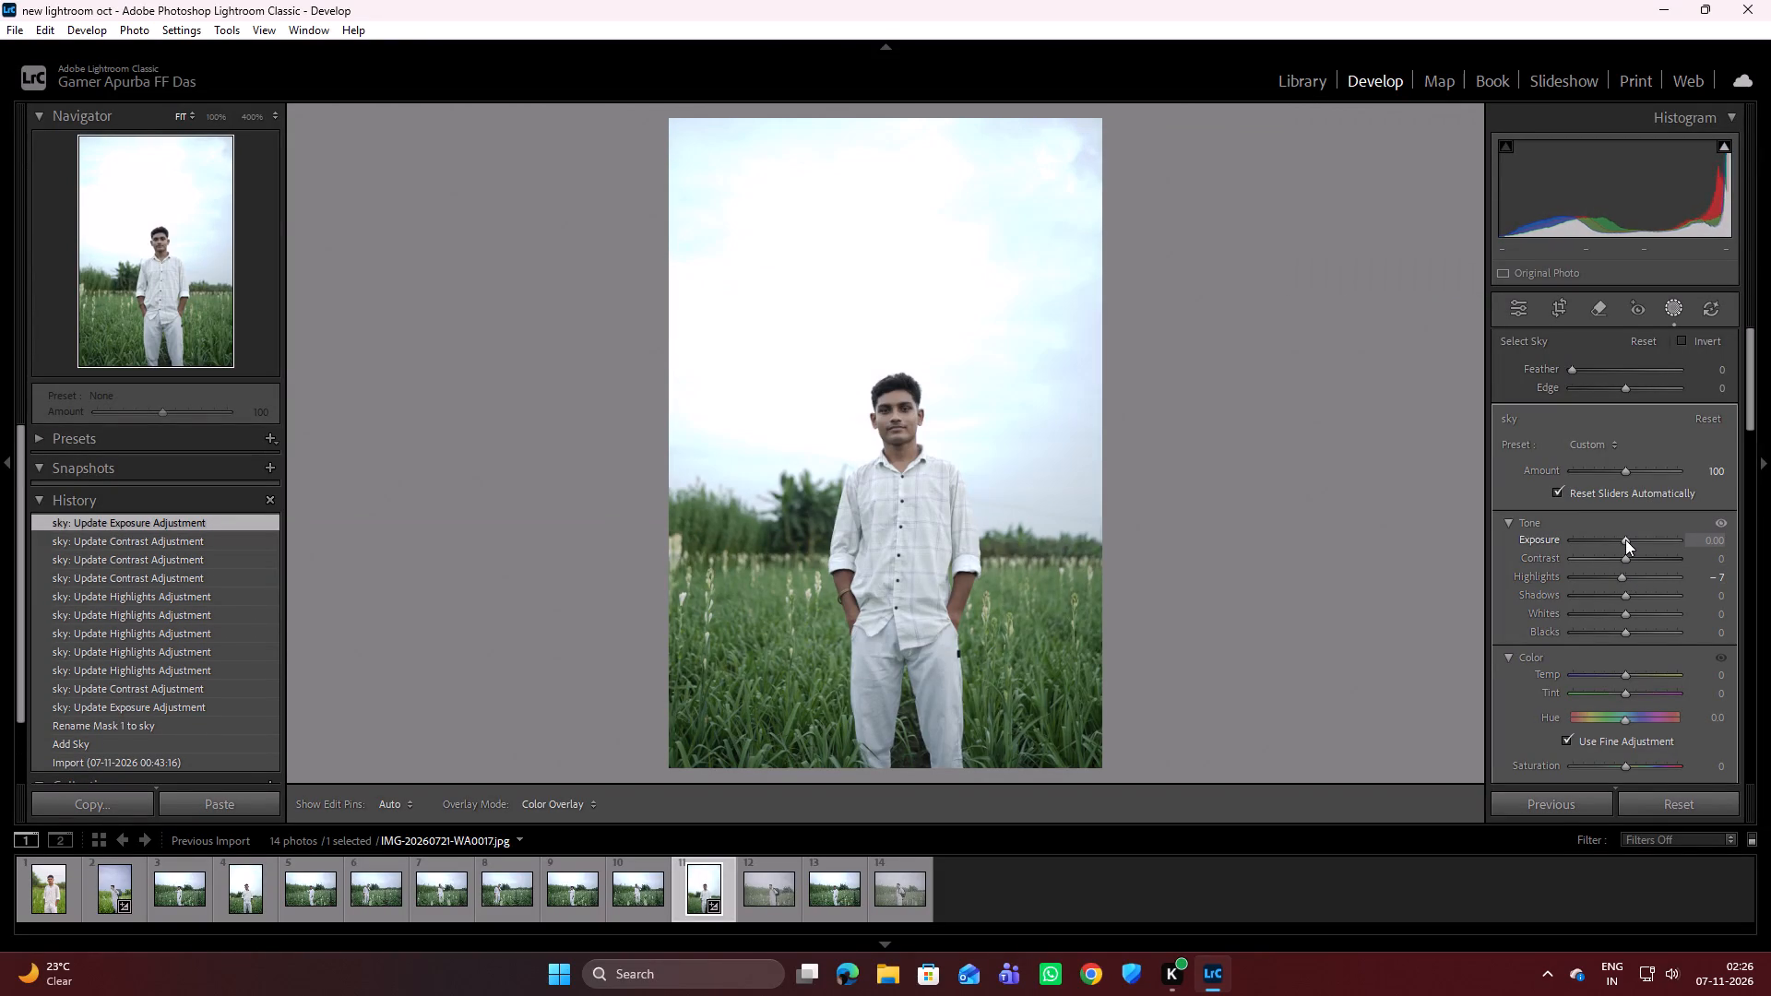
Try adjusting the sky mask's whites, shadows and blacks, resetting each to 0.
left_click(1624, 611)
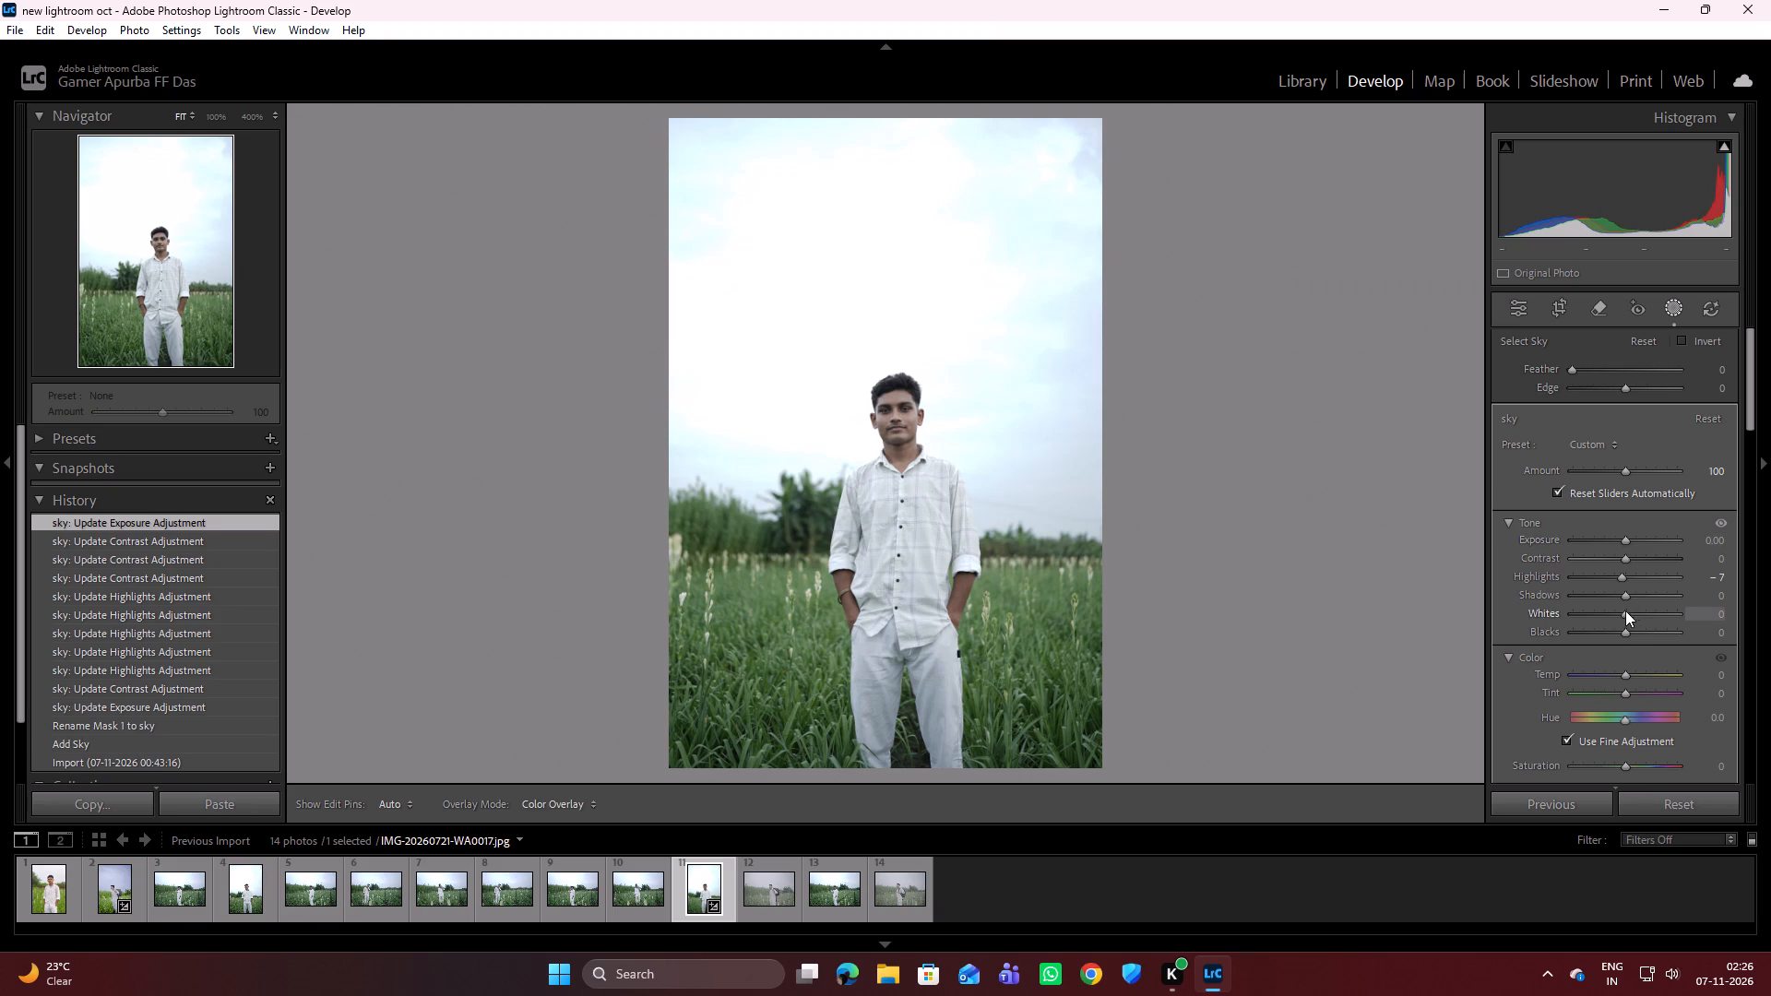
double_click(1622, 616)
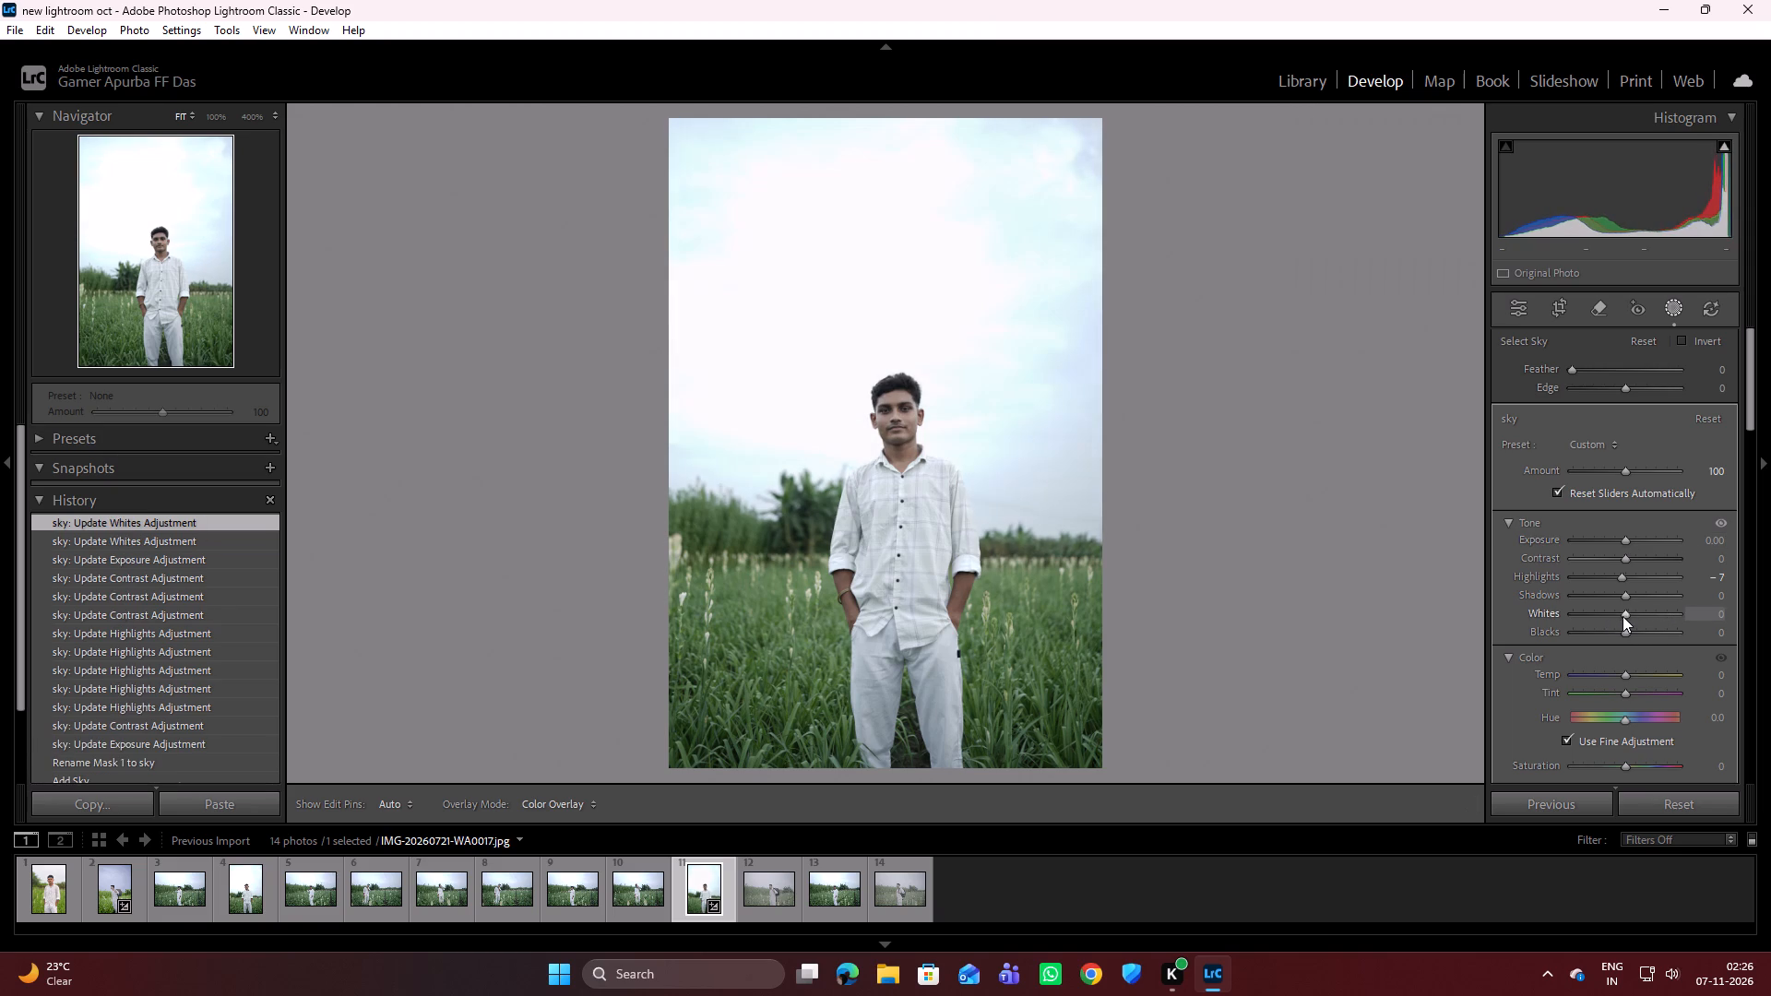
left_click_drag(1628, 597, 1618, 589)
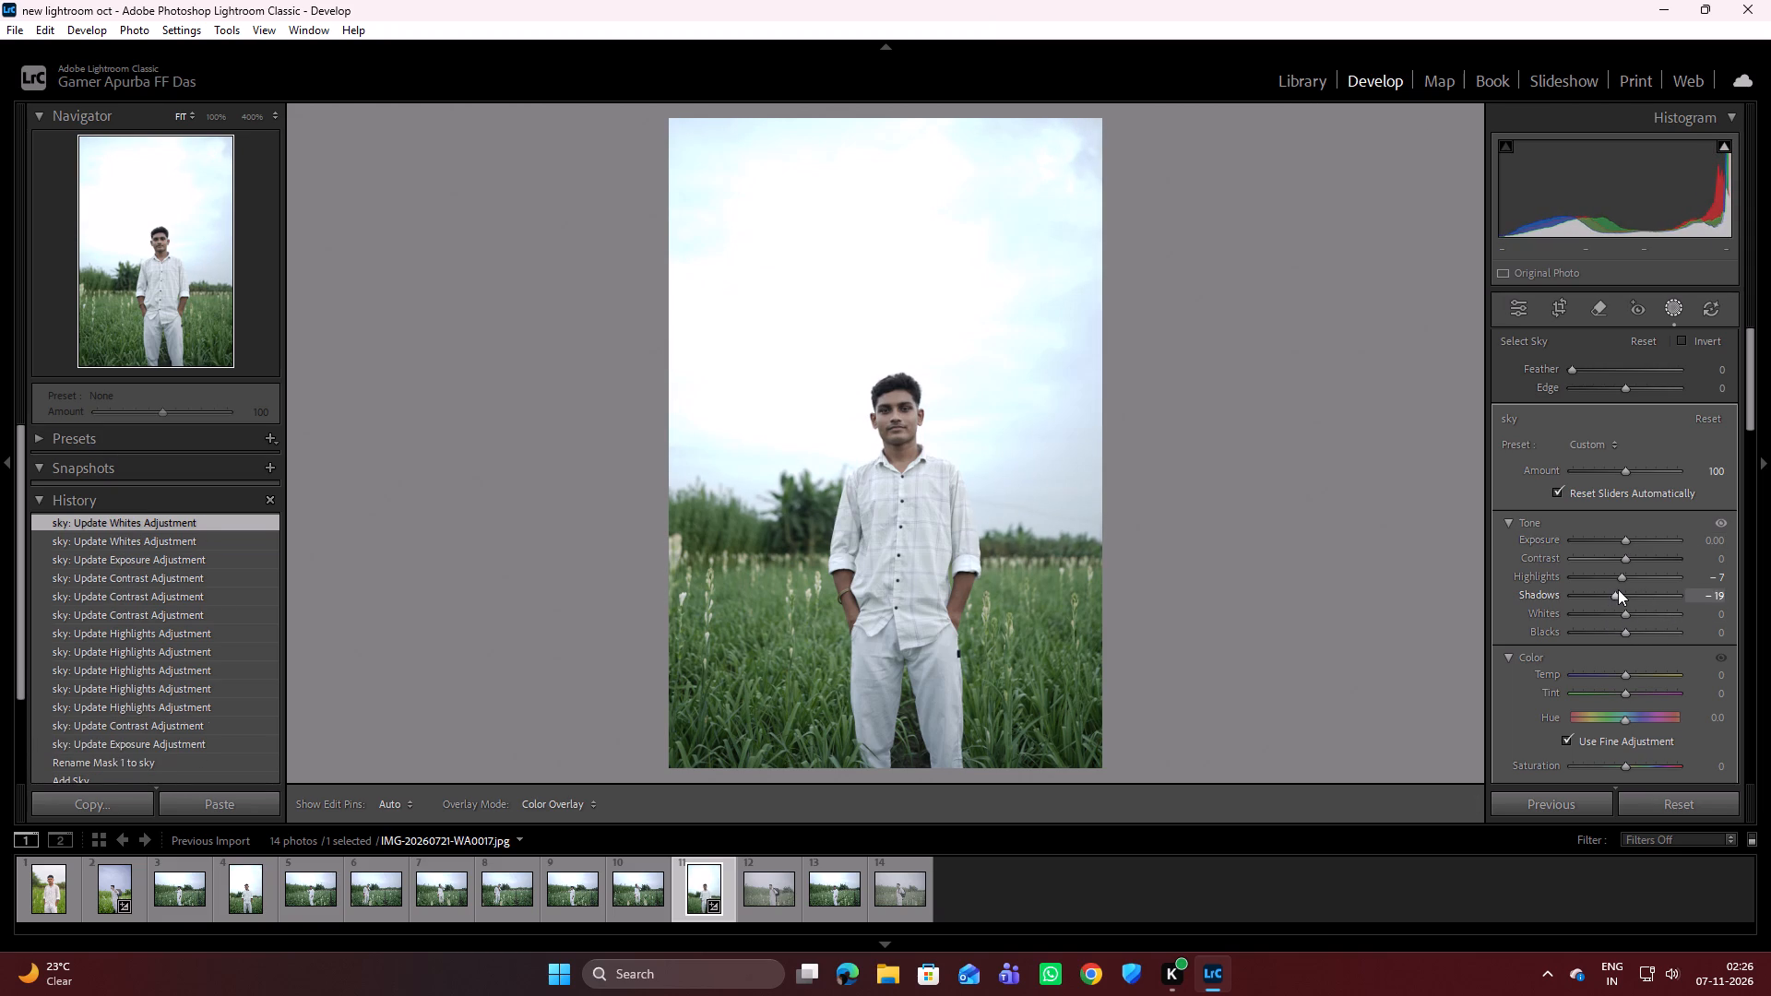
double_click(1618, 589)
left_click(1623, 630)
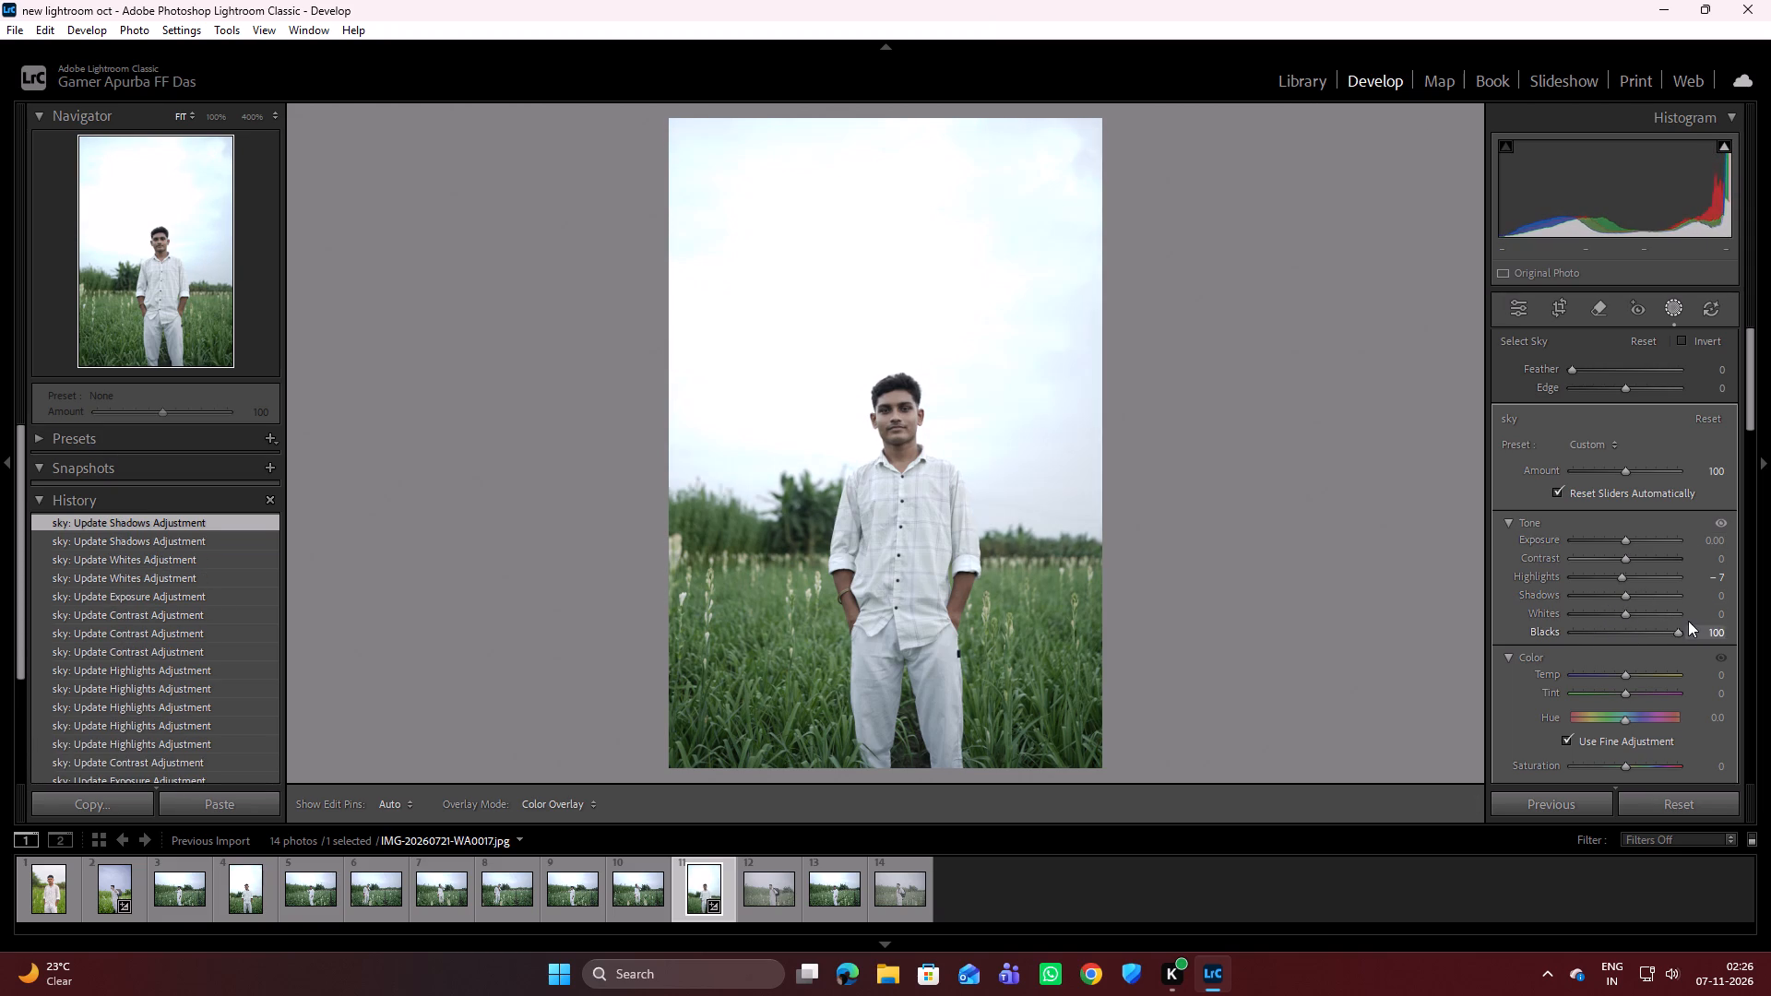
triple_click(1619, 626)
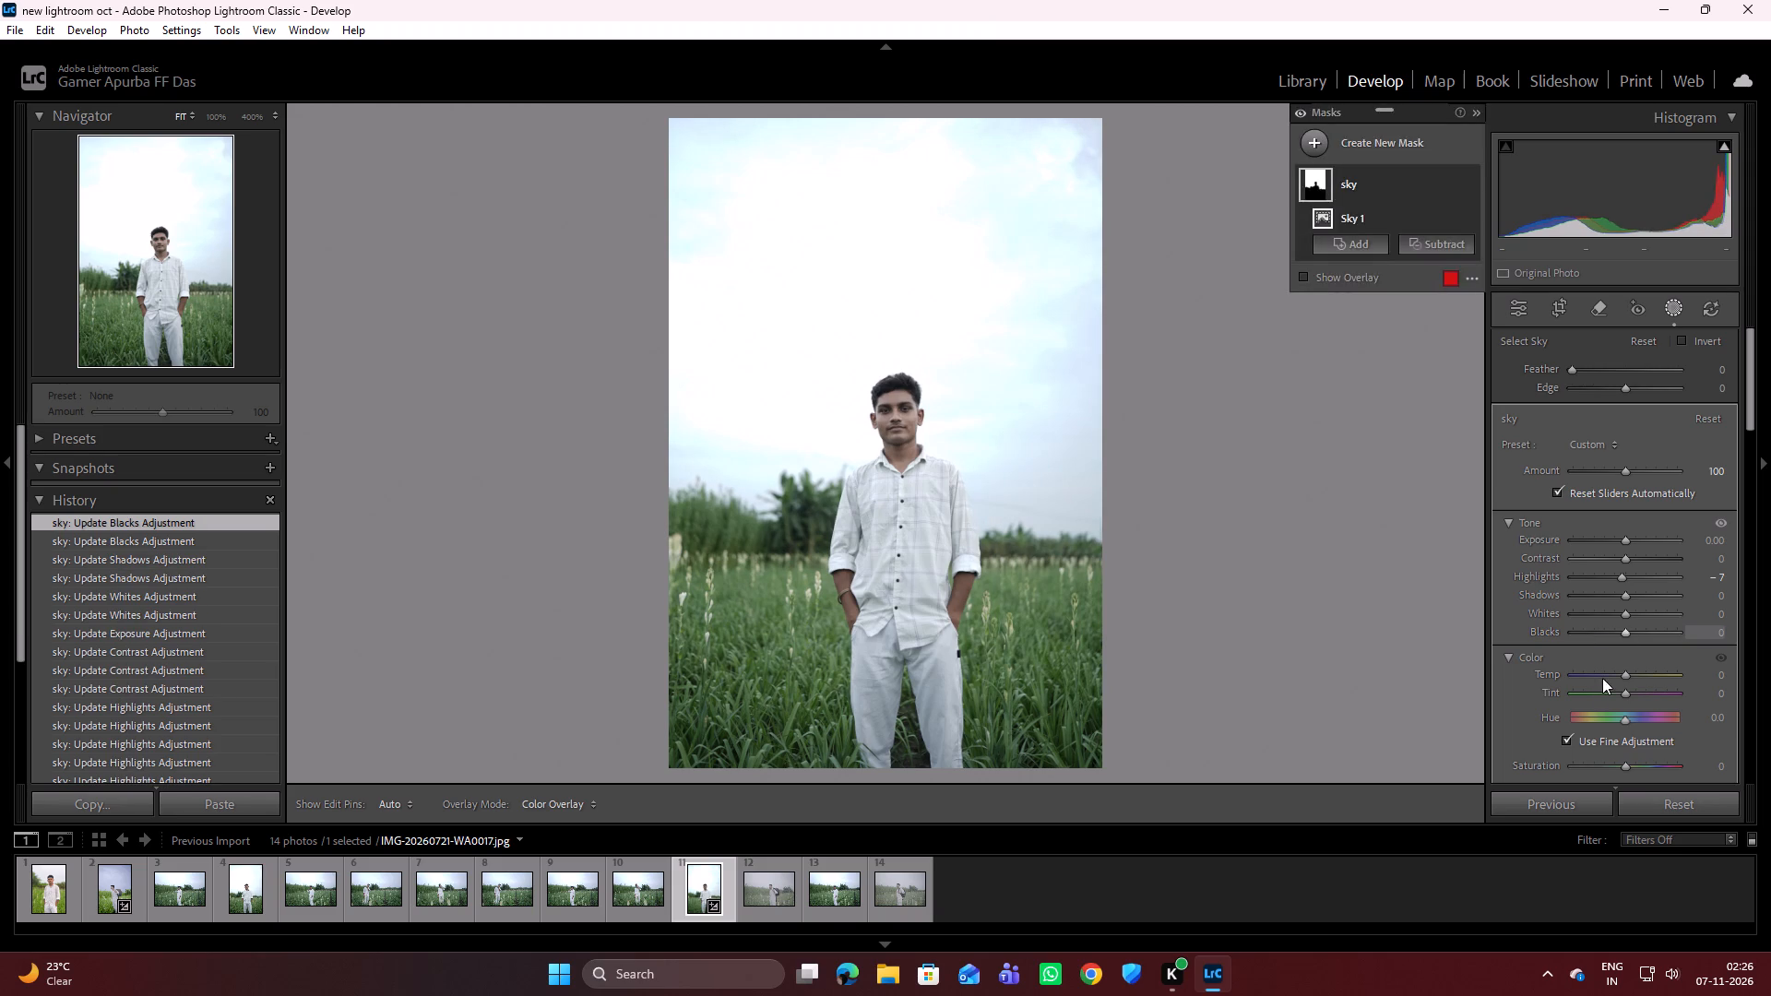
Set the sky mask's colour temperature to -26 and tint to 26.
left_click_drag(1621, 671, 1634, 670)
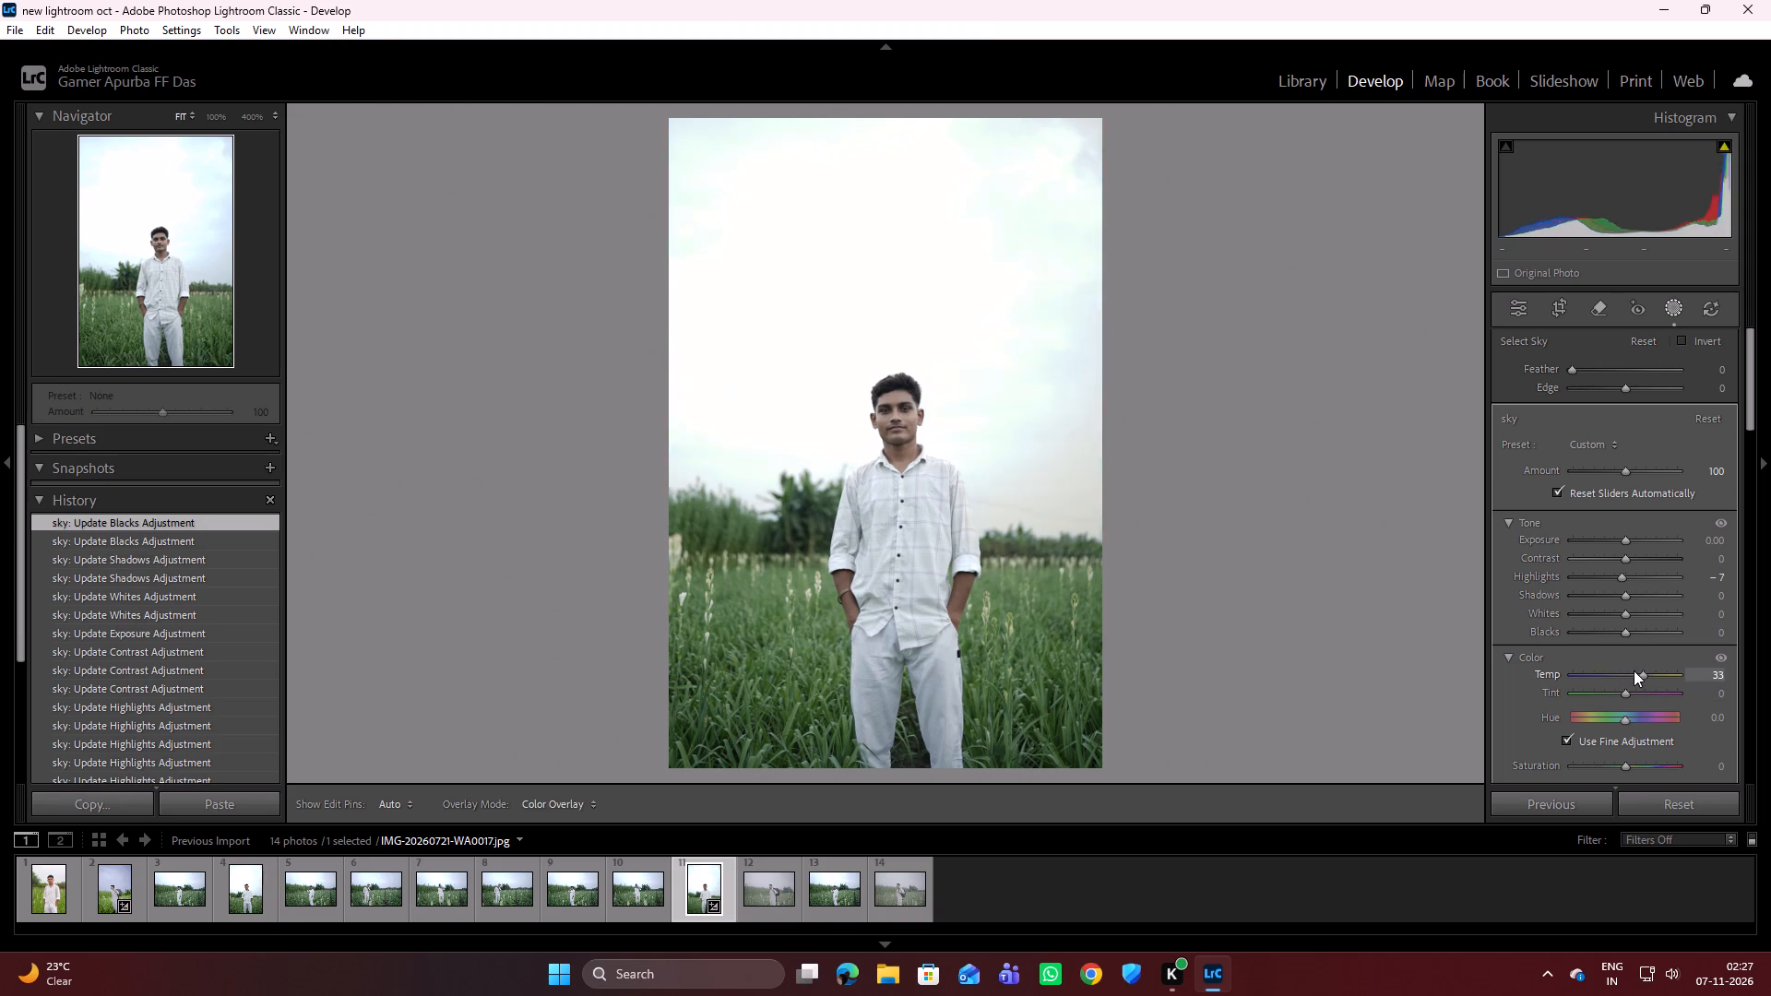
left_click_drag(1634, 670, 1603, 658)
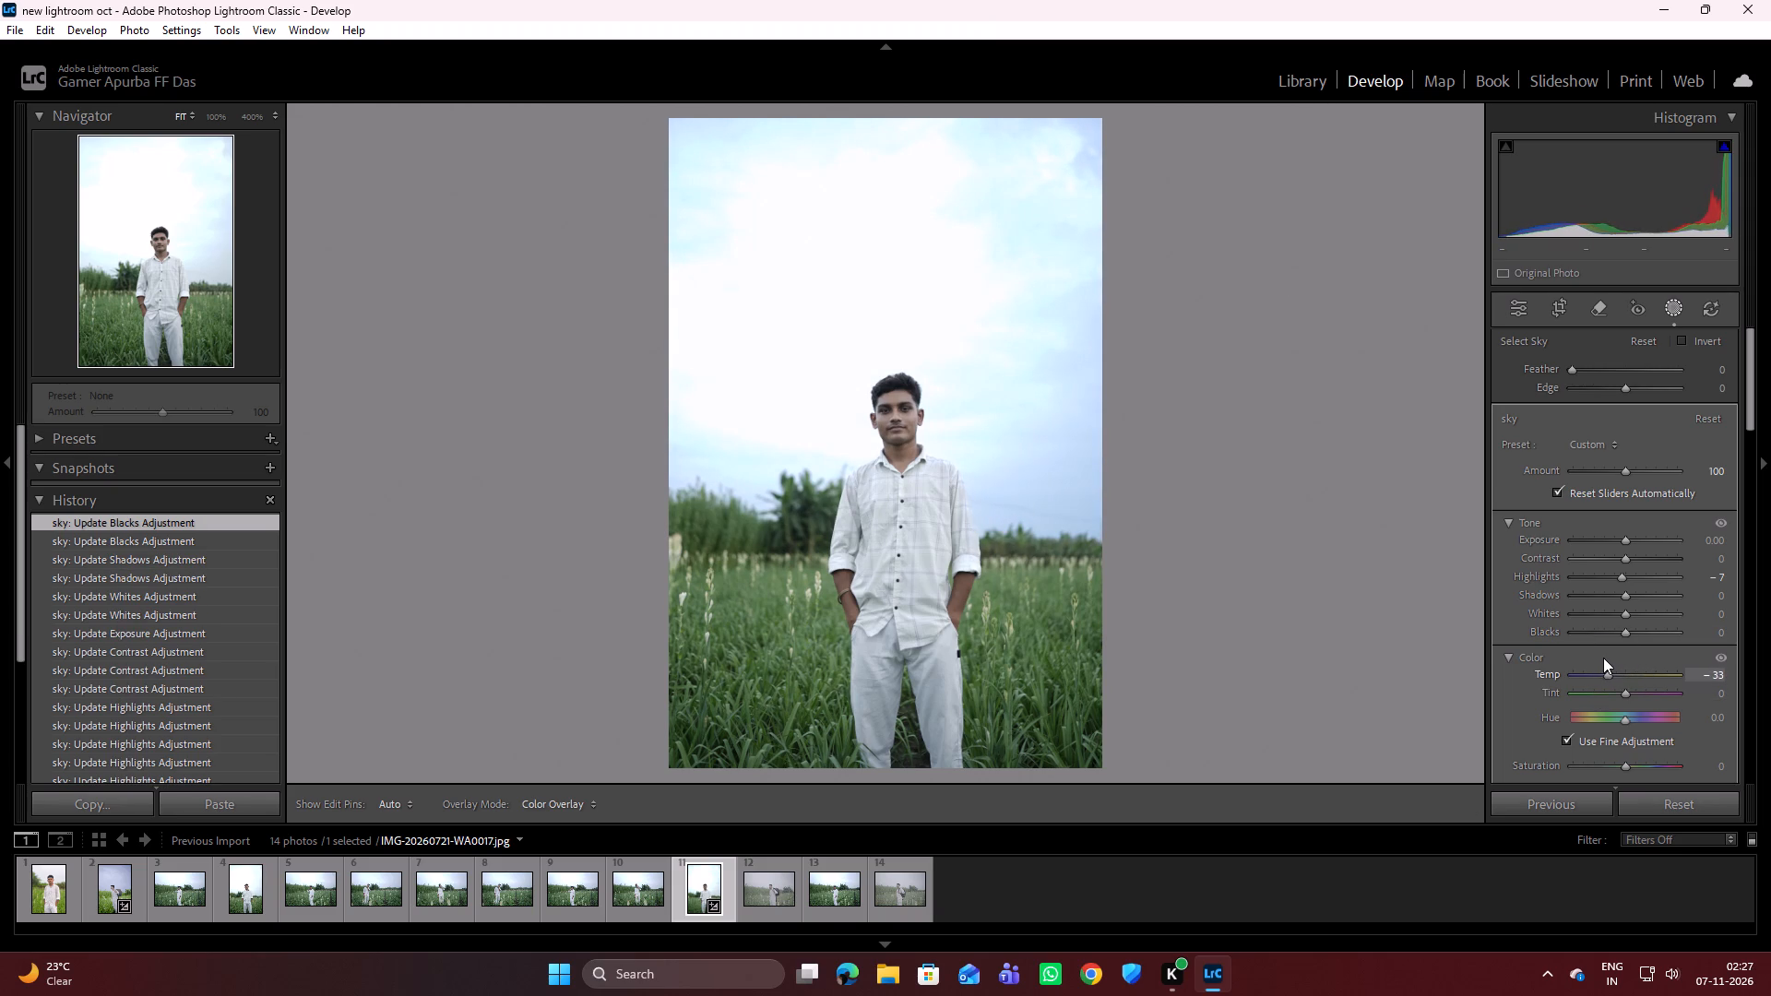
left_click_drag(1603, 658, 1607, 657)
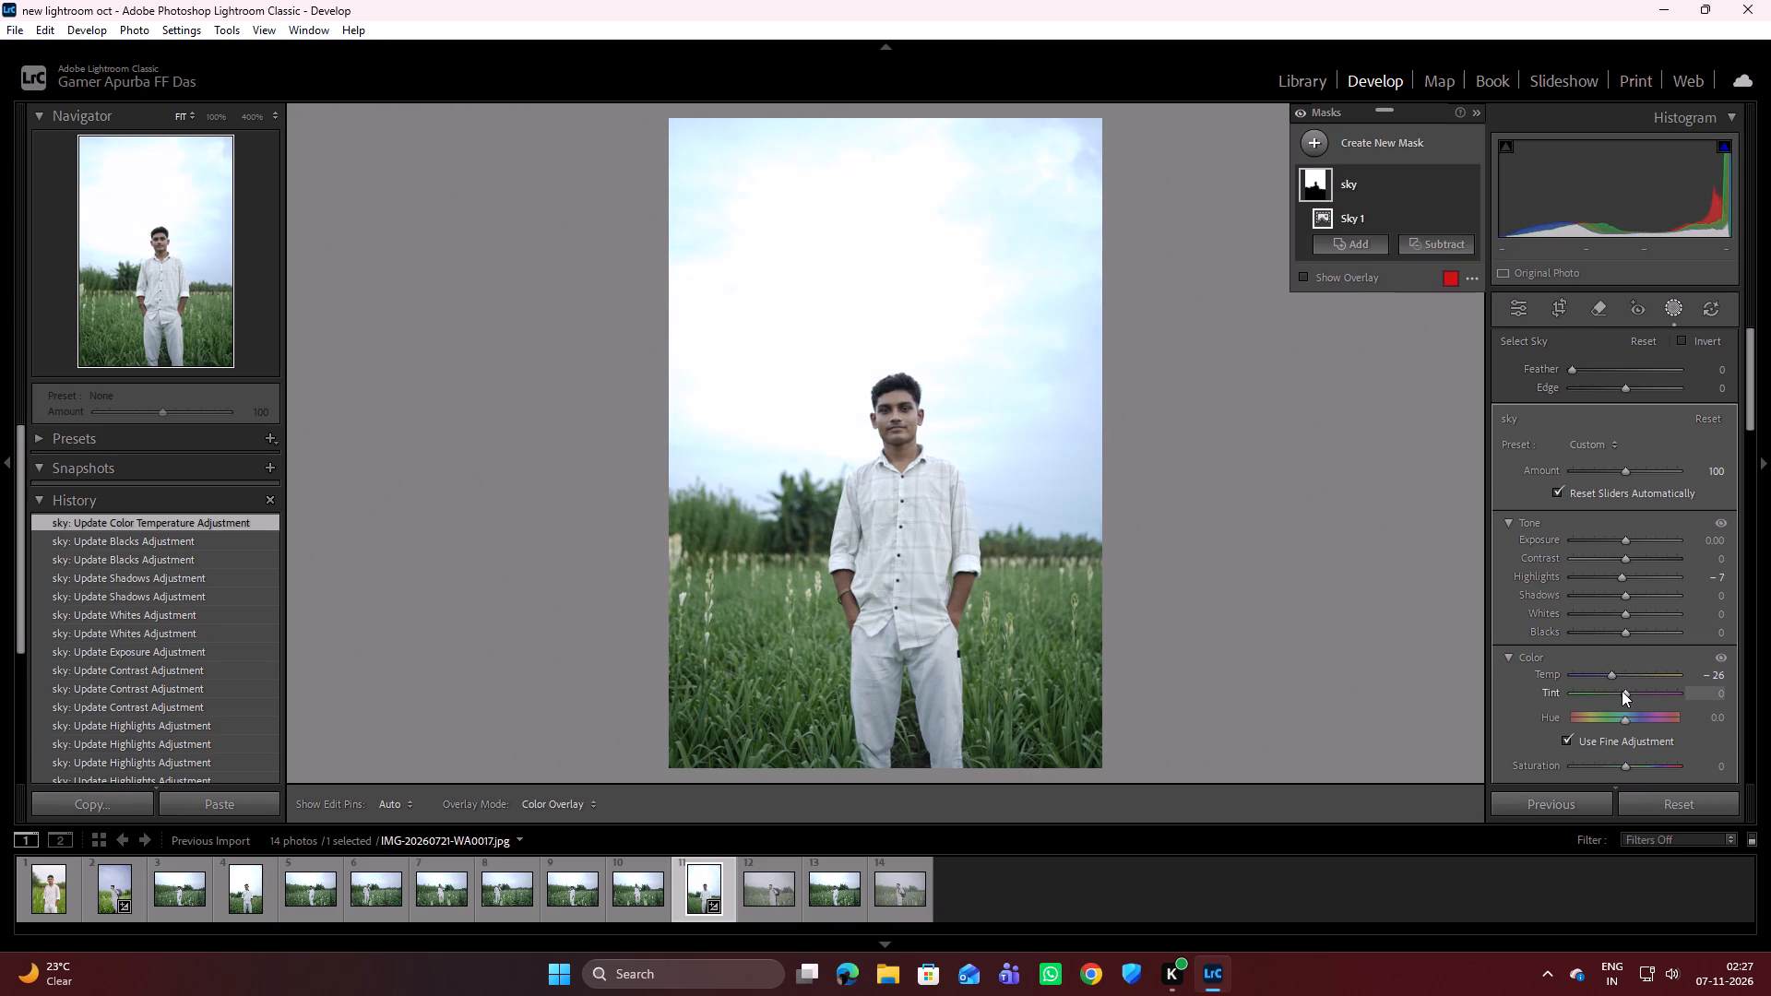
left_click_drag(1622, 691, 1636, 682)
Set the sky mask's hue to 5.5 and its saturation to 60.
scroll(1609, 696, "down", 1)
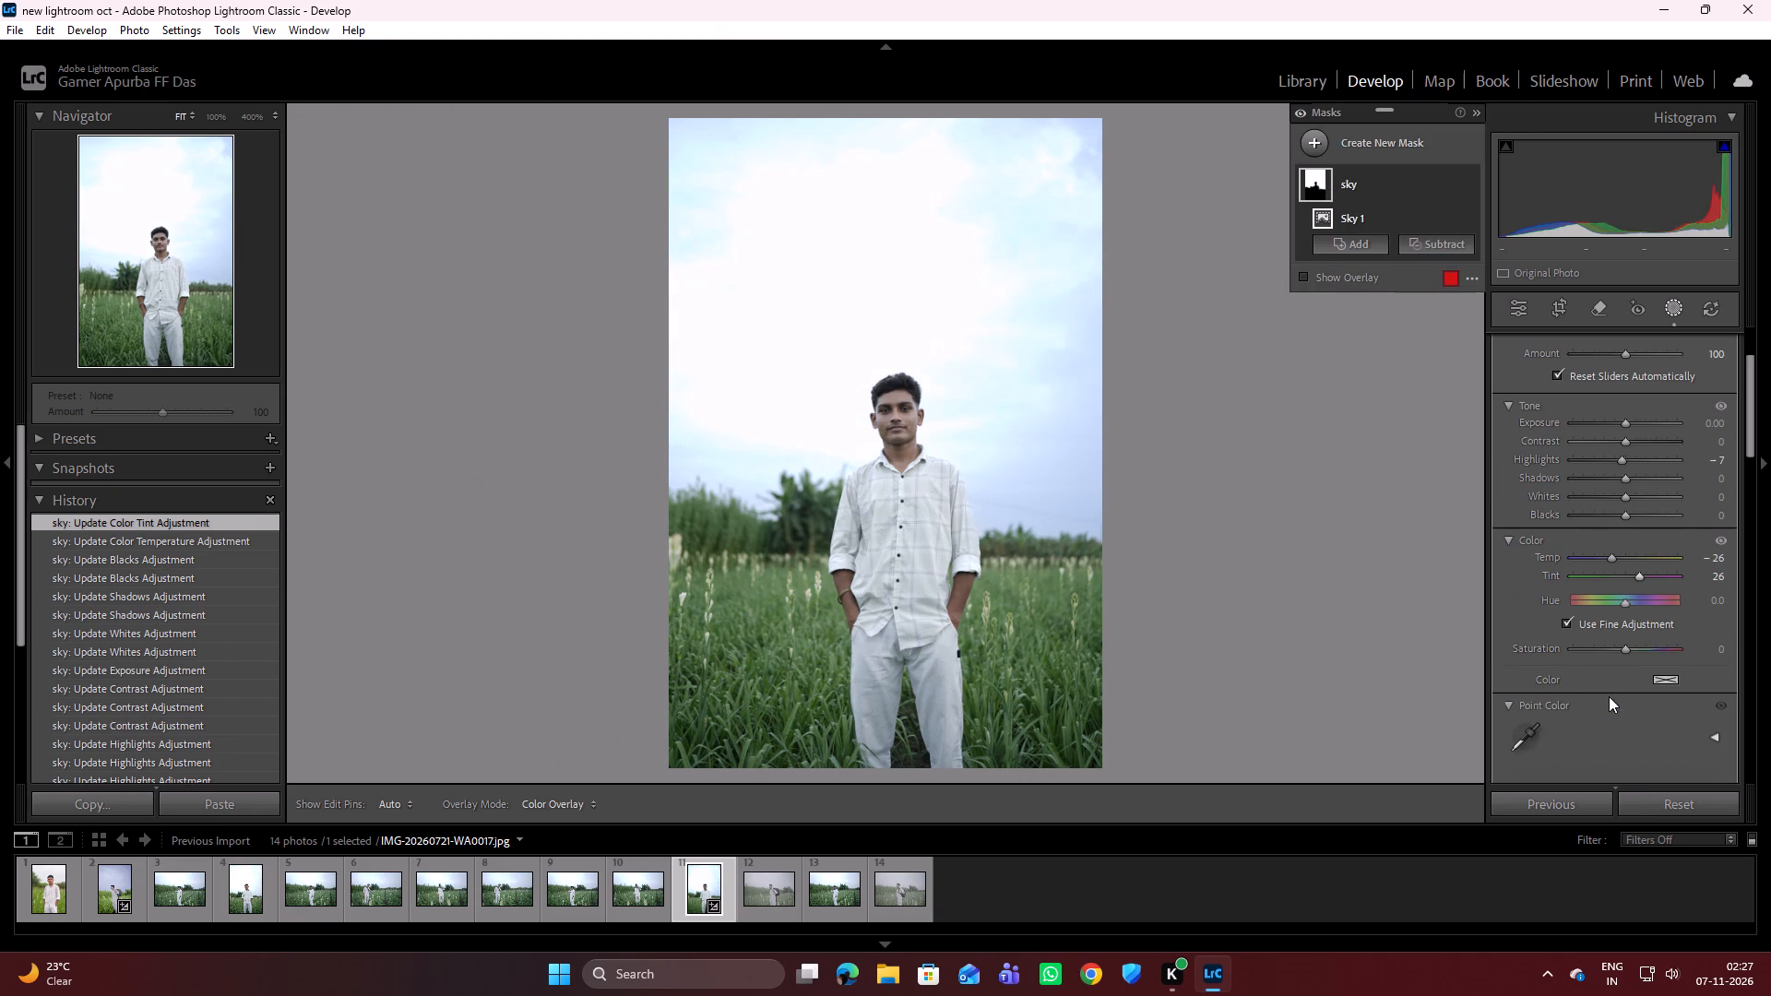
left_click_drag(1624, 604, 1654, 599)
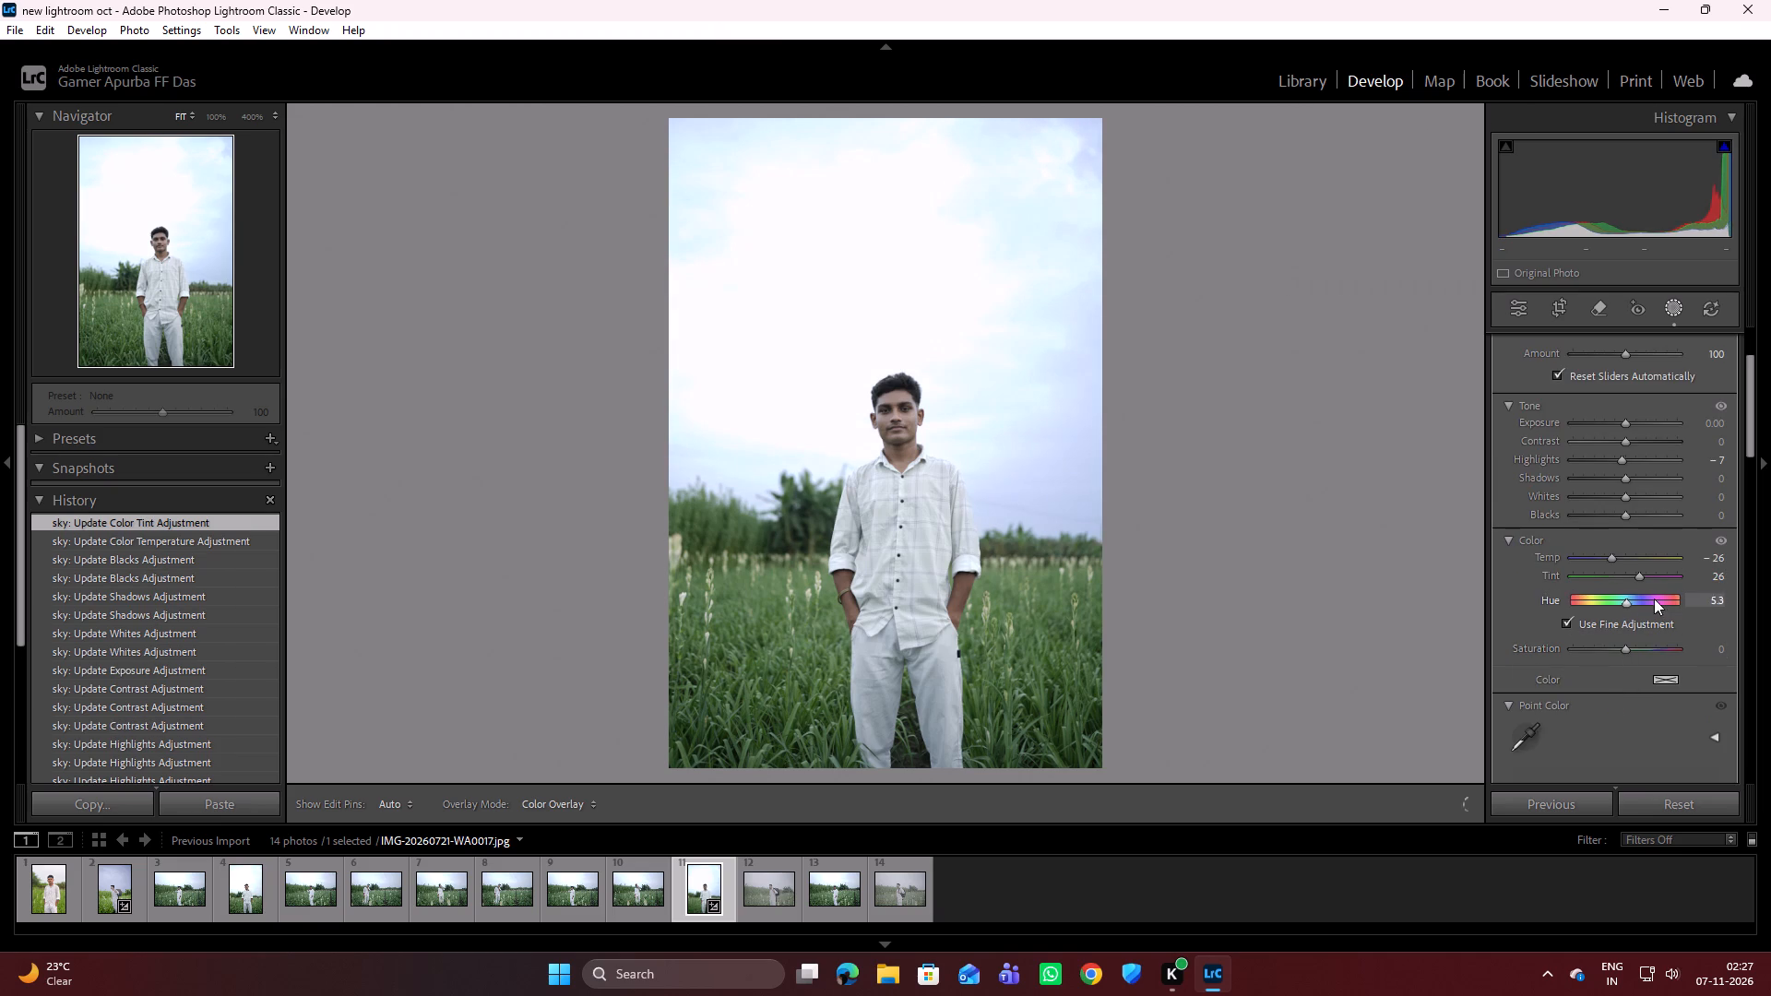
left_click_drag(1654, 599, 1655, 578)
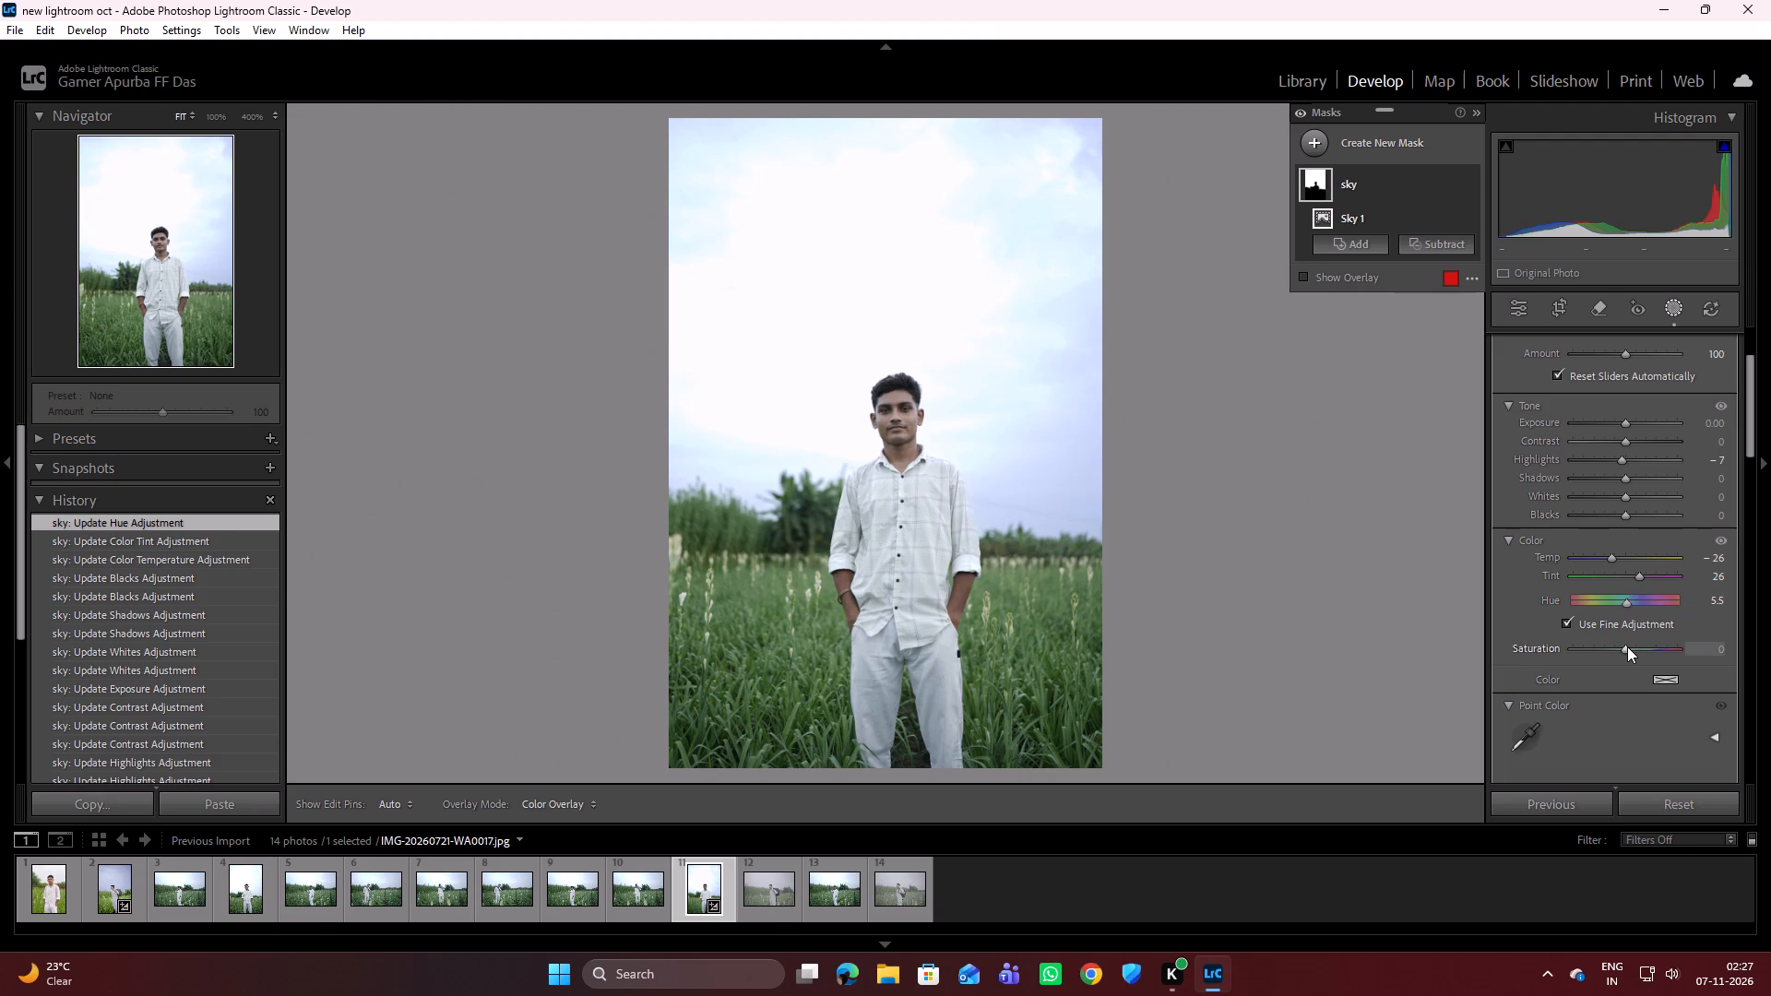
left_click_drag(1627, 646, 1667, 646)
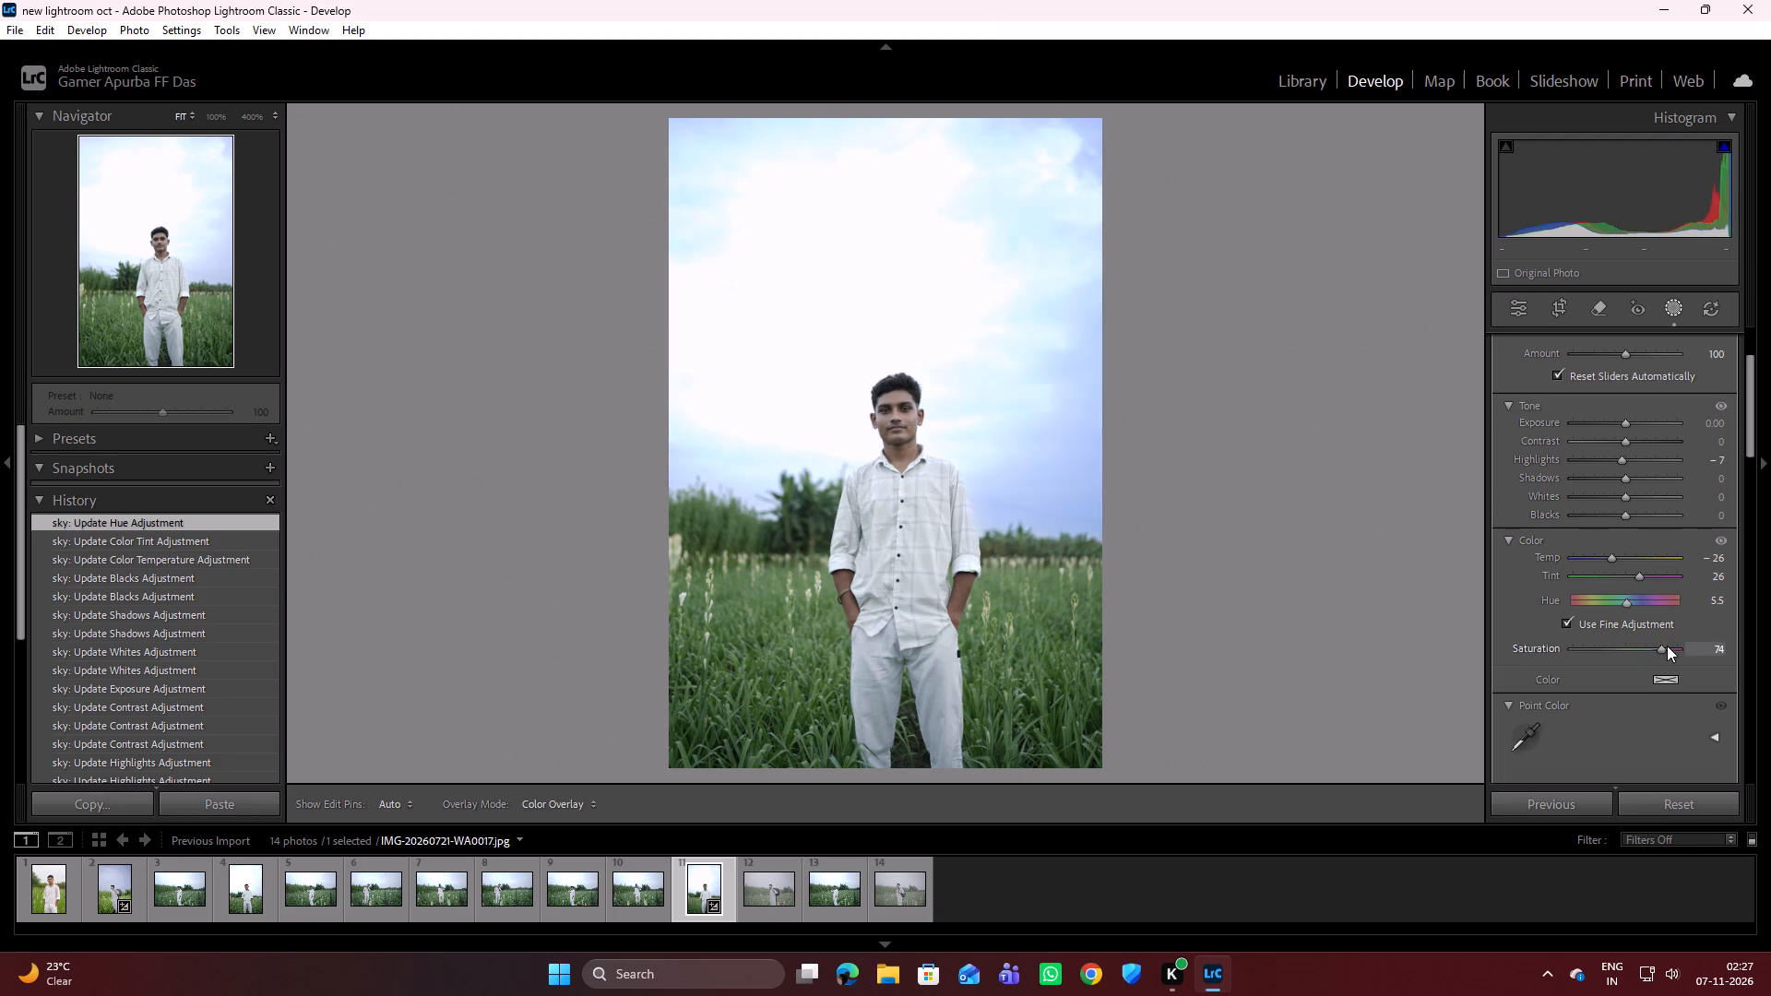
left_click_drag(1667, 646, 1668, 648)
left_click_drag(1668, 648, 1658, 647)
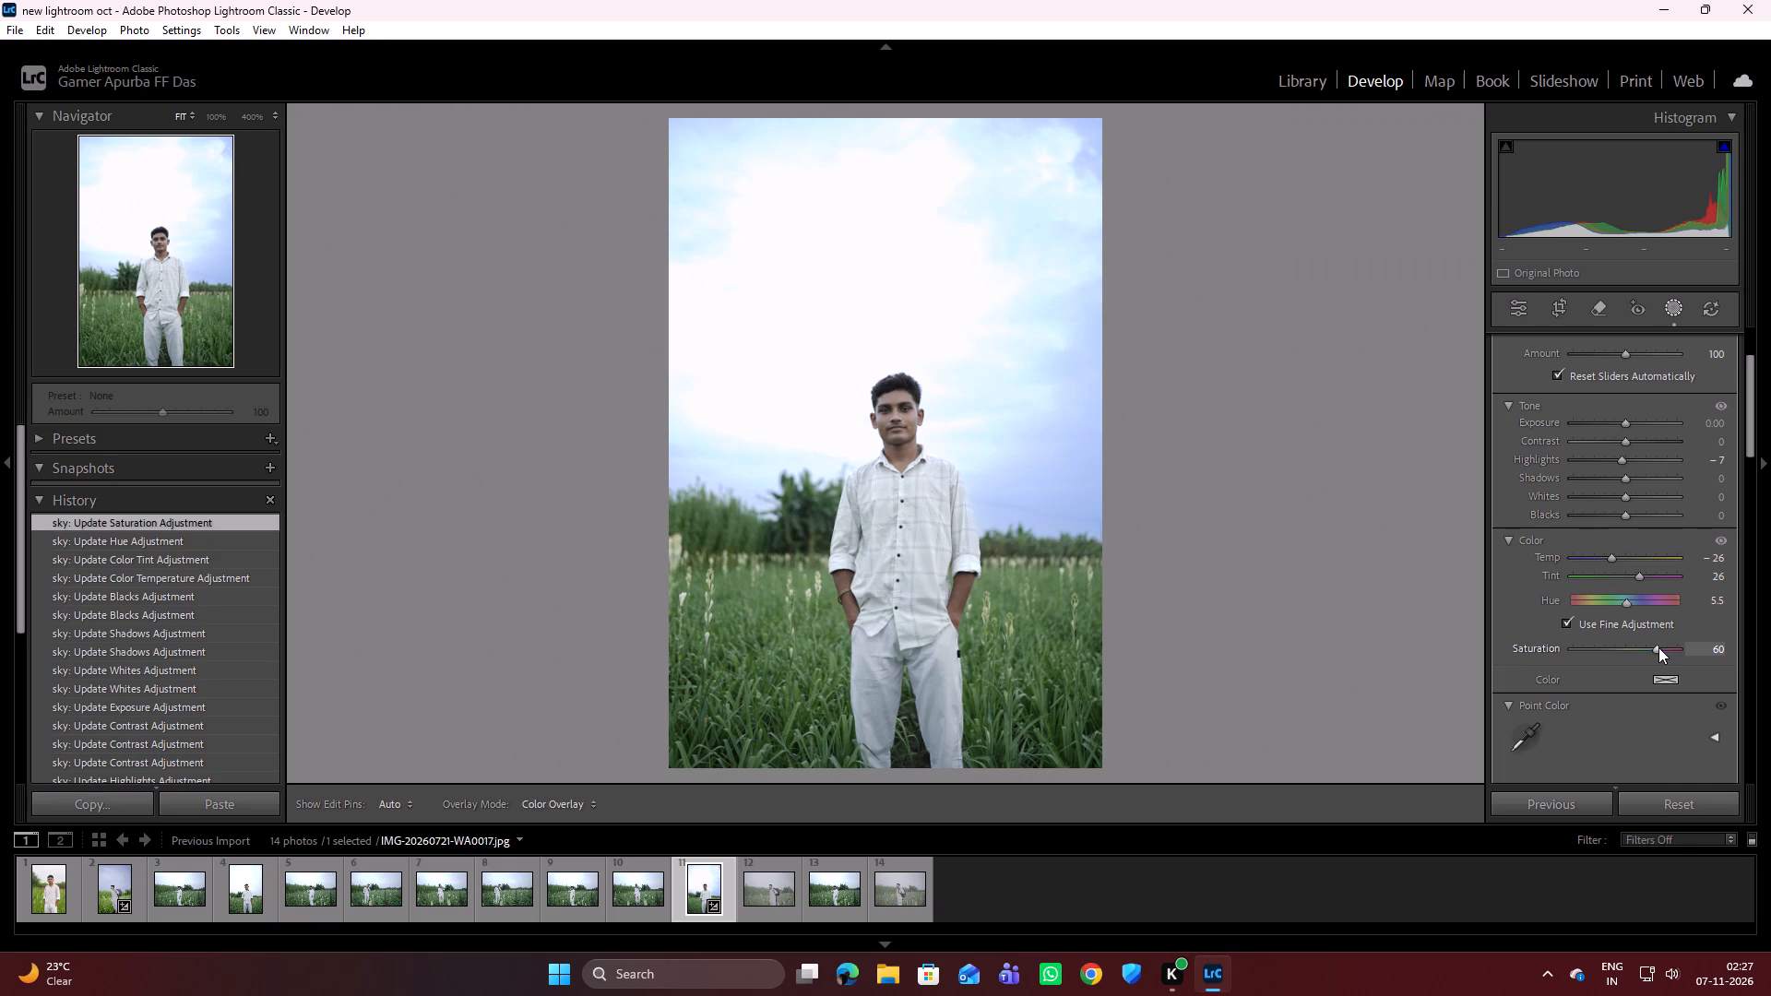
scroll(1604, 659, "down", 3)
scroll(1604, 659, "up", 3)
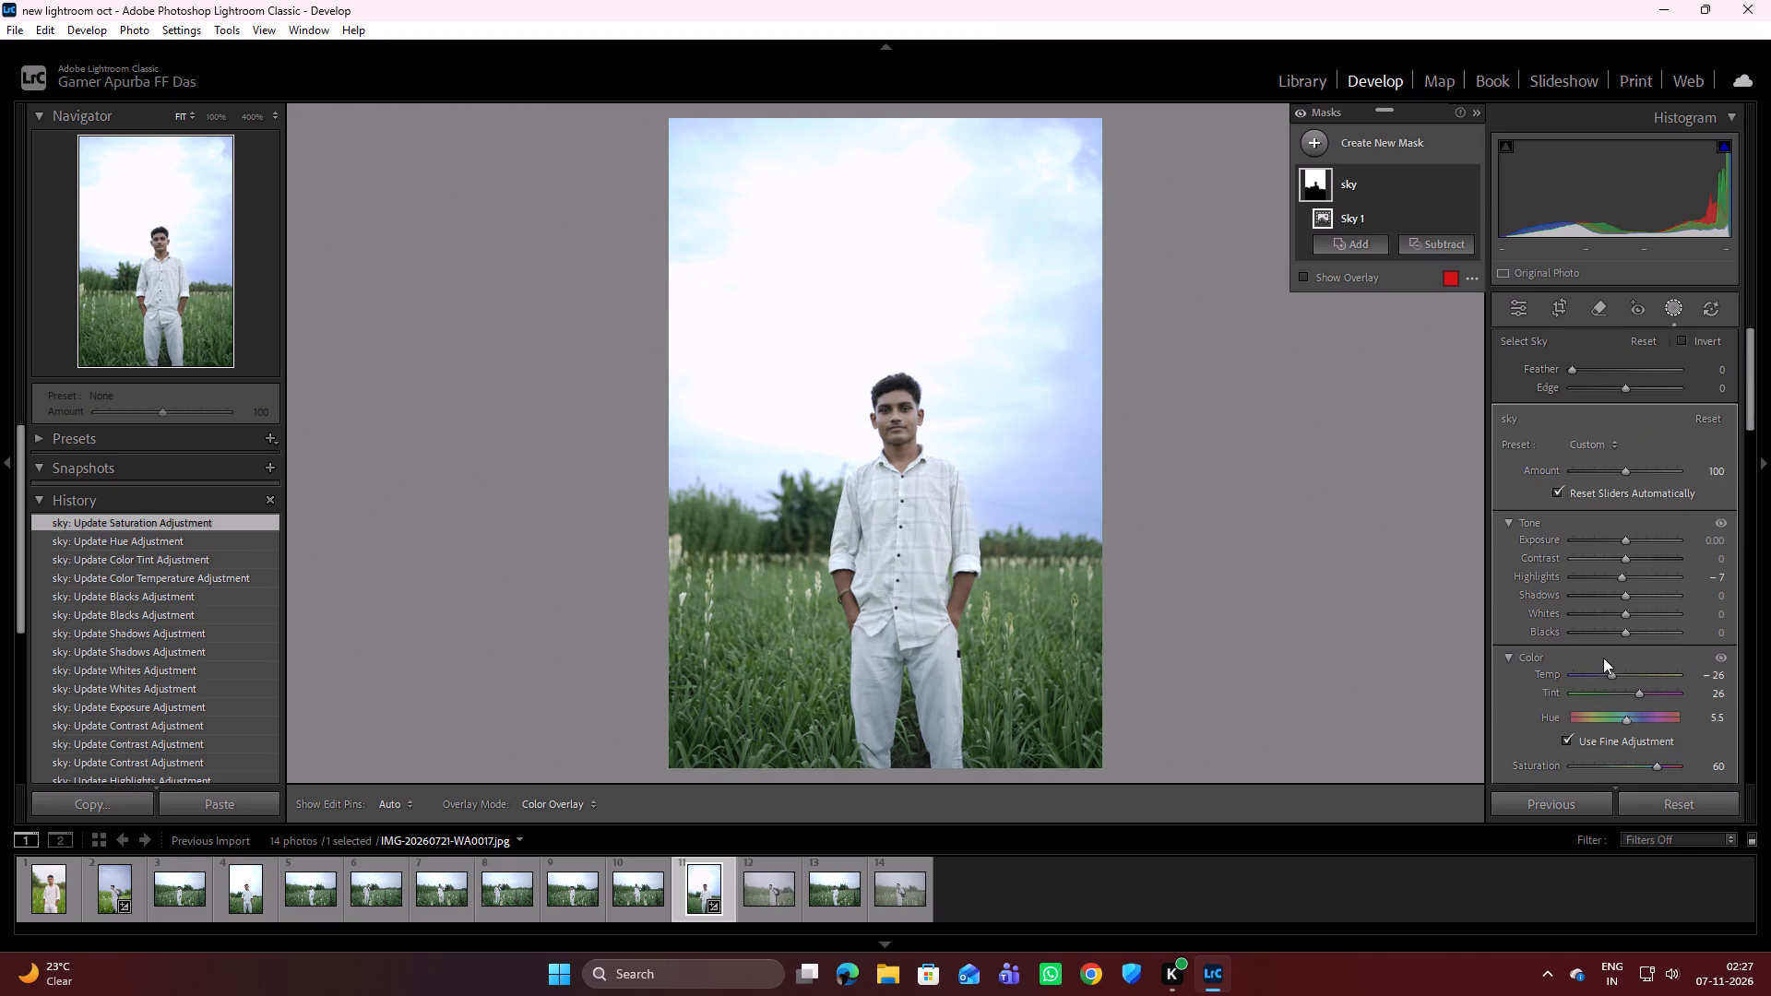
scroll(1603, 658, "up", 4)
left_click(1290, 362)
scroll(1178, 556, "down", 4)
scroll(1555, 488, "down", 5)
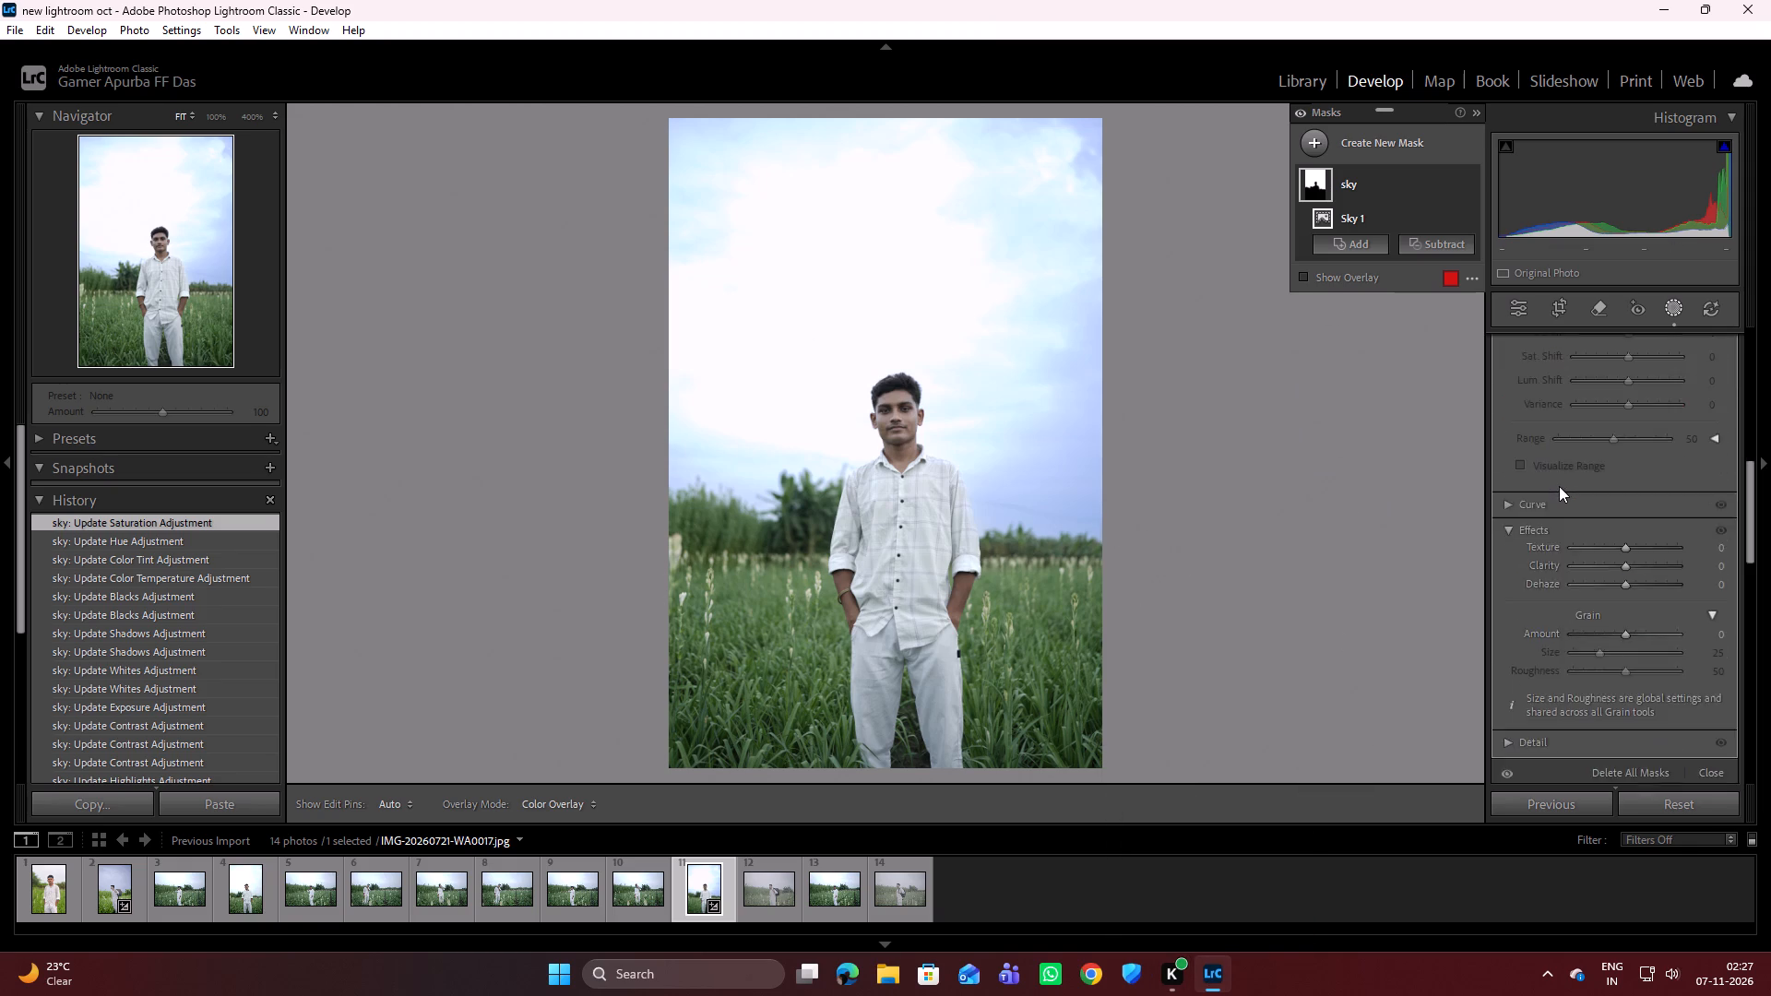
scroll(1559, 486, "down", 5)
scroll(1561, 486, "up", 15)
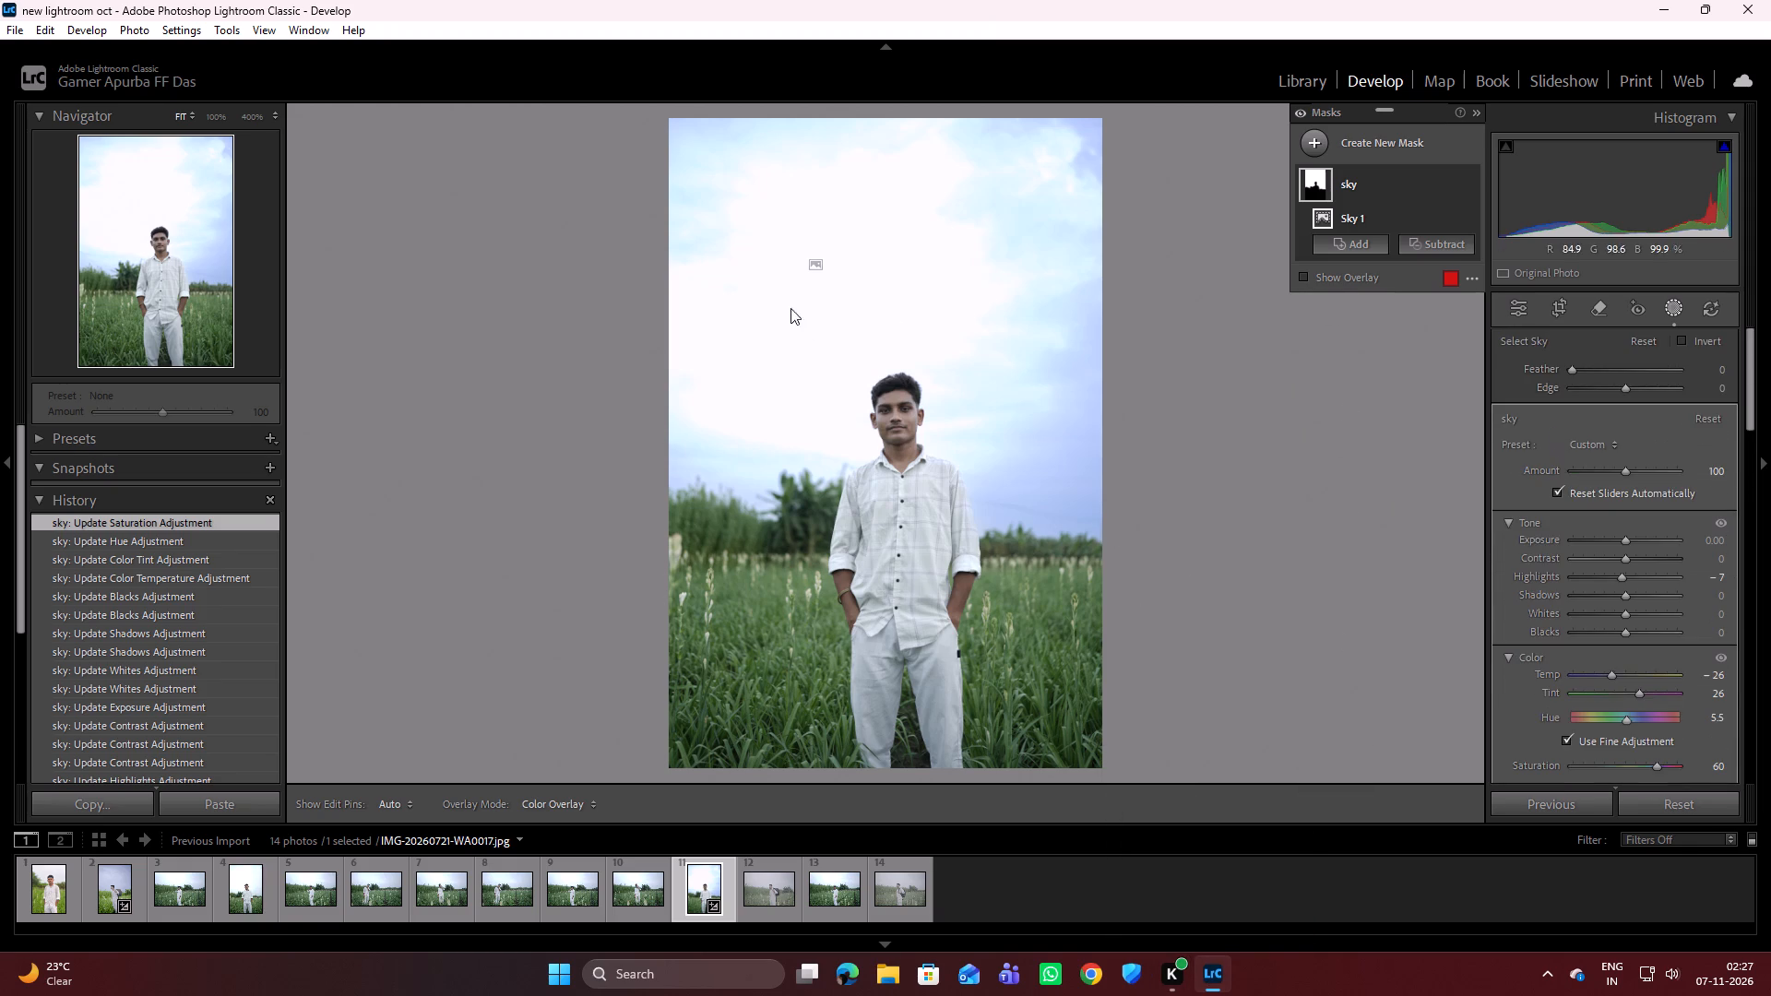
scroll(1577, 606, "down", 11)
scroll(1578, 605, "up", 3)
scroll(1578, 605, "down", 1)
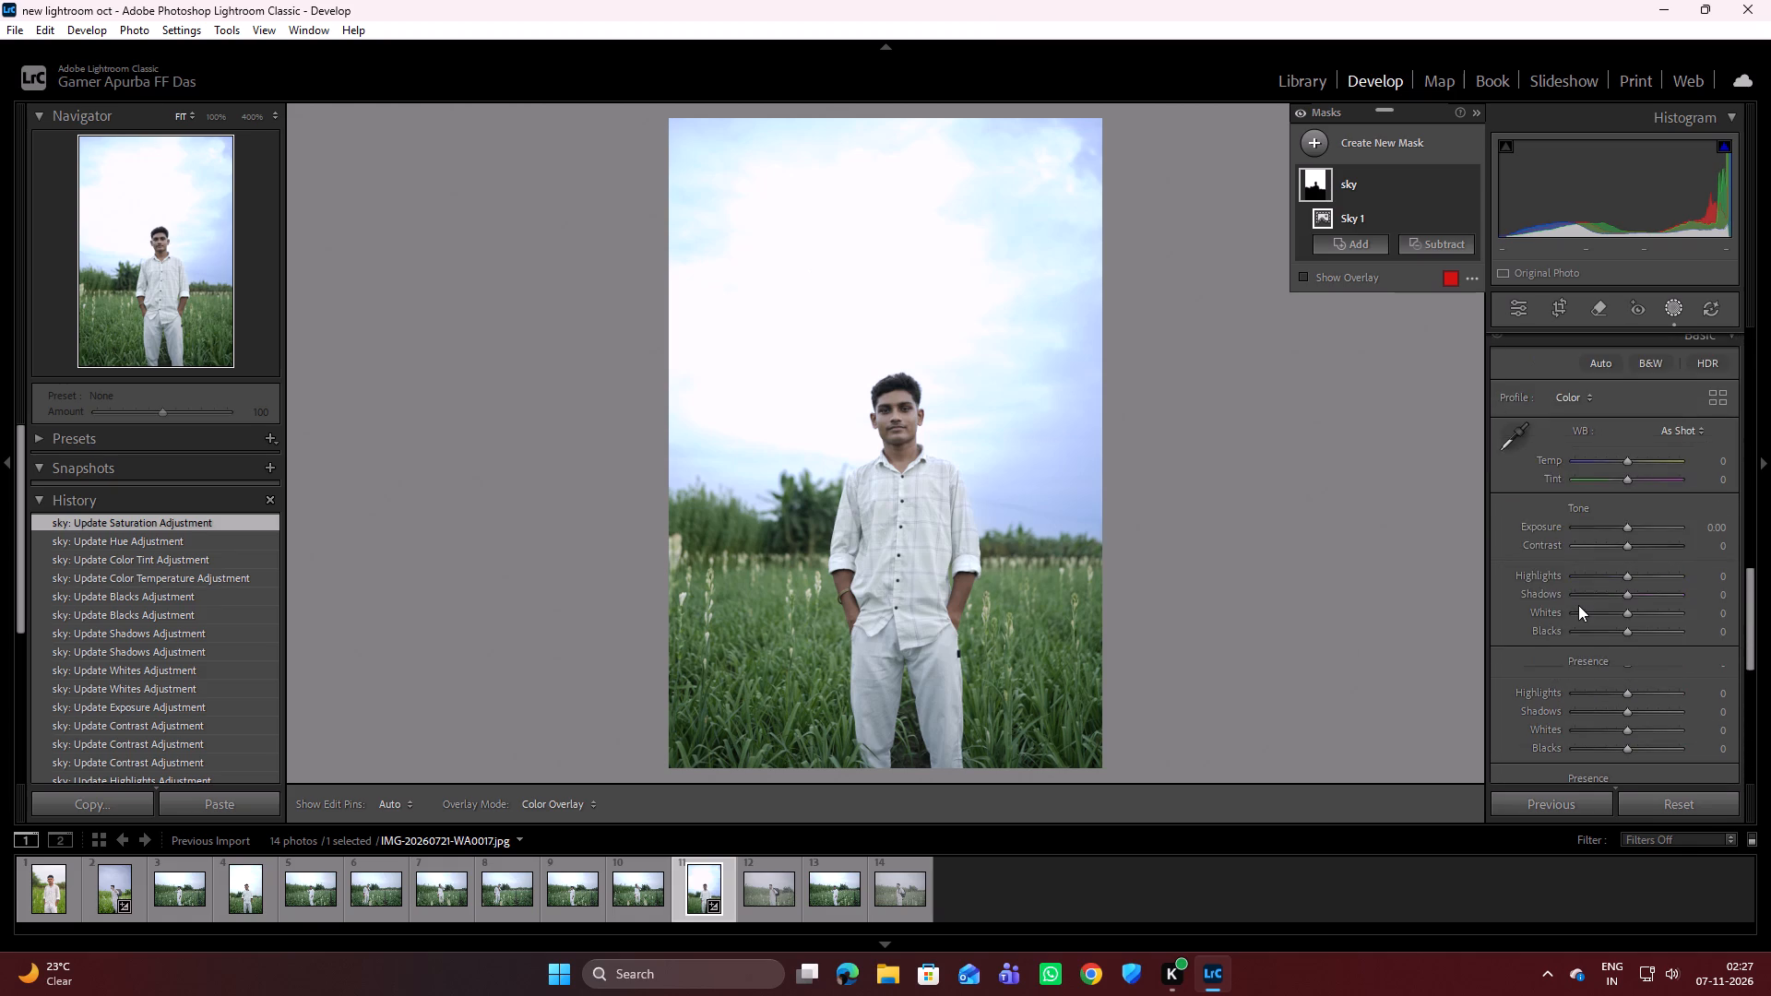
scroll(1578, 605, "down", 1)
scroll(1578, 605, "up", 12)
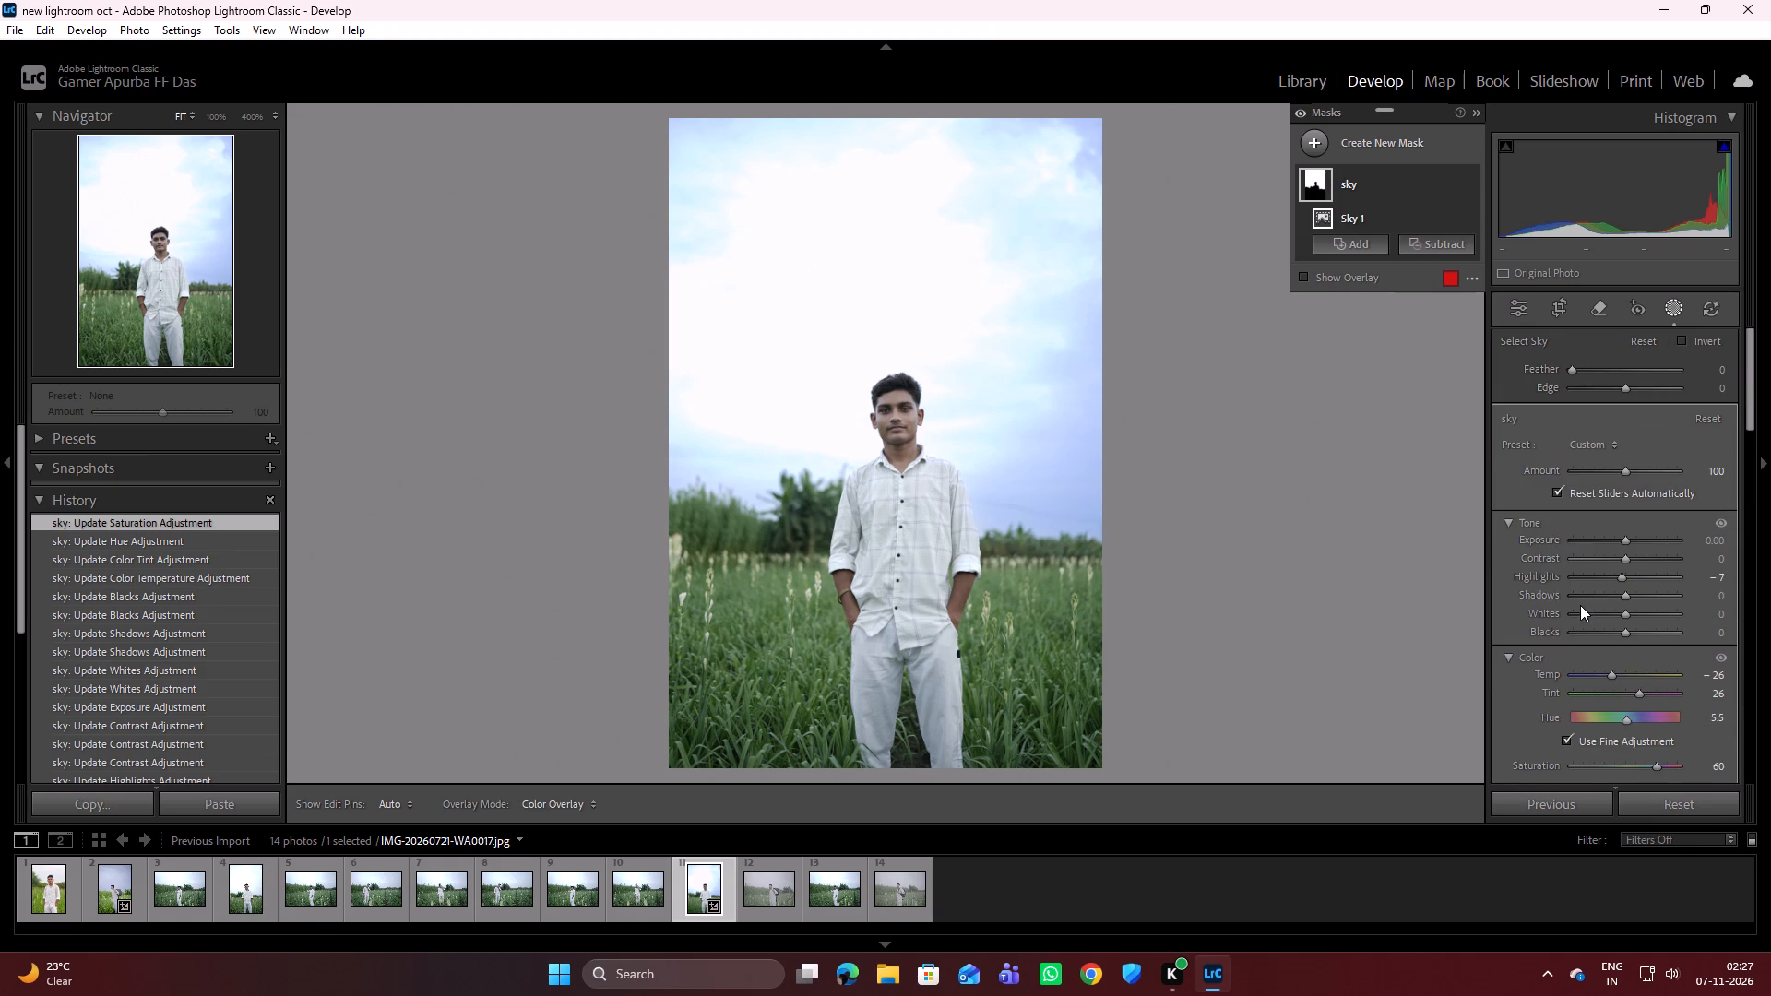
Leave masking and set the whole photo's white balance to temperature +9 and tint -5.
scroll(1580, 605, "up", 5)
left_click(1524, 297)
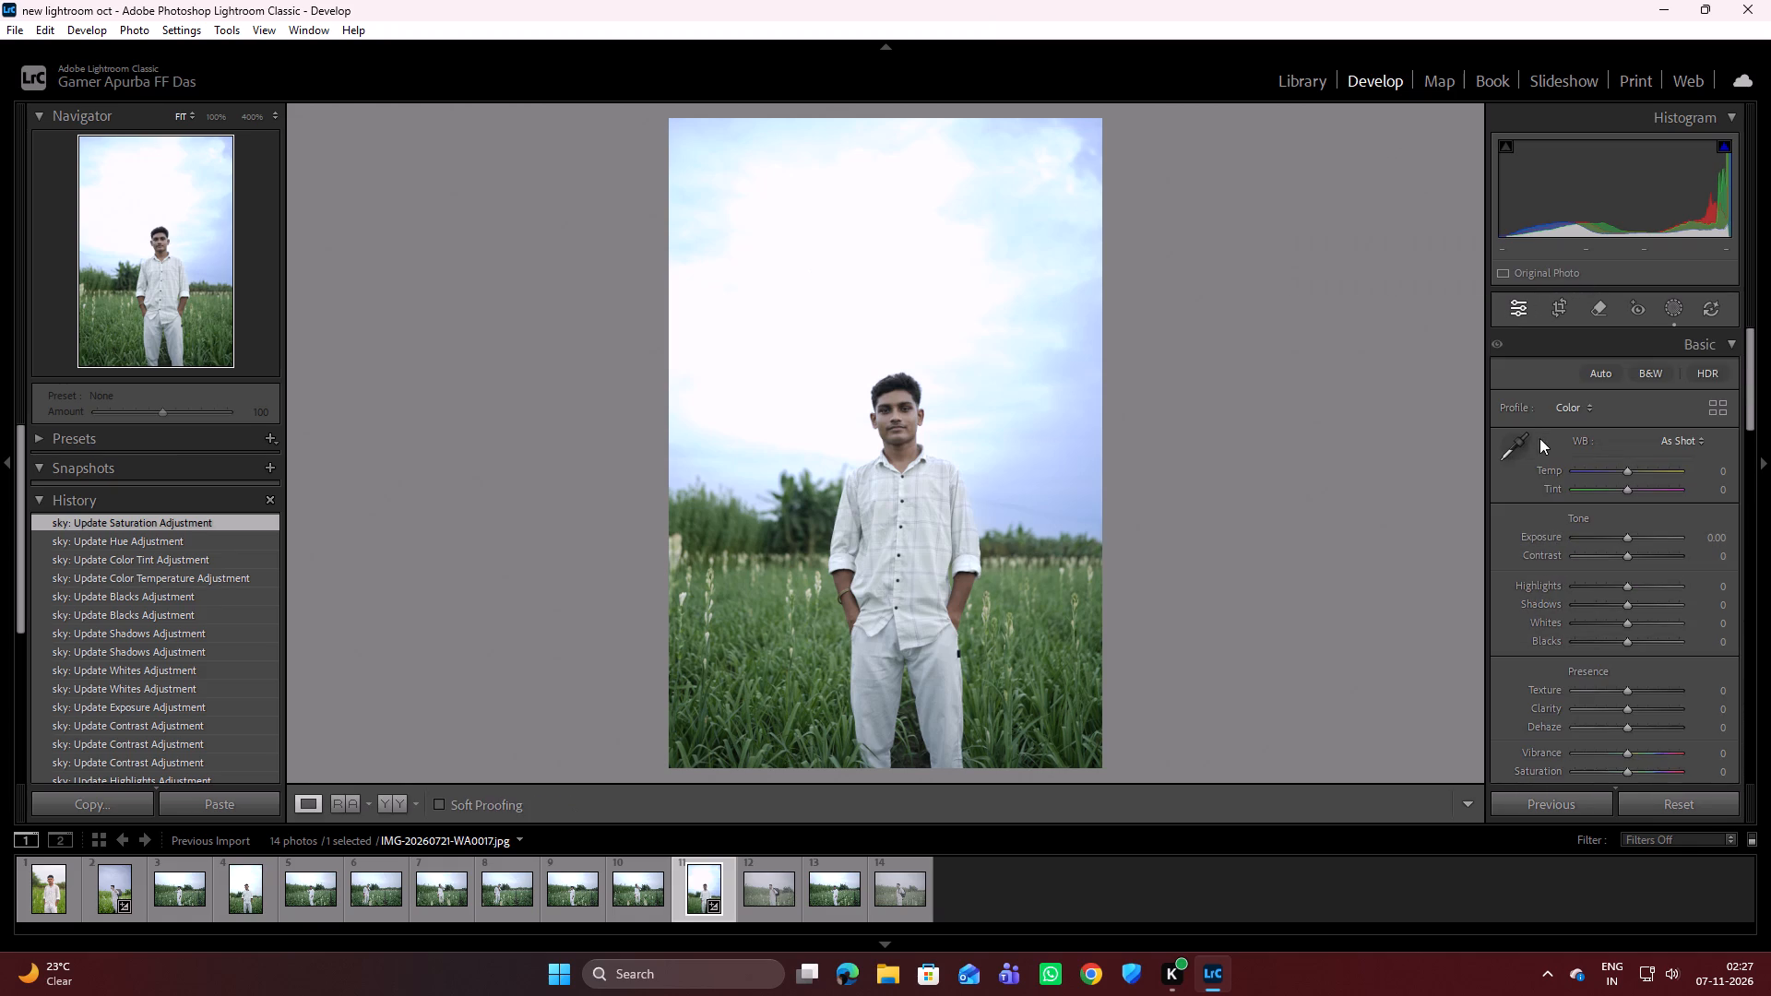
left_click(1626, 473)
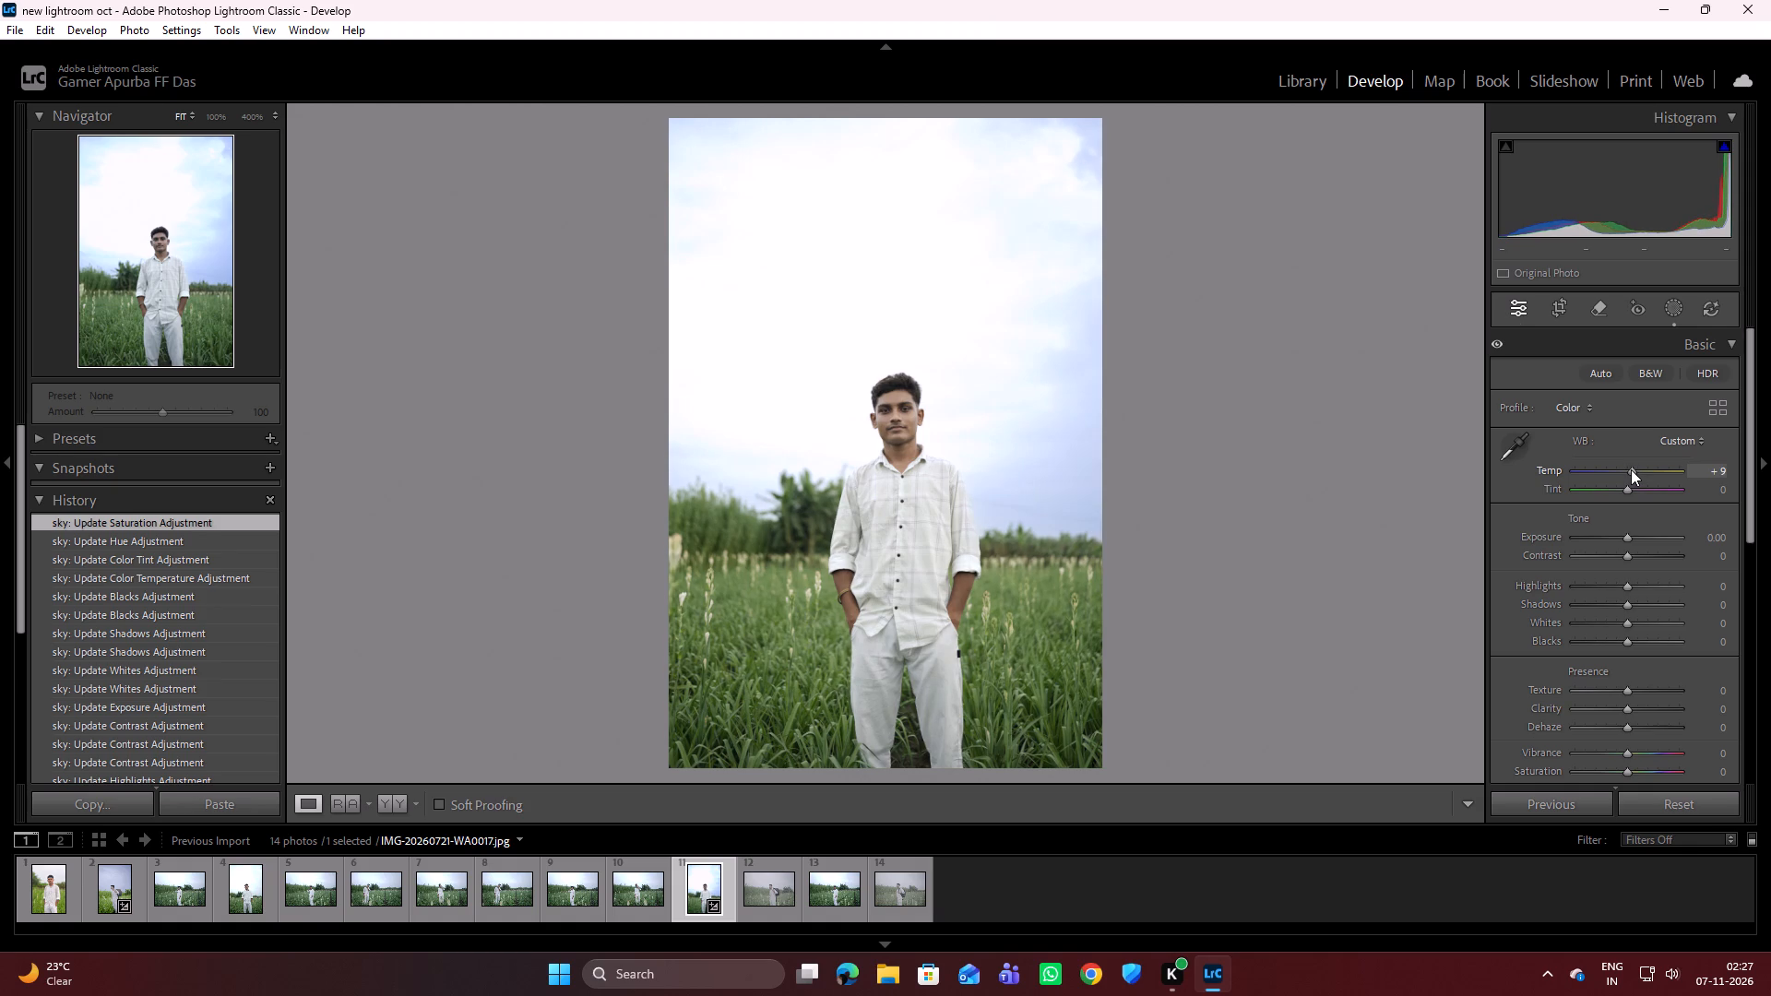
left_click_drag(1628, 490, 1634, 489)
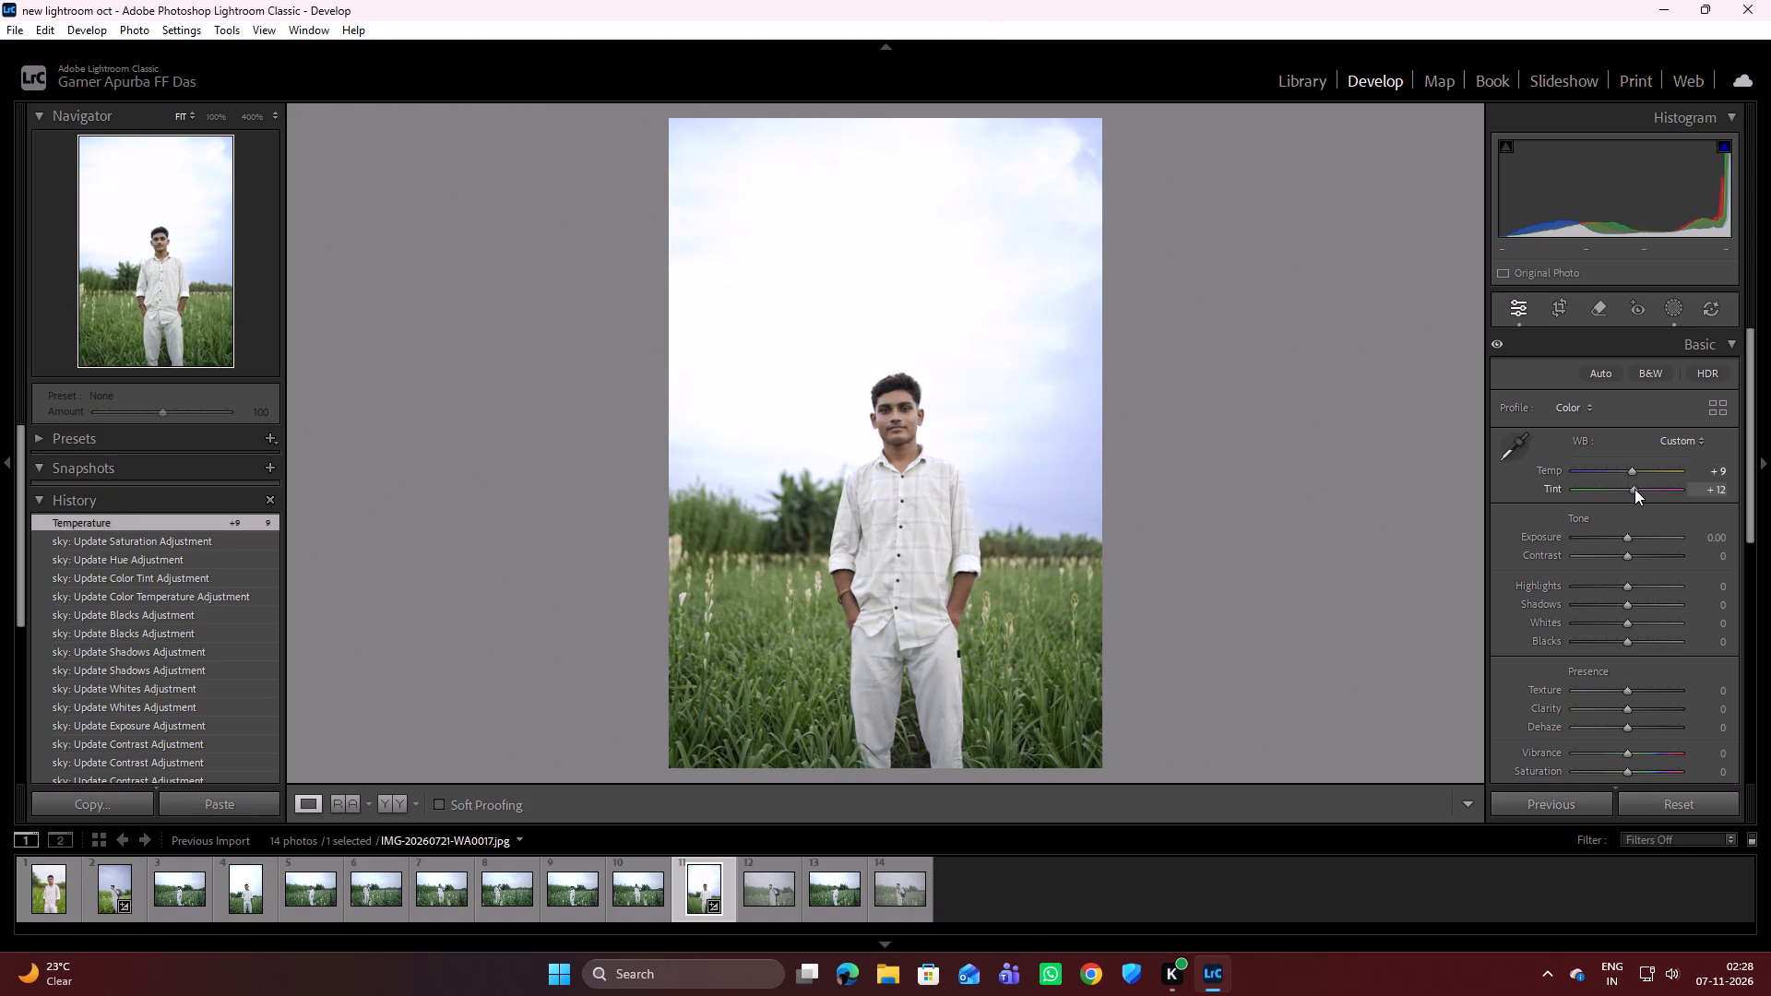
left_click_drag(1634, 489, 1632, 481)
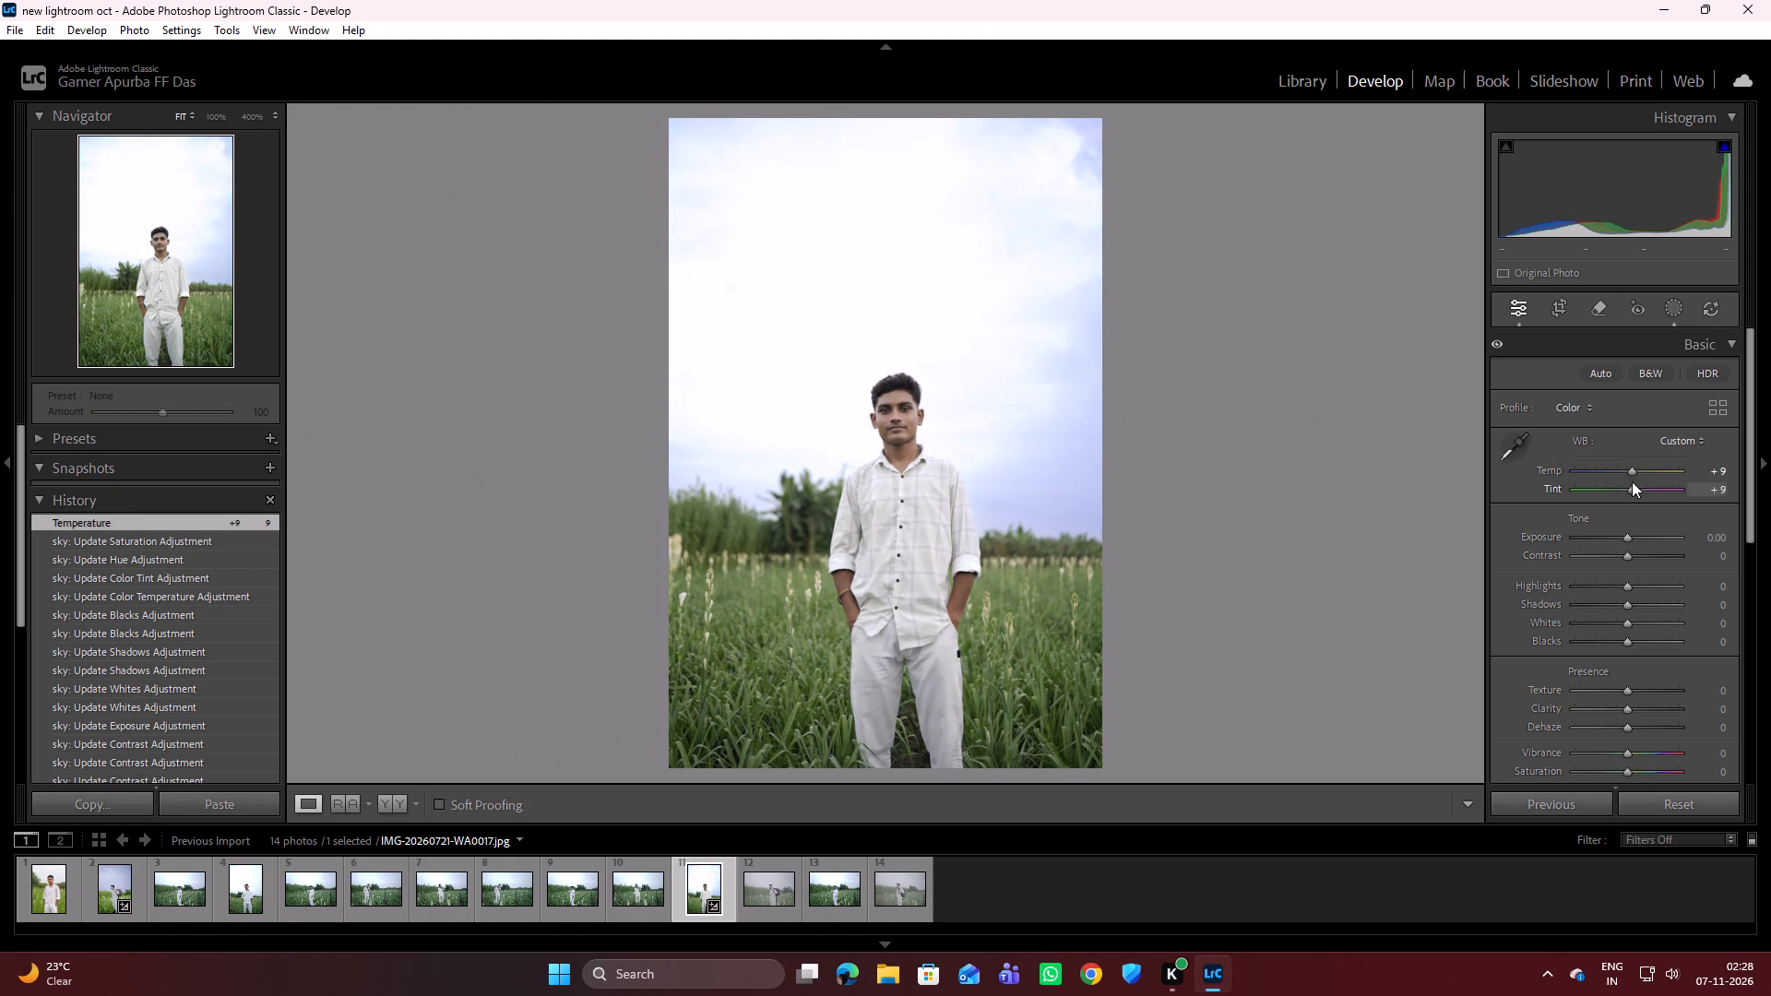
left_click_drag(1632, 481, 1625, 479)
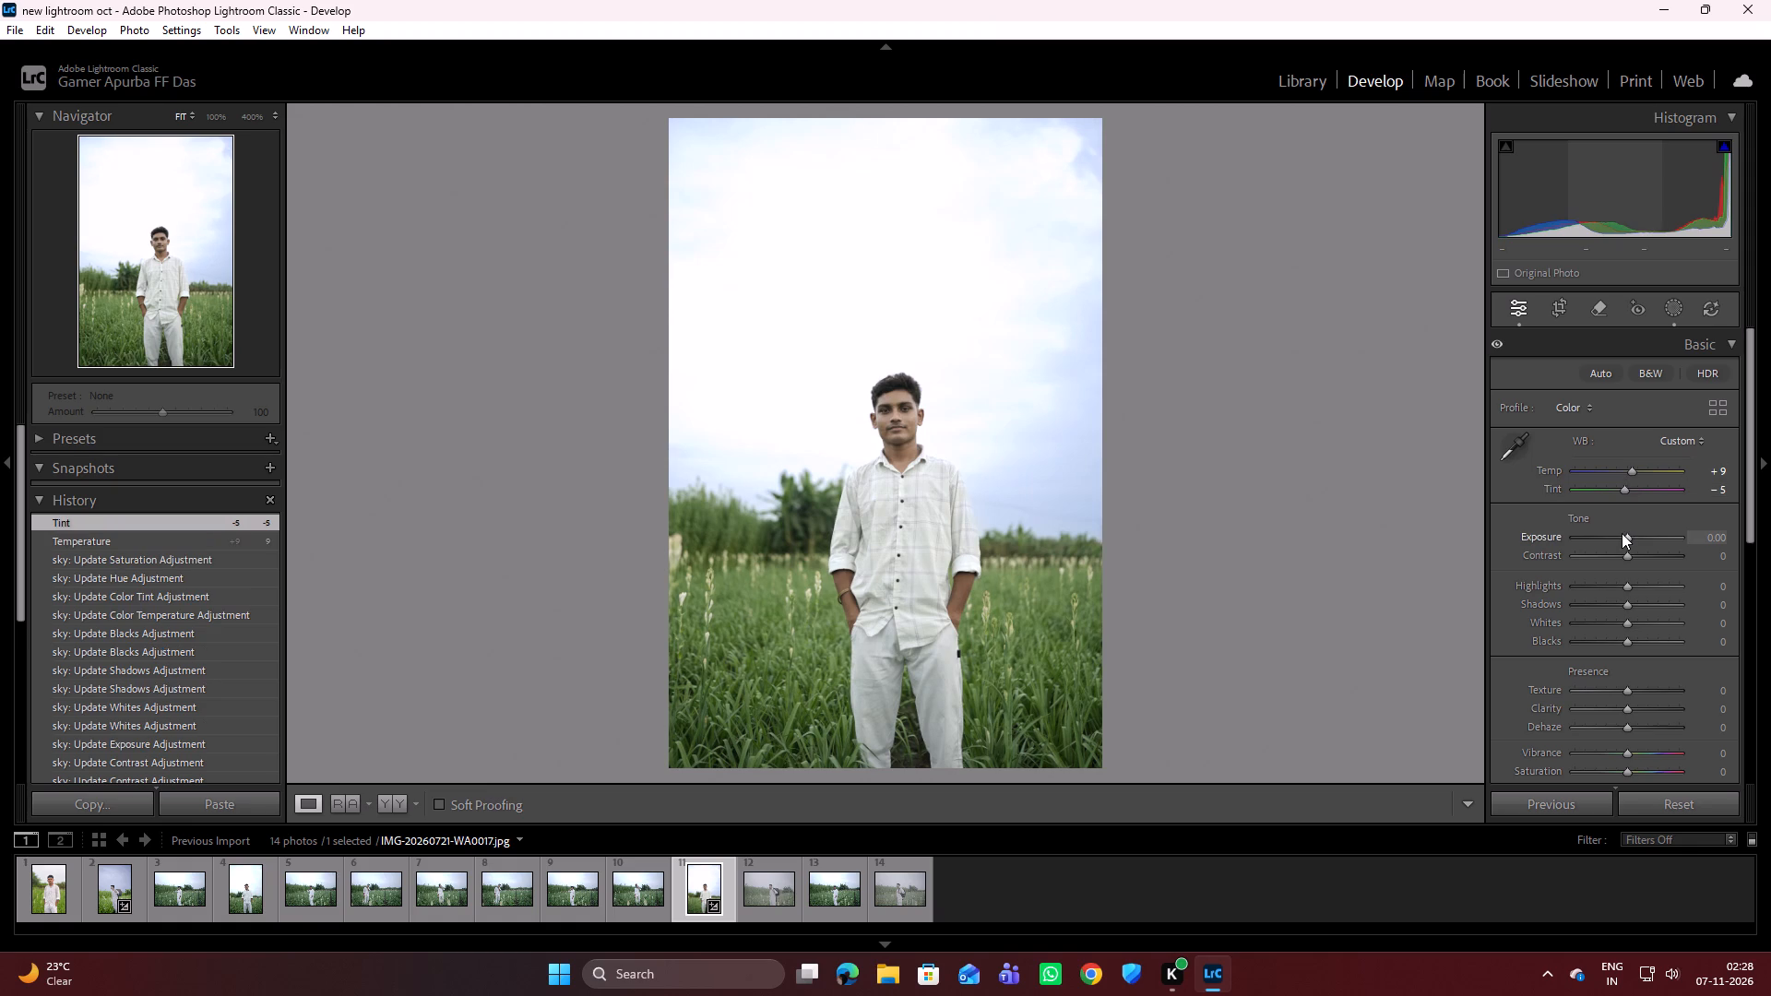
Set the whole photo's exposure to +0.09 and contrast to +16.
left_click(1626, 534)
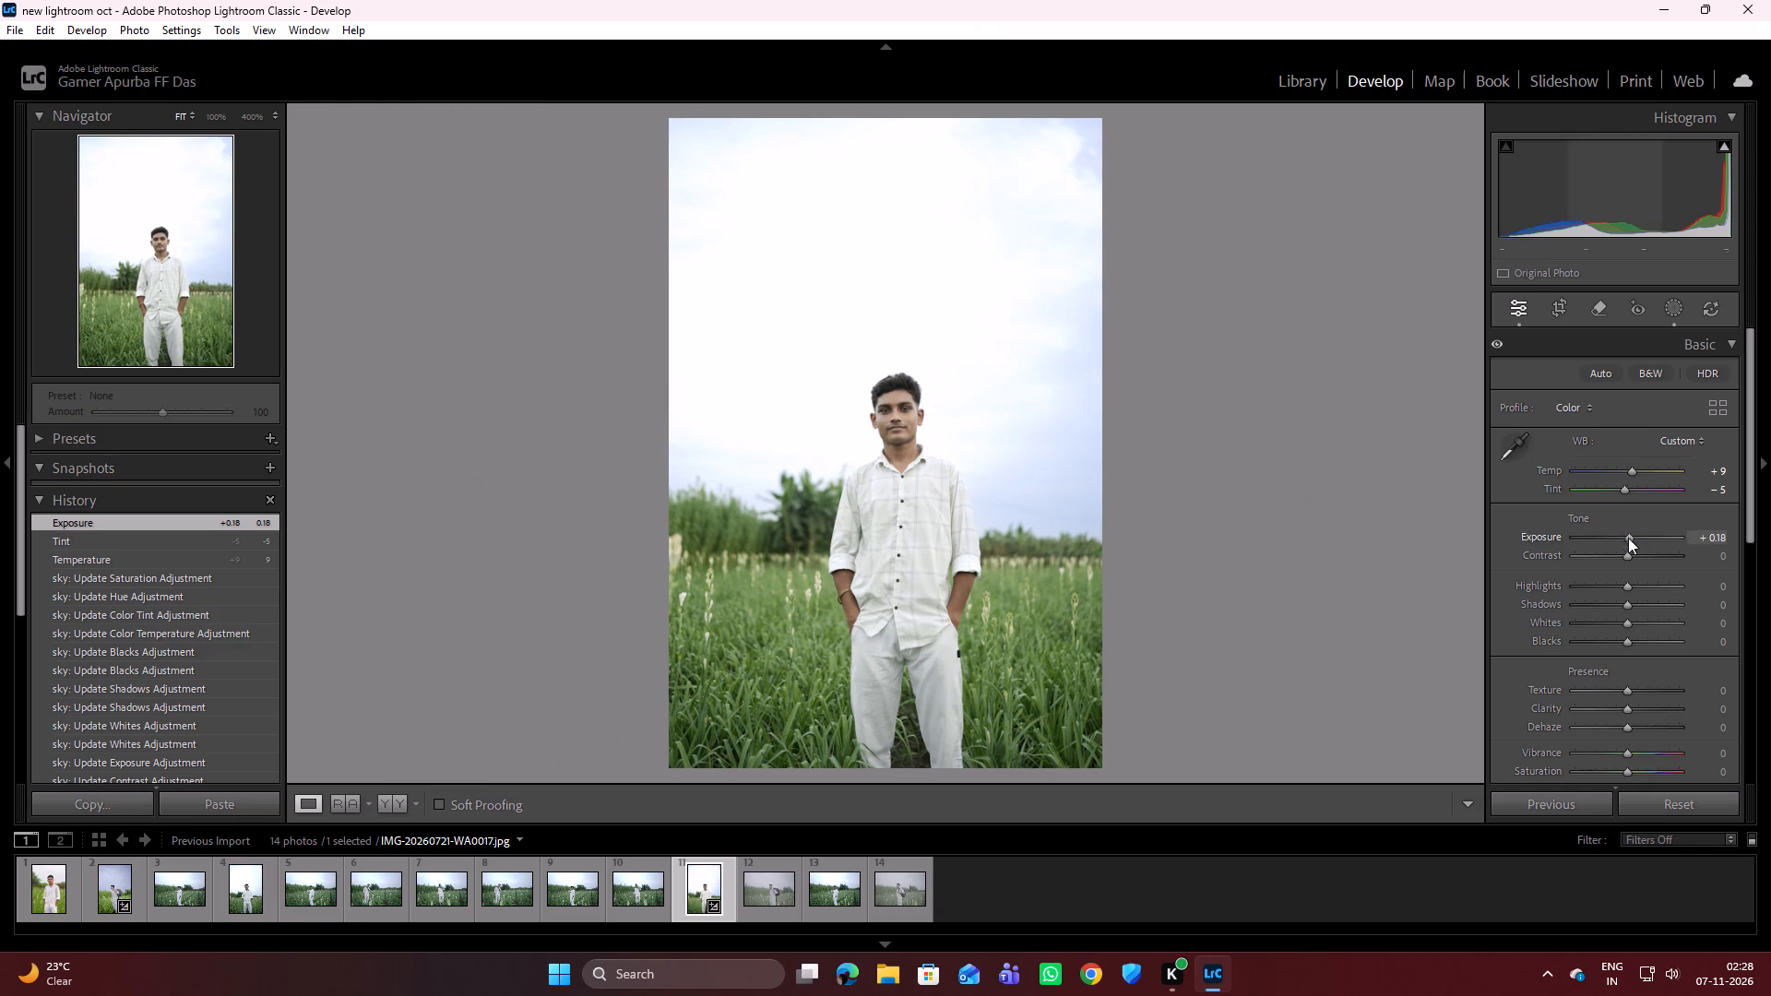
left_click(1629, 538)
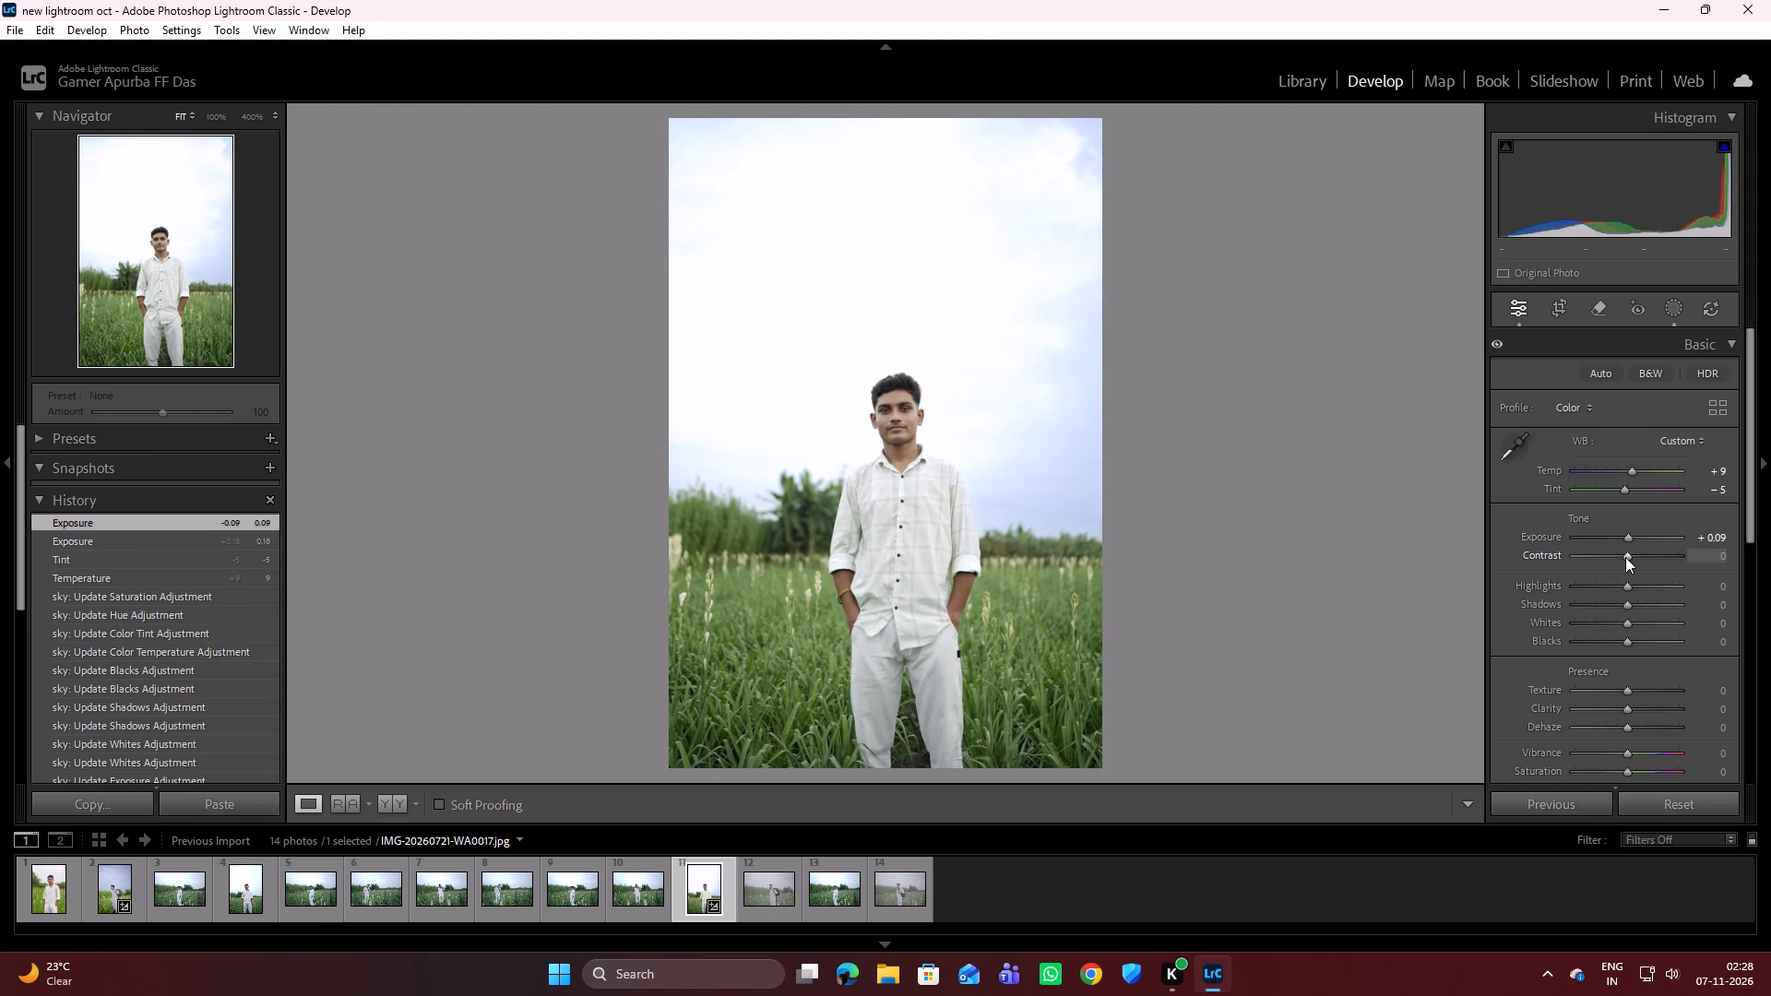
left_click_drag(1626, 558, 1633, 551)
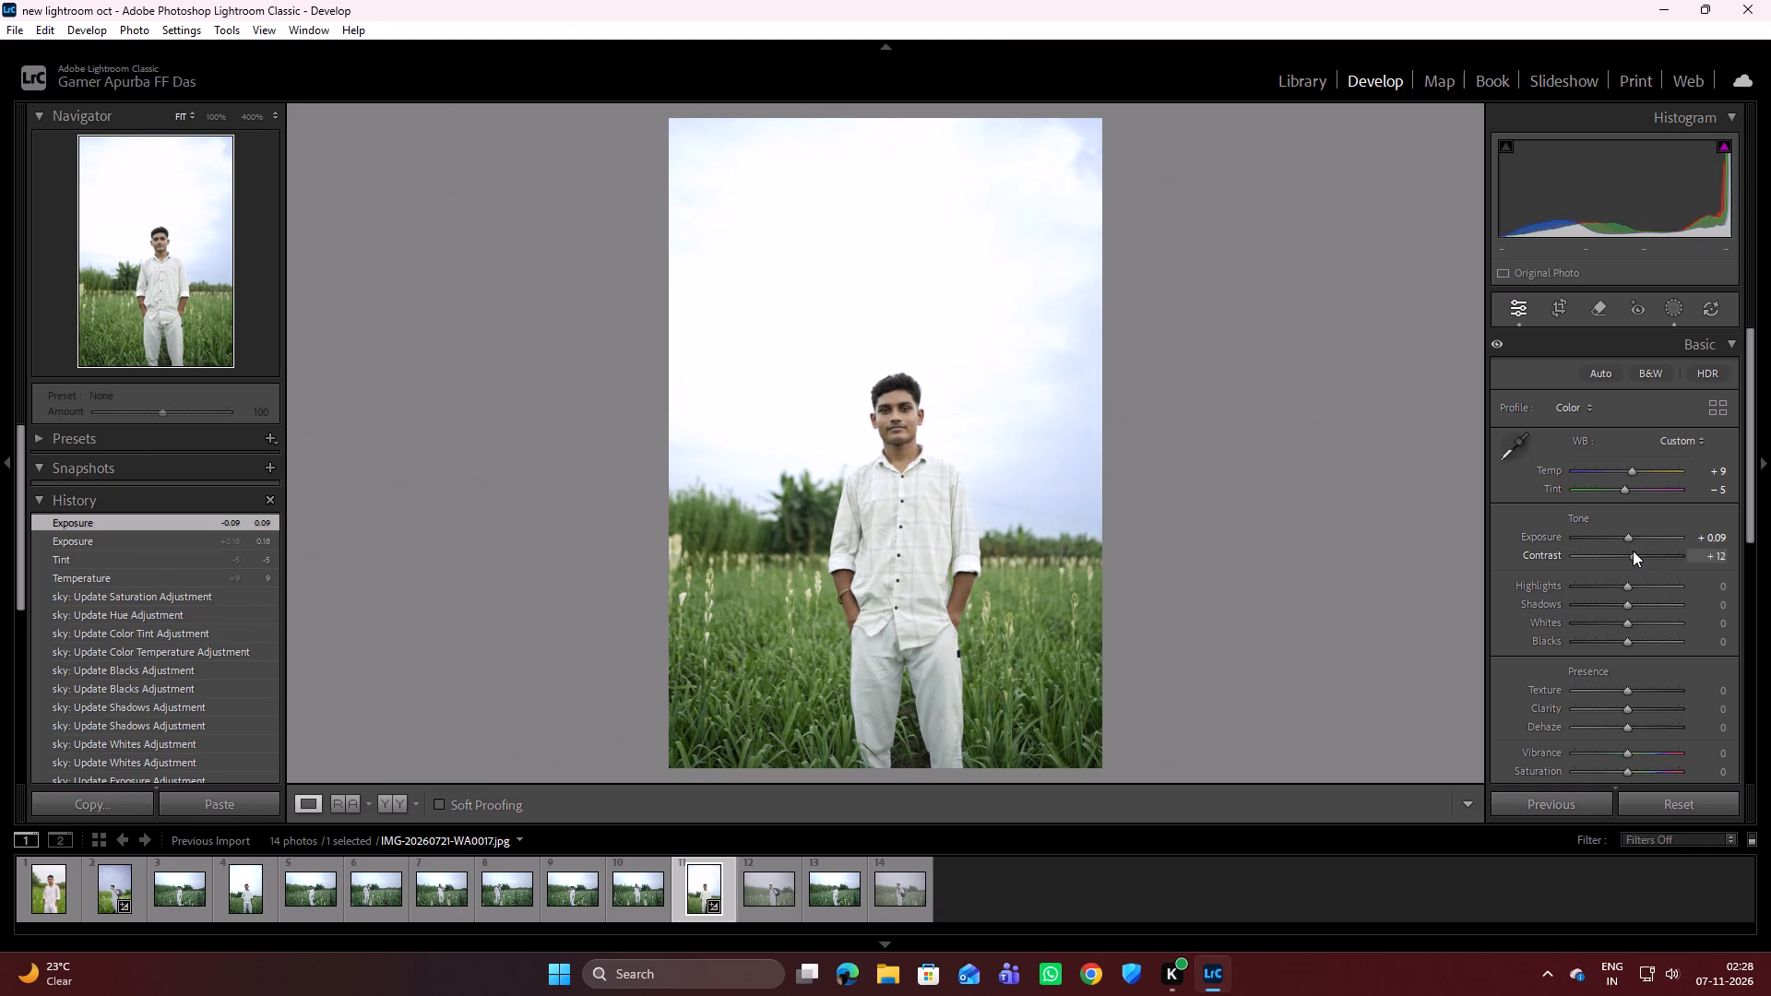
left_click_drag(1633, 551, 1633, 548)
left_click_drag(1633, 548, 1632, 551)
left_click_drag(1632, 551, 1634, 551)
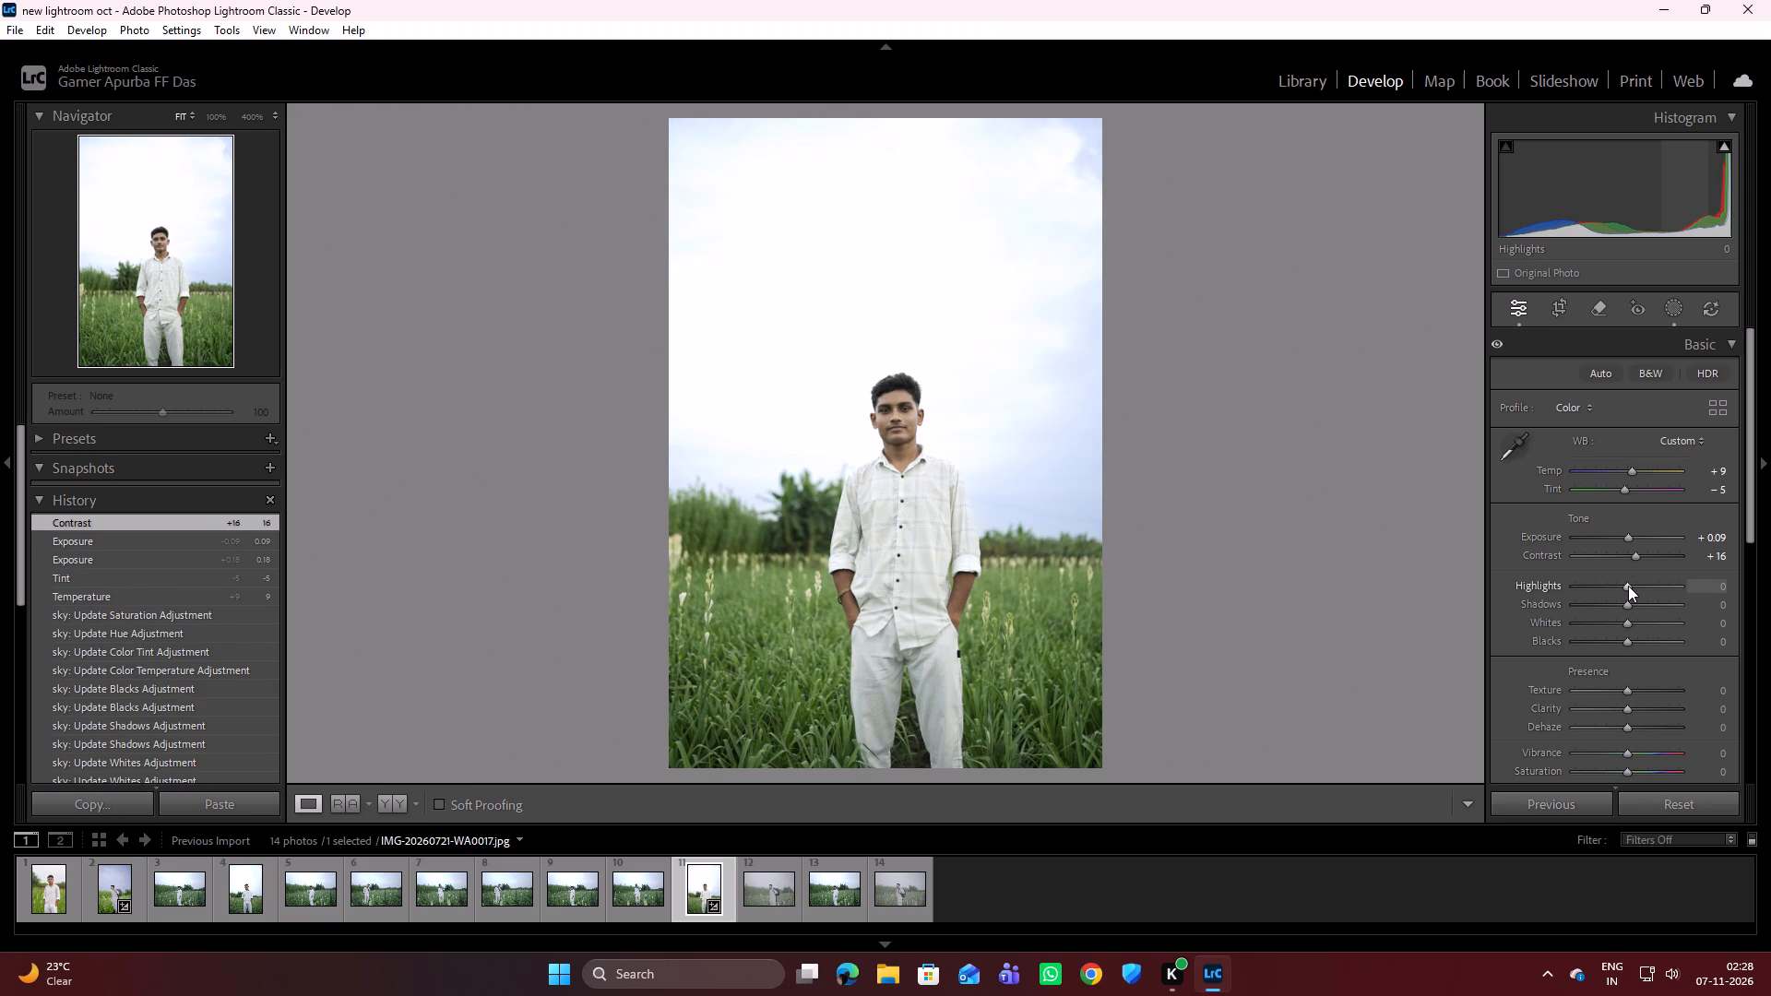
Set the whole photo's highlights to +4 and shadows to -2.
left_click_drag(1628, 586, 1599, 568)
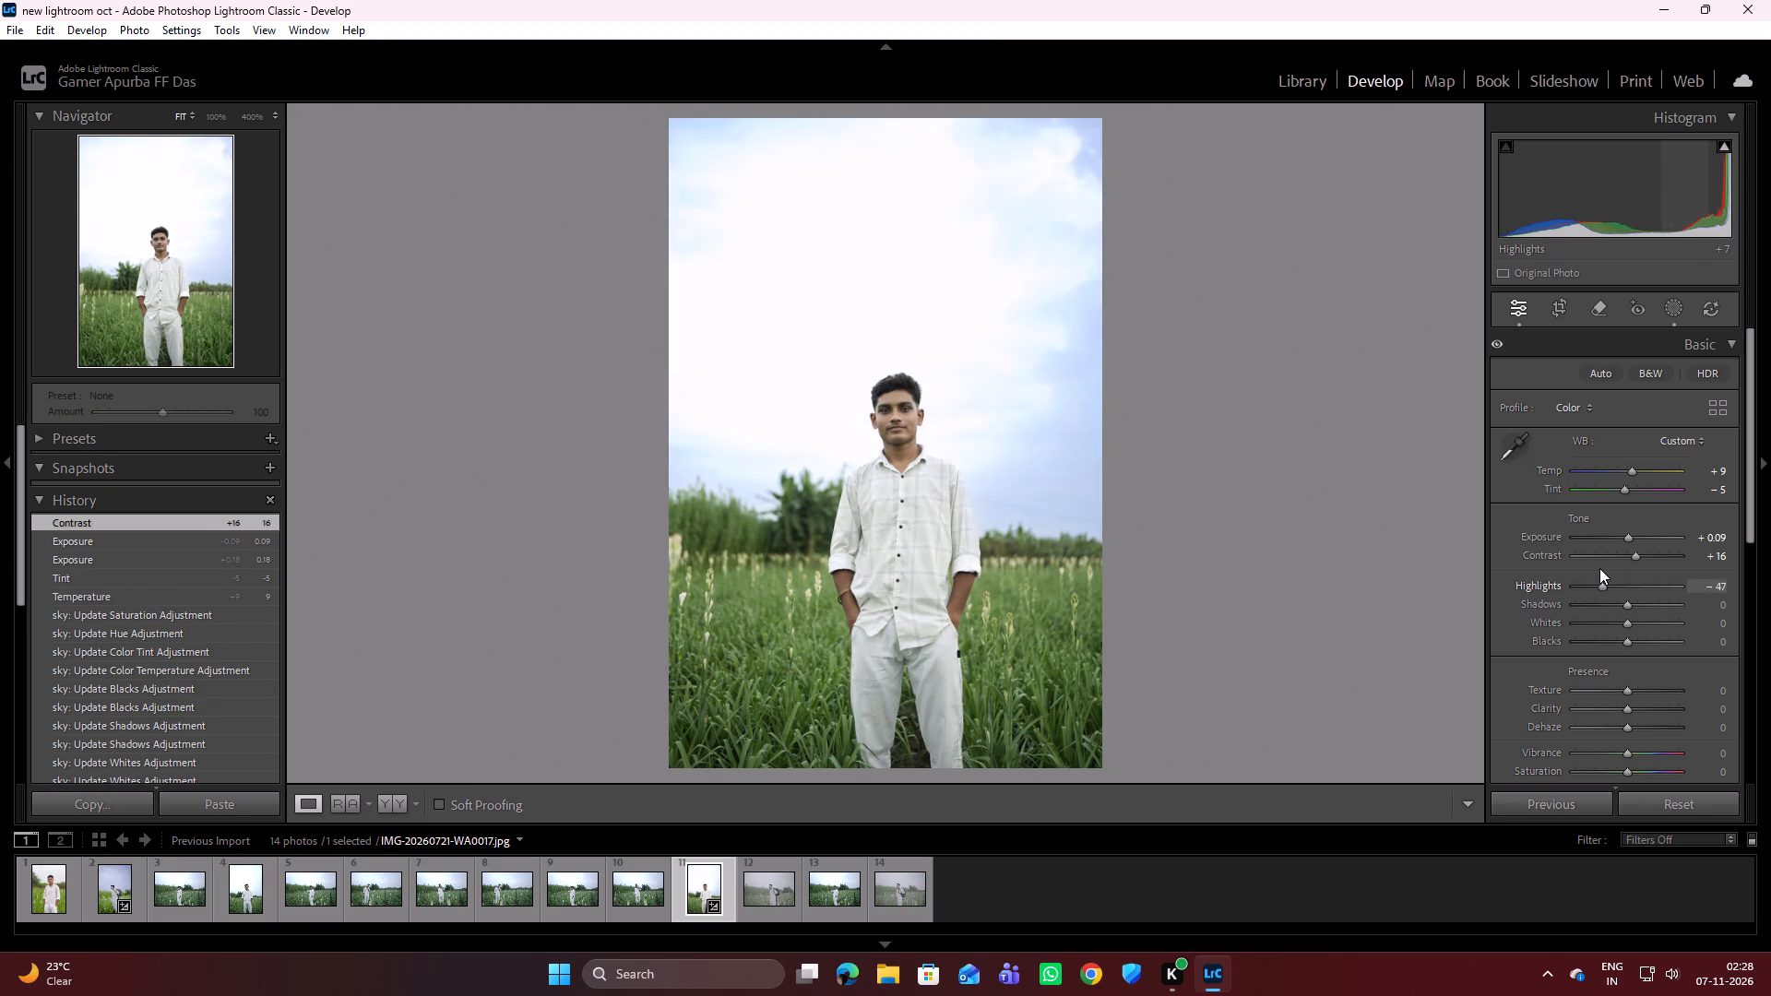
left_click_drag(1599, 568, 1636, 566)
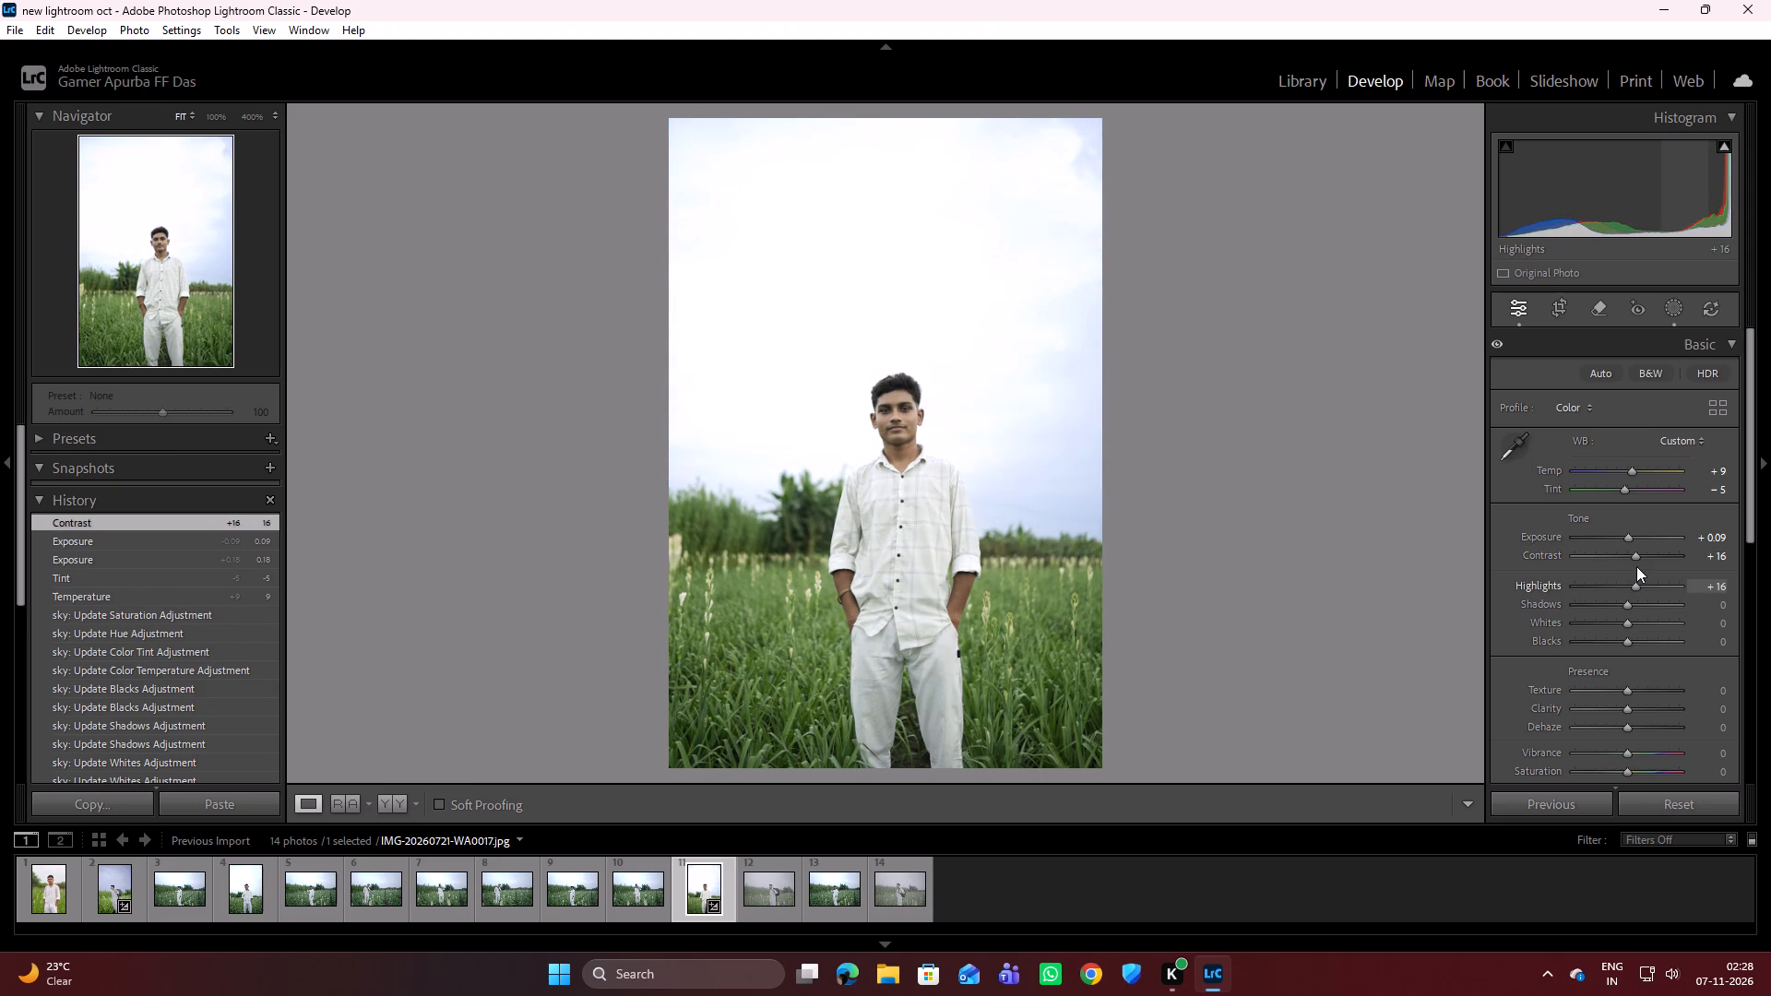
left_click_drag(1636, 566, 1632, 566)
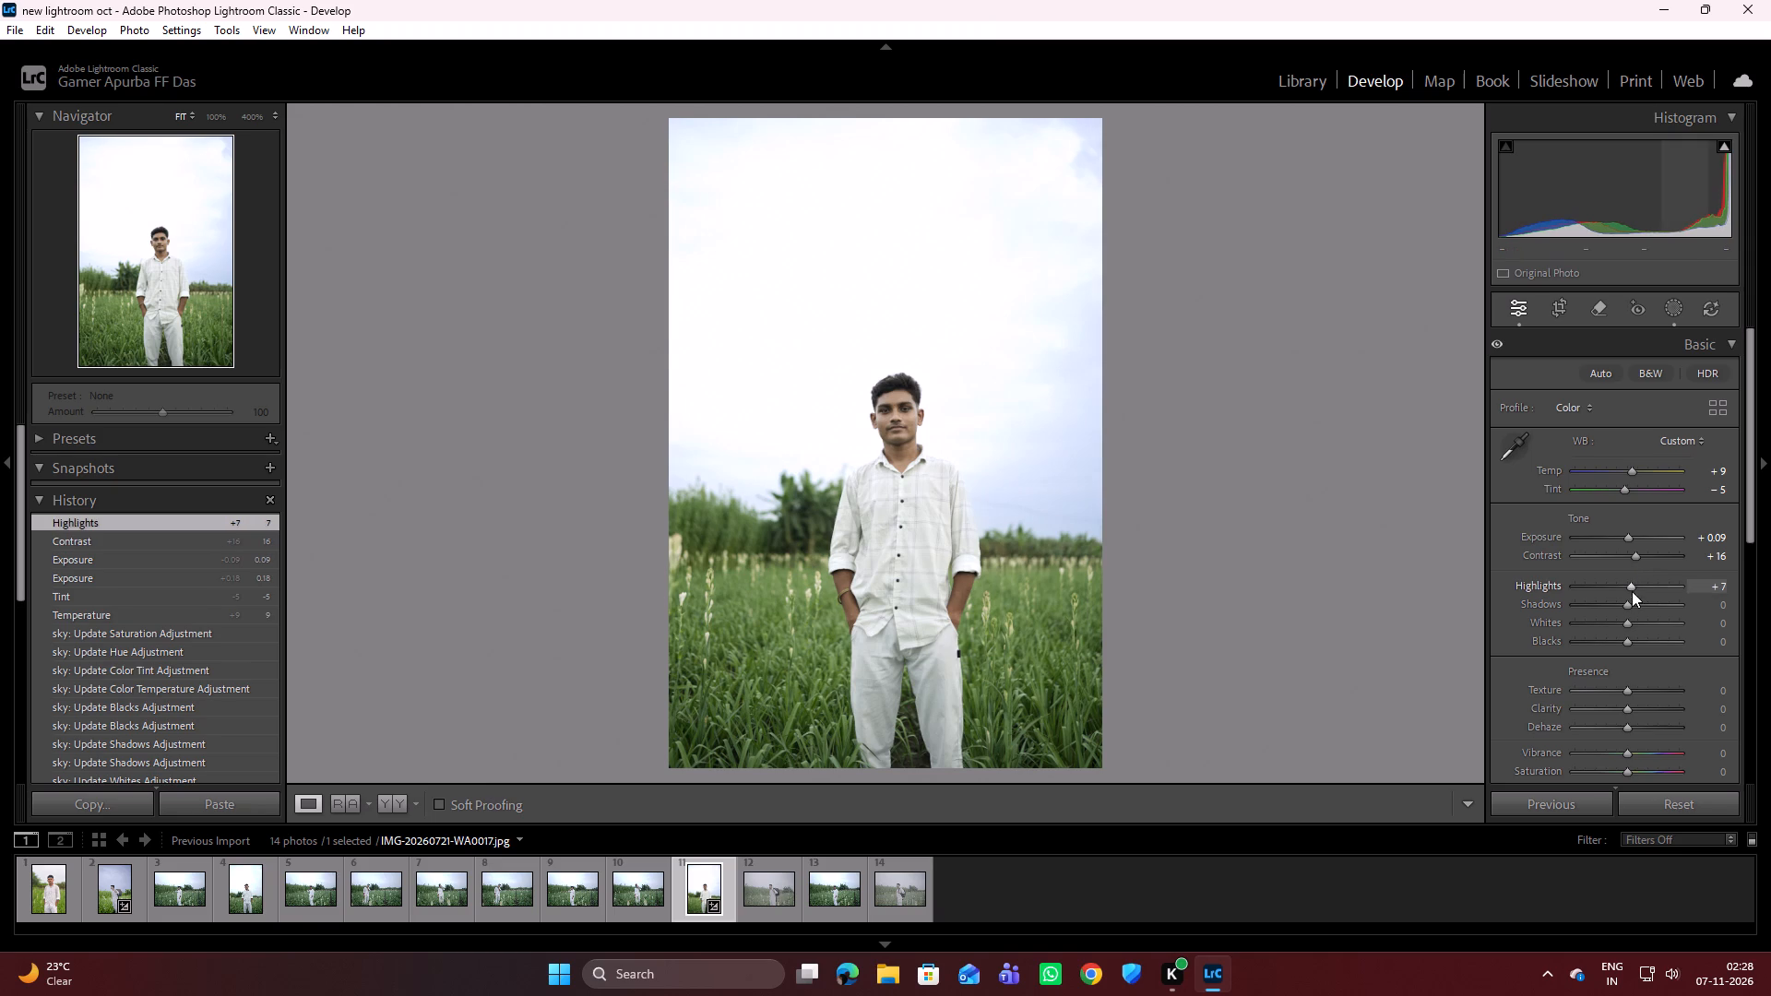
left_click(1631, 581)
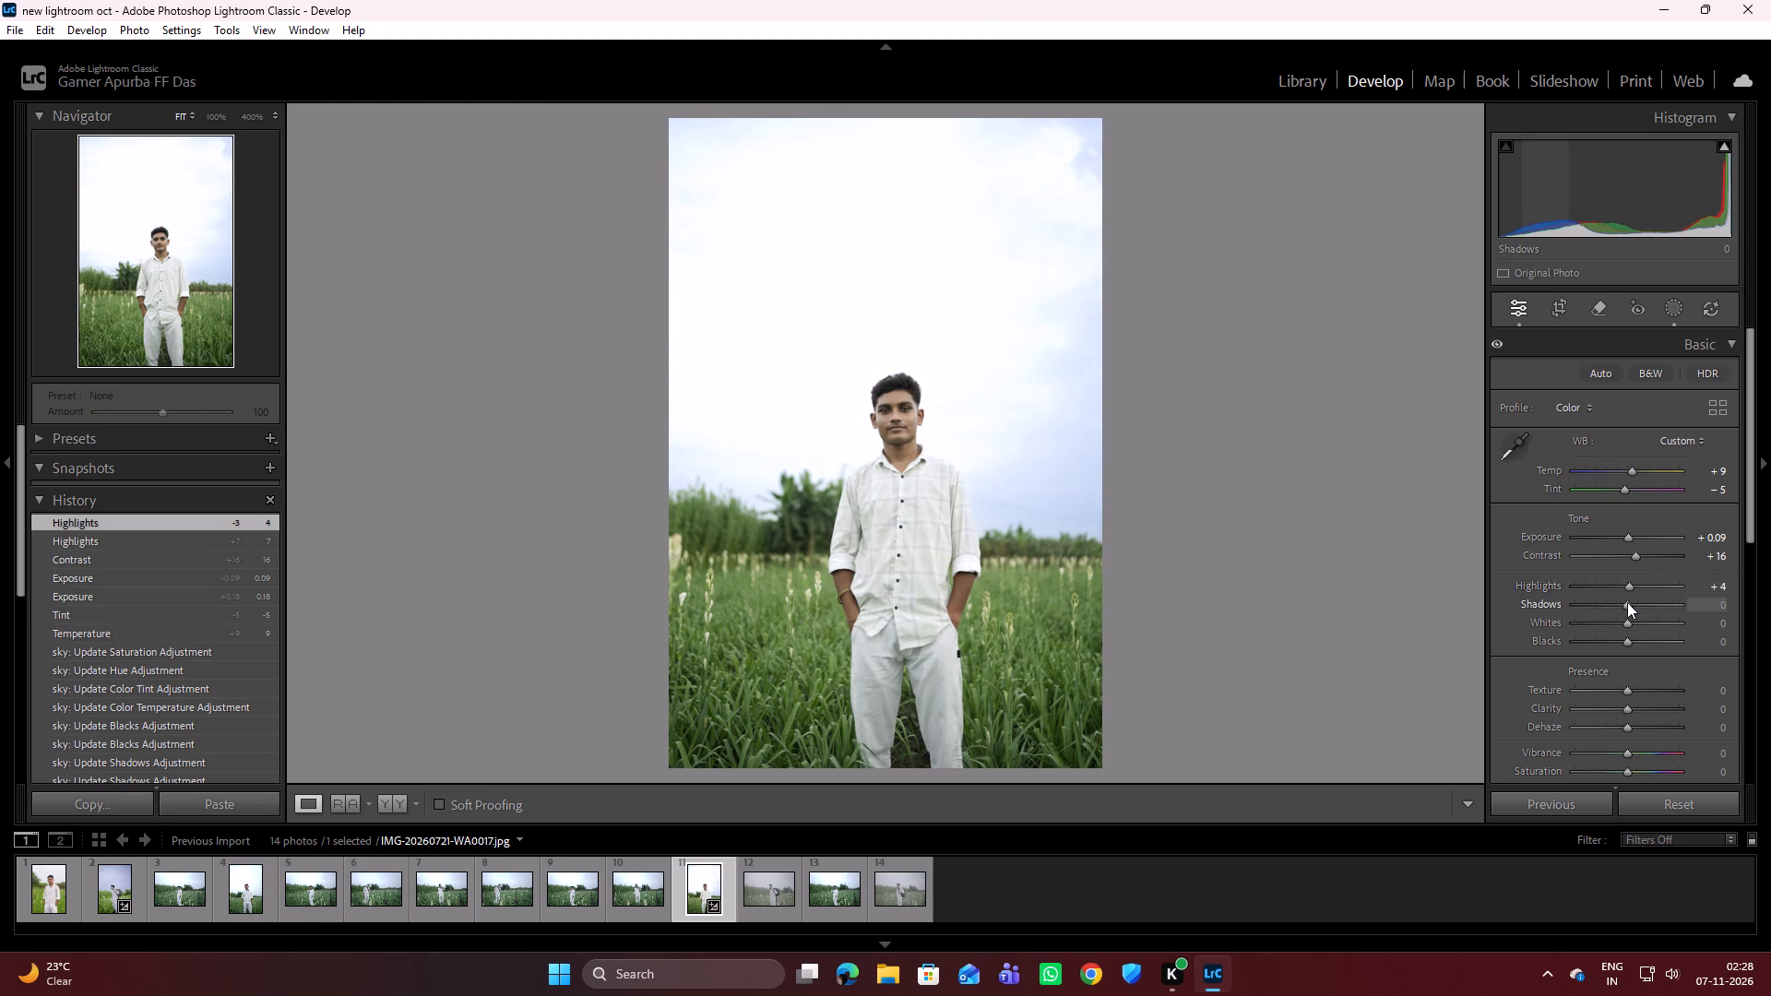
left_click_drag(1627, 602, 1630, 592)
left_click_drag(1630, 592, 1620, 587)
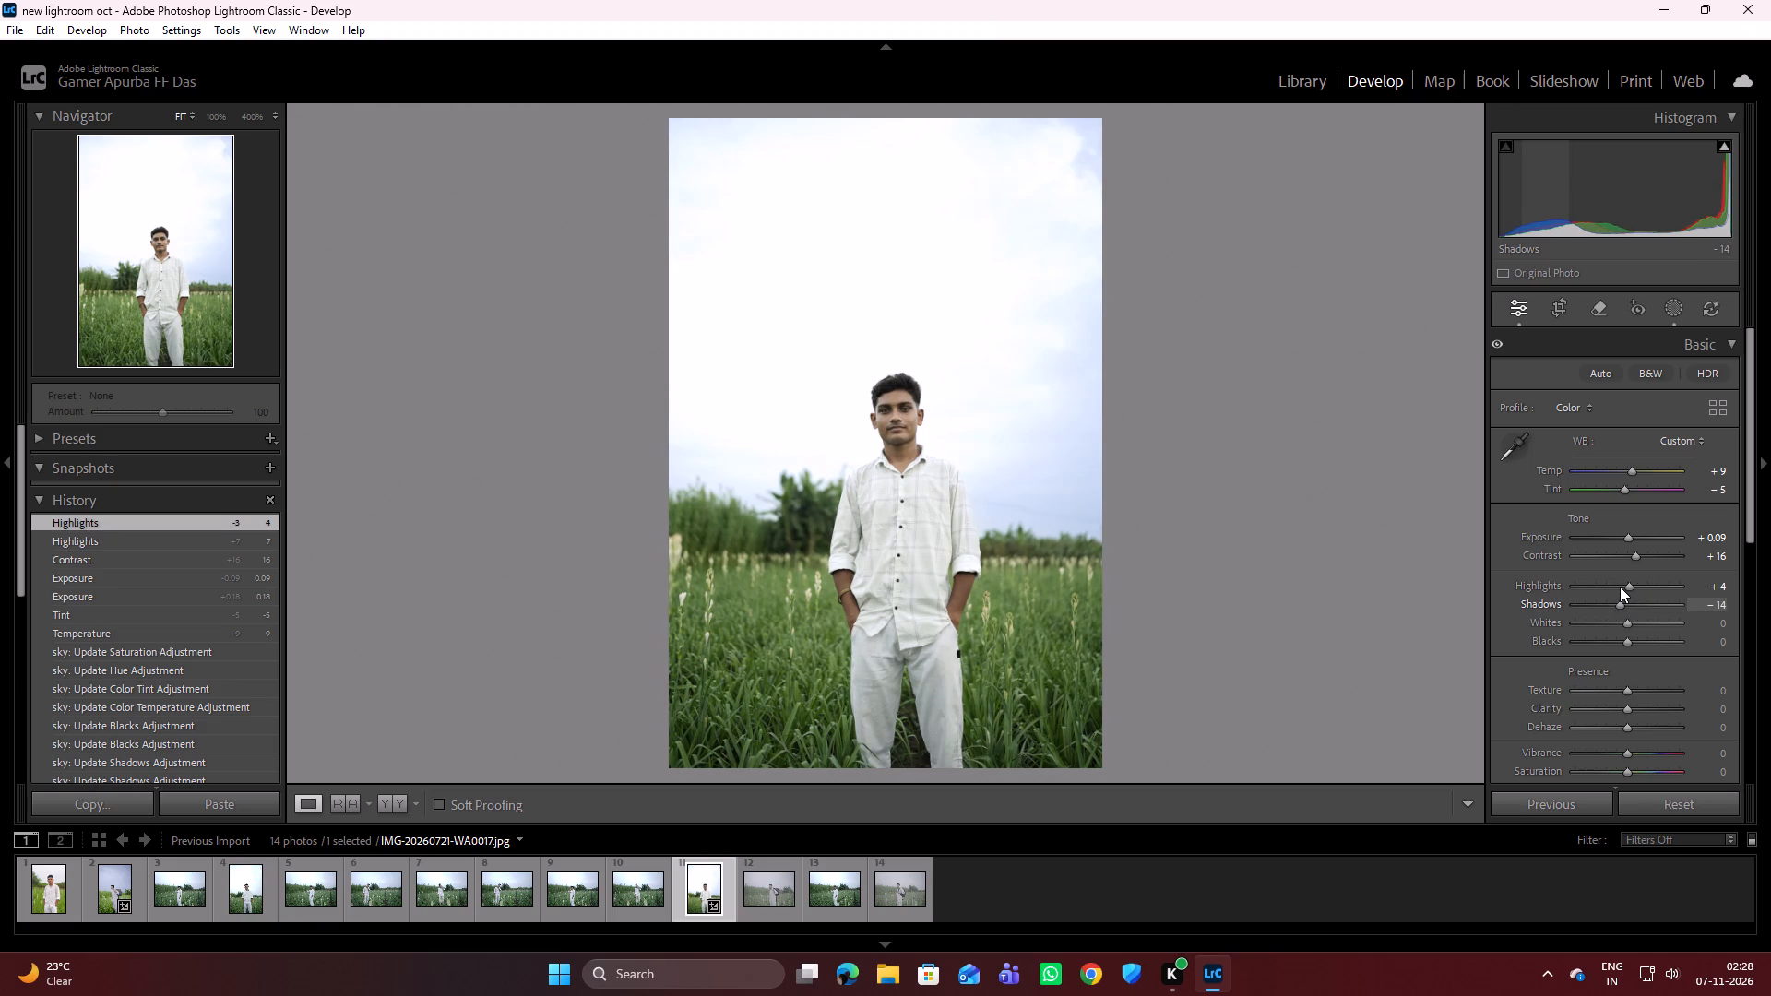
left_click_drag(1620, 587, 1626, 585)
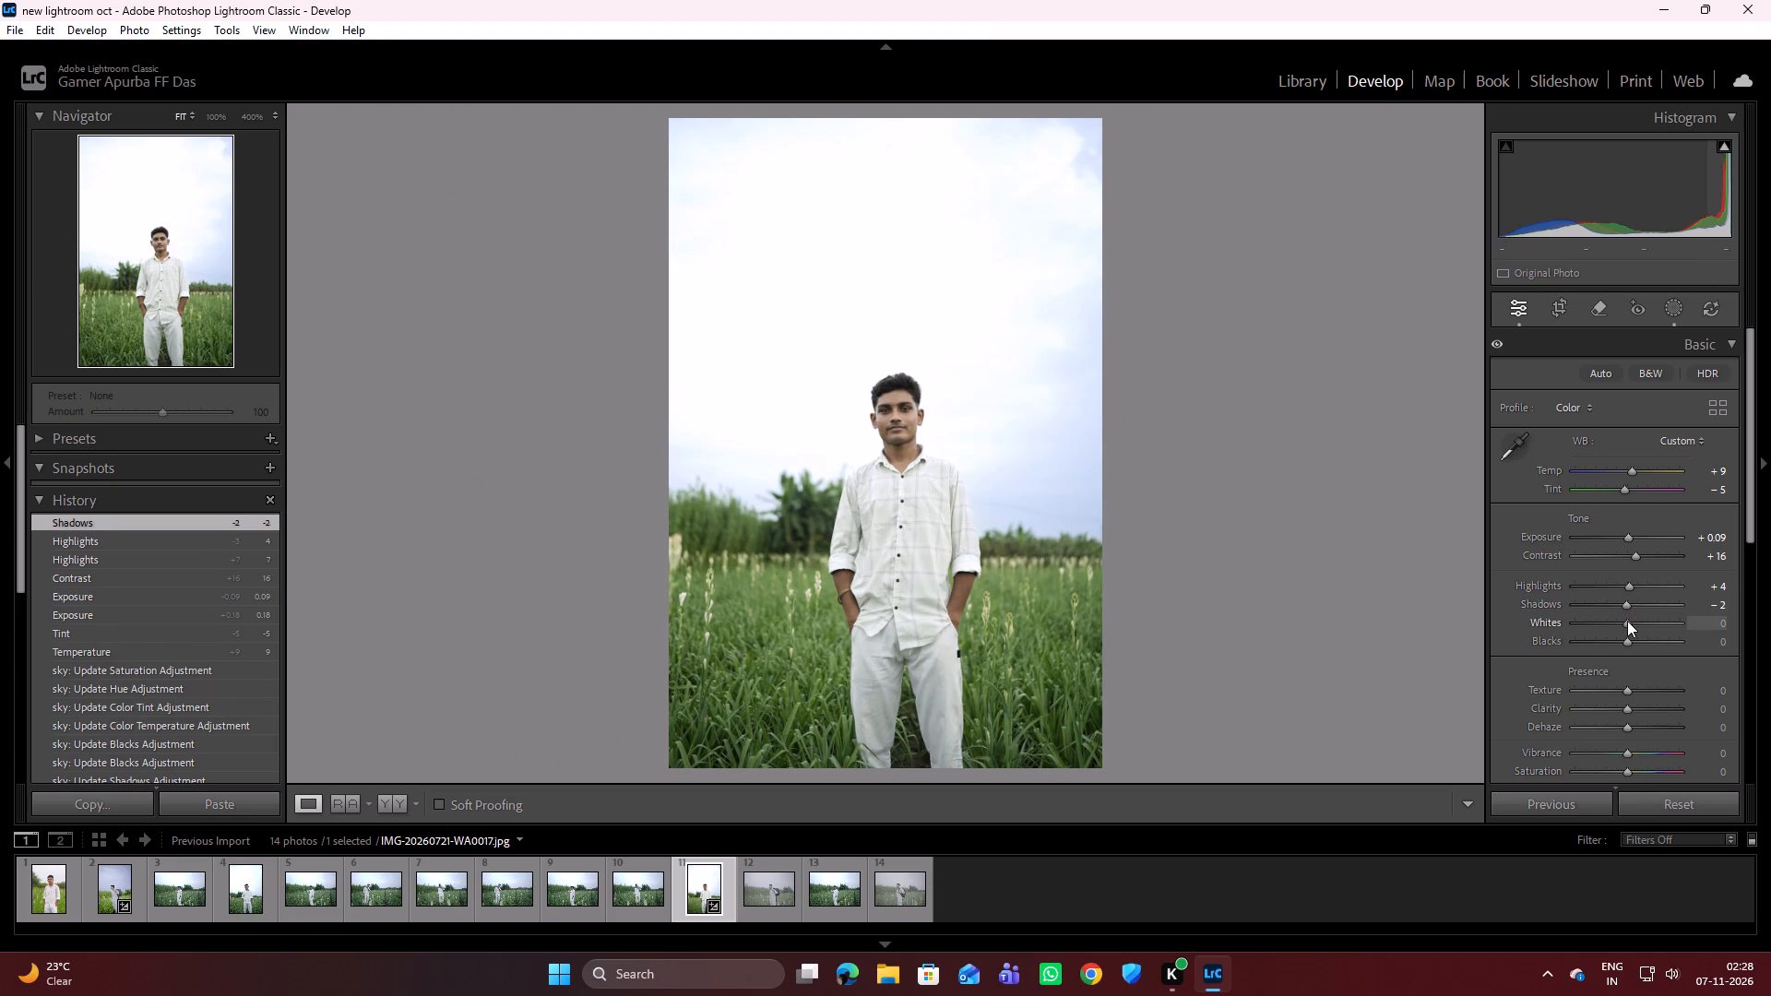
Set the whole photo's whites to -4 and blacks to +2.
left_click_drag(1627, 621, 1617, 608)
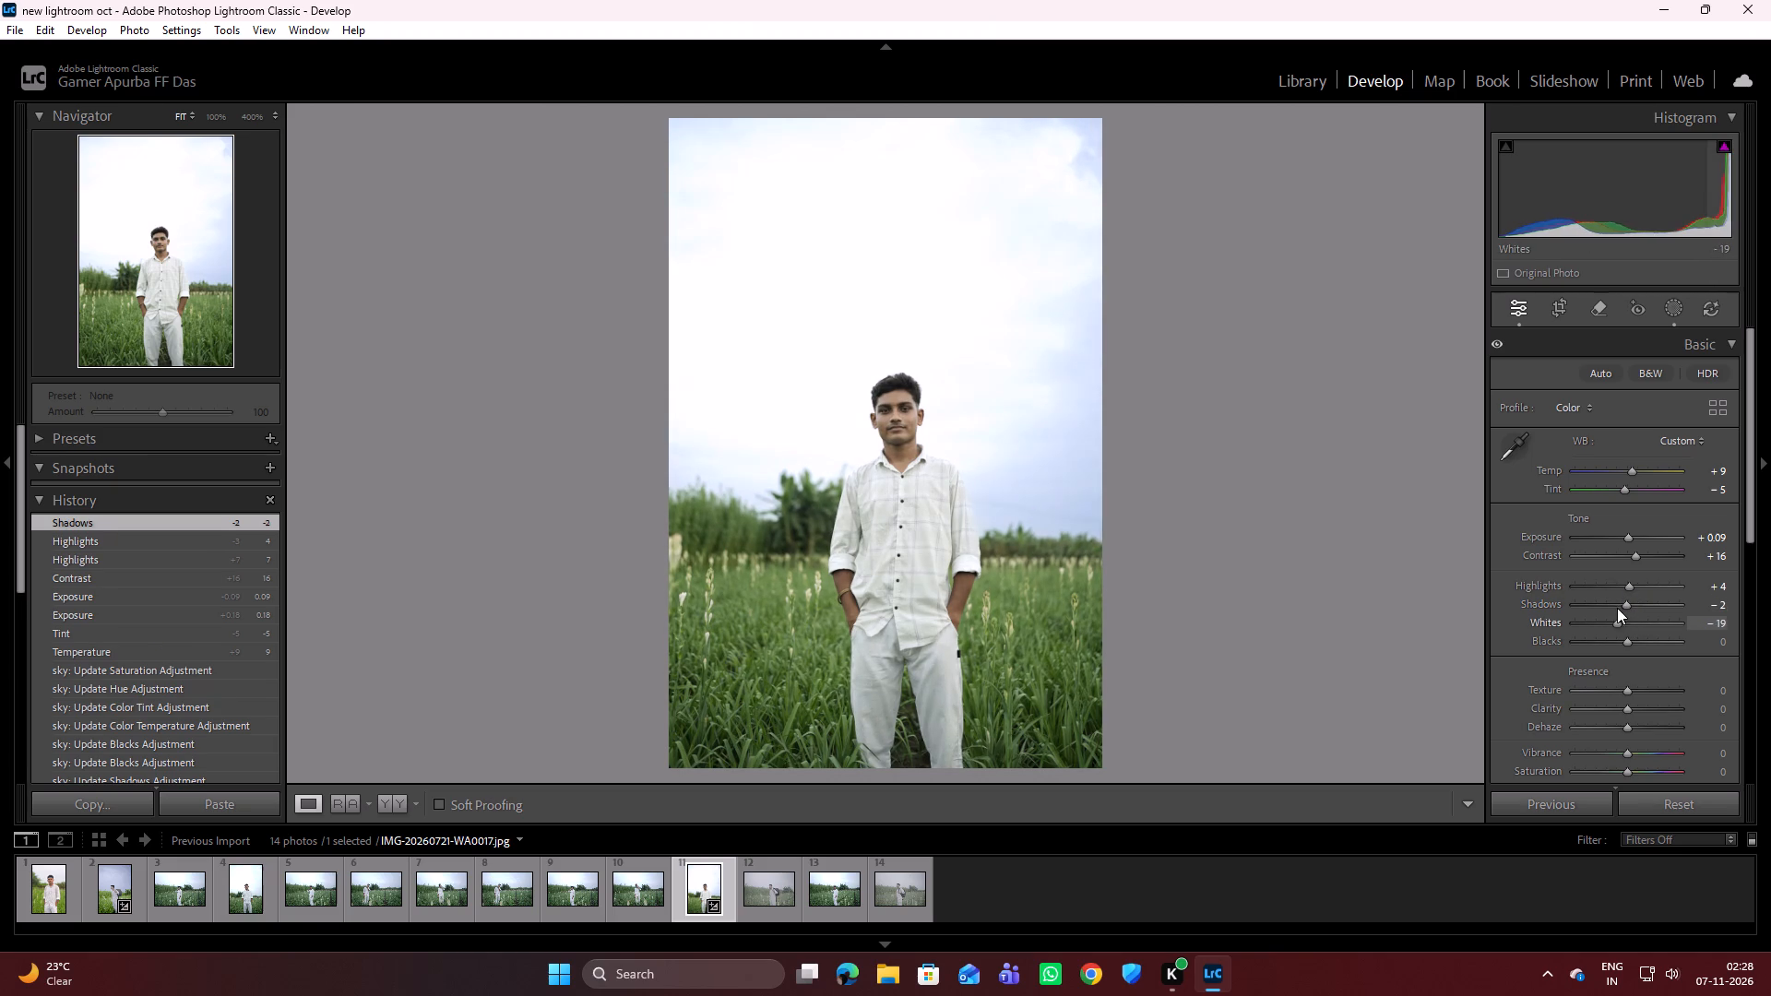
left_click_drag(1617, 608, 1625, 610)
left_click(1627, 641)
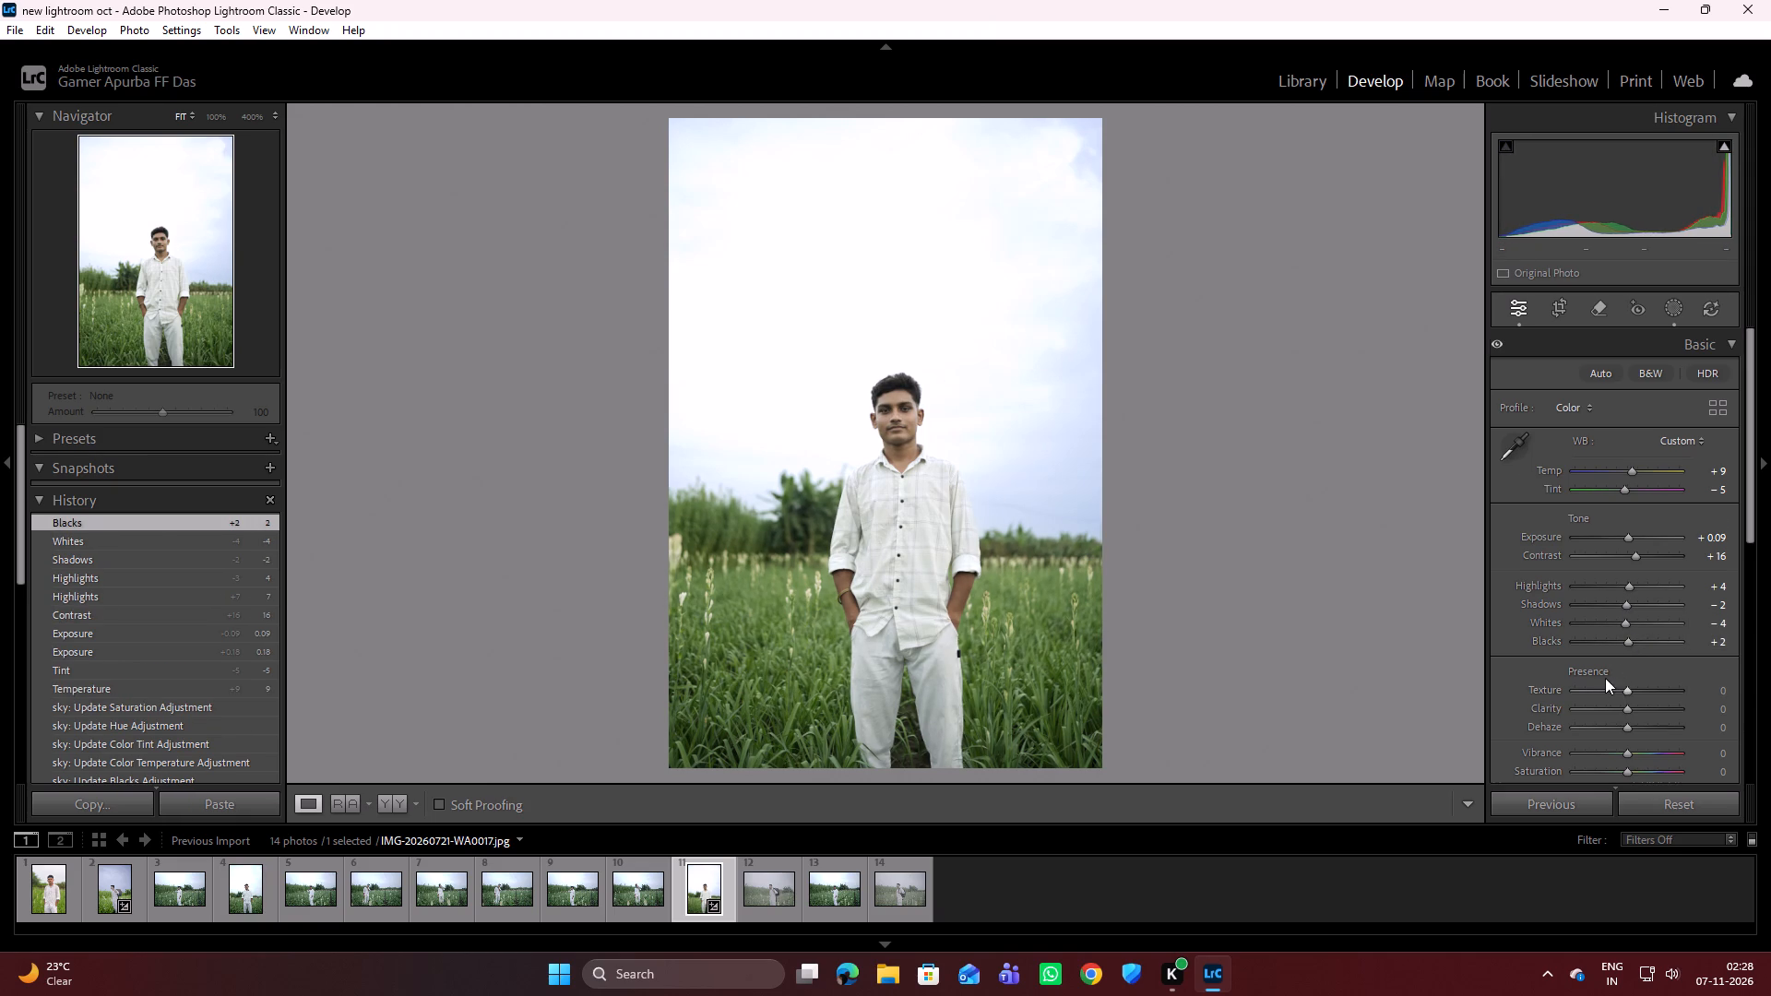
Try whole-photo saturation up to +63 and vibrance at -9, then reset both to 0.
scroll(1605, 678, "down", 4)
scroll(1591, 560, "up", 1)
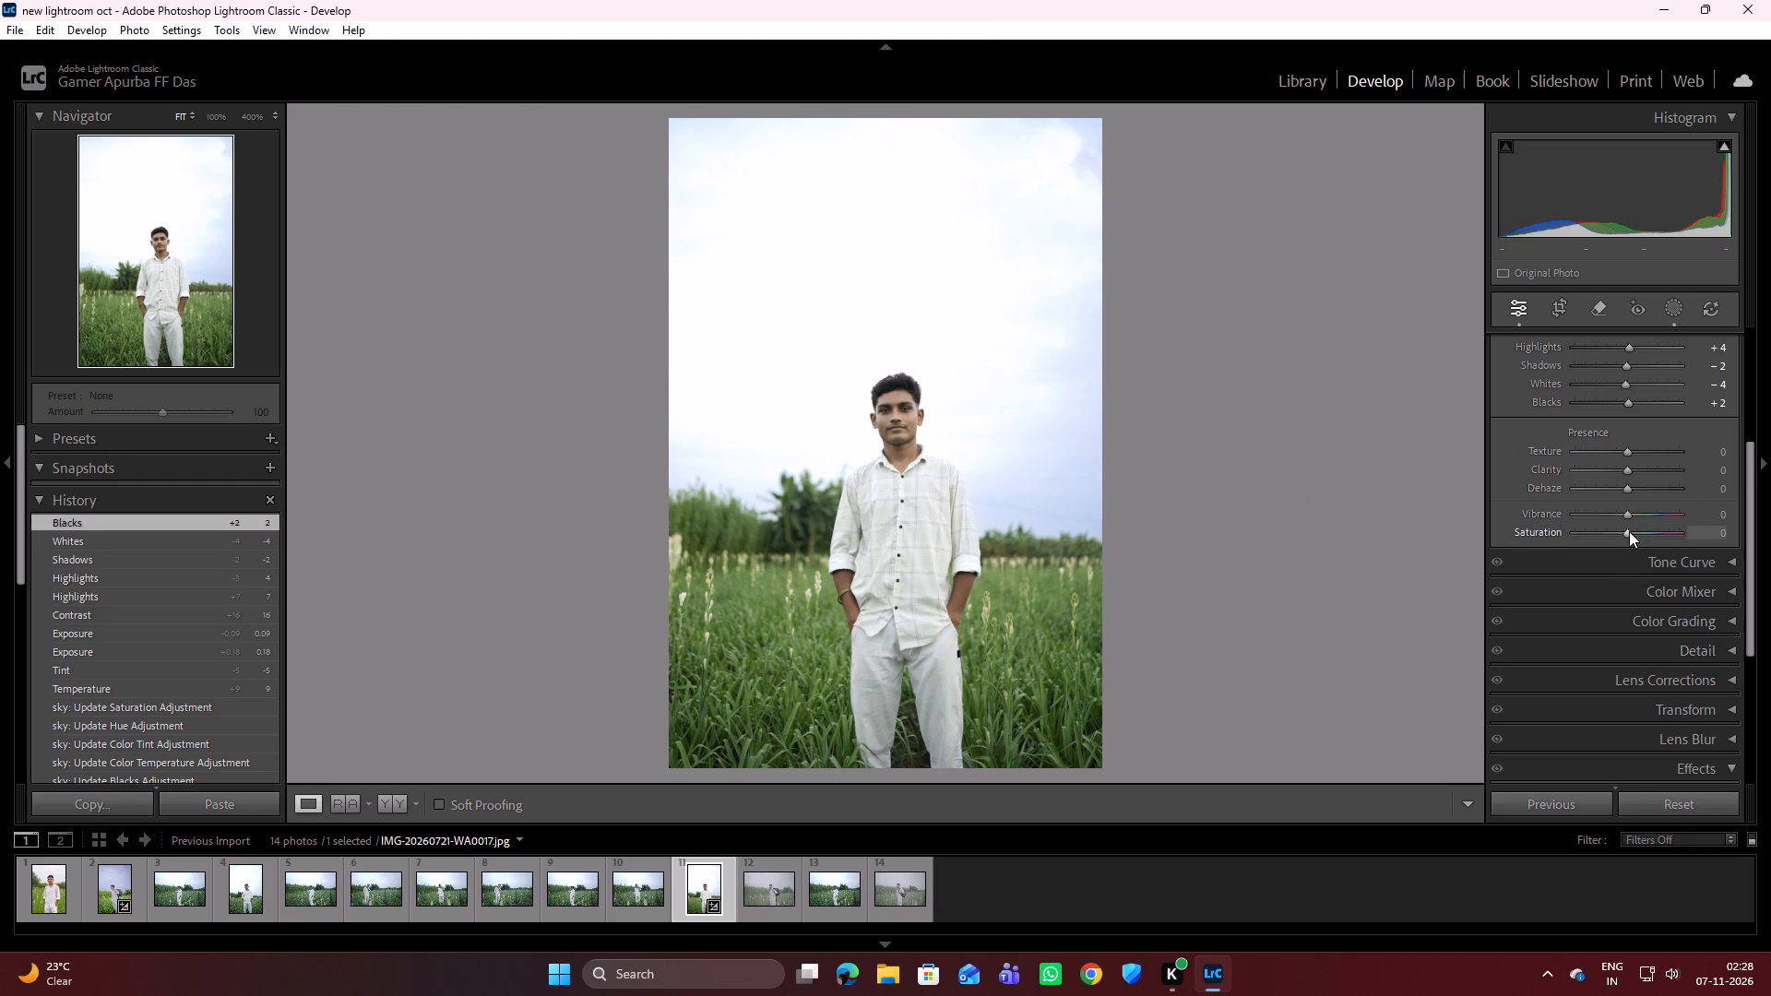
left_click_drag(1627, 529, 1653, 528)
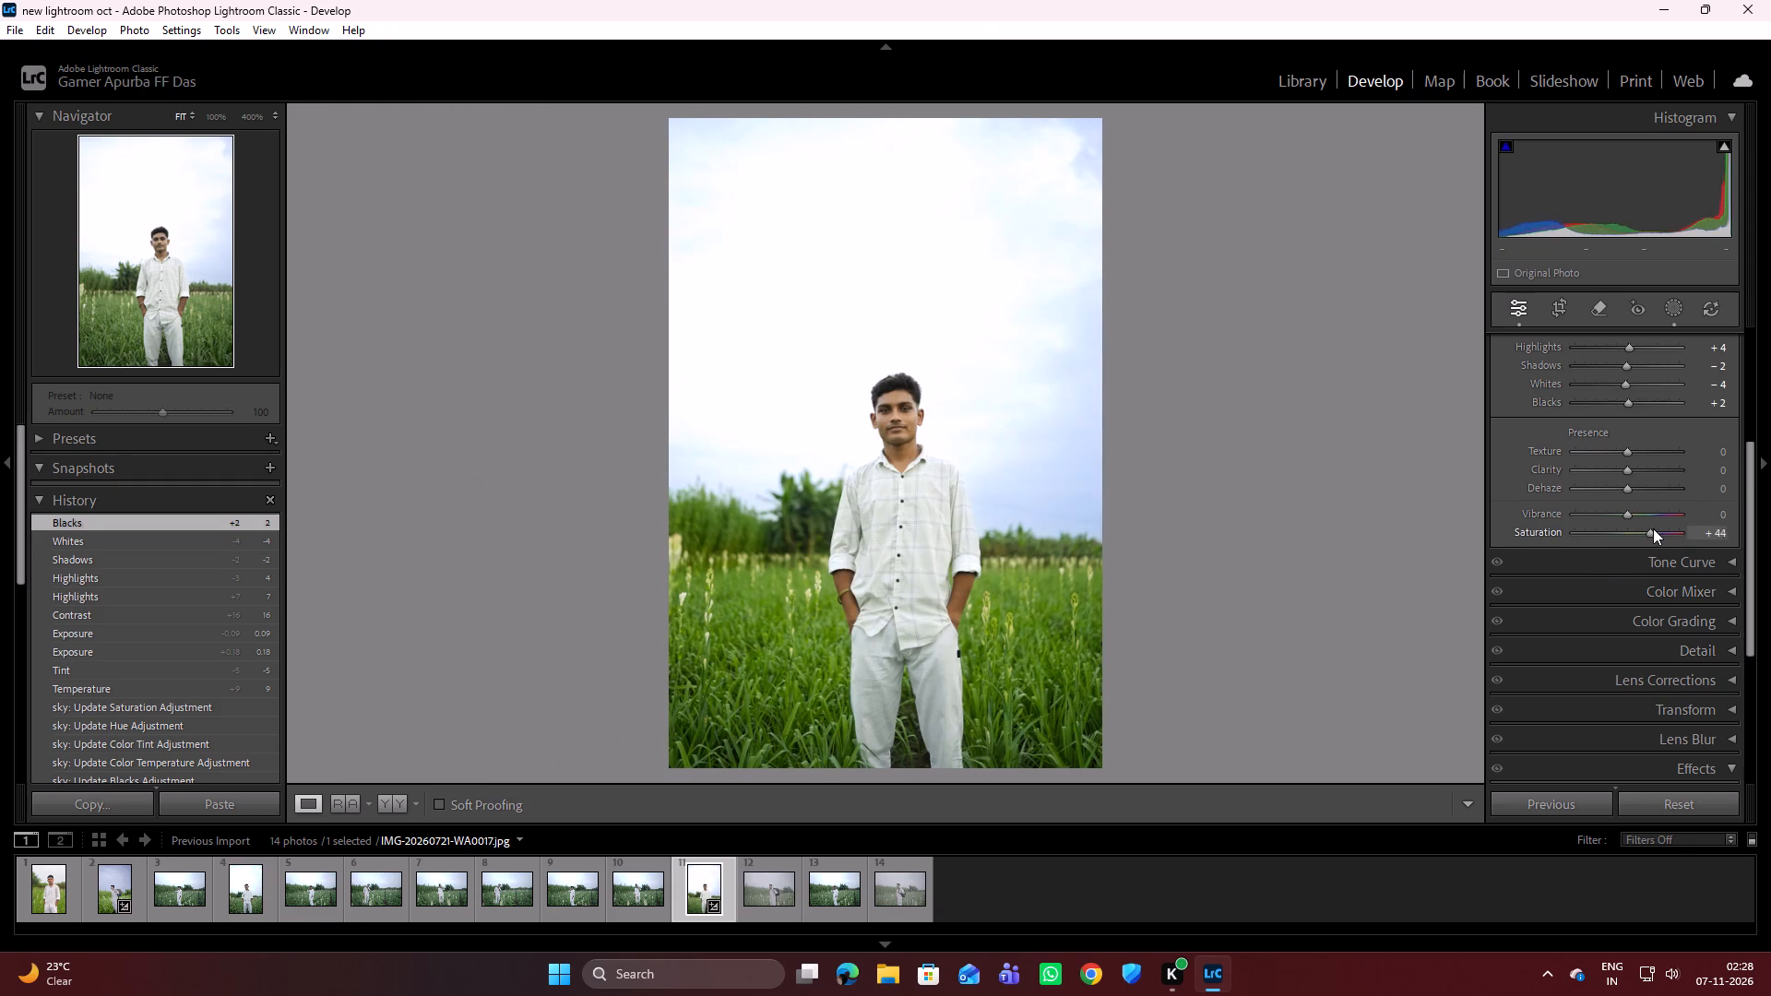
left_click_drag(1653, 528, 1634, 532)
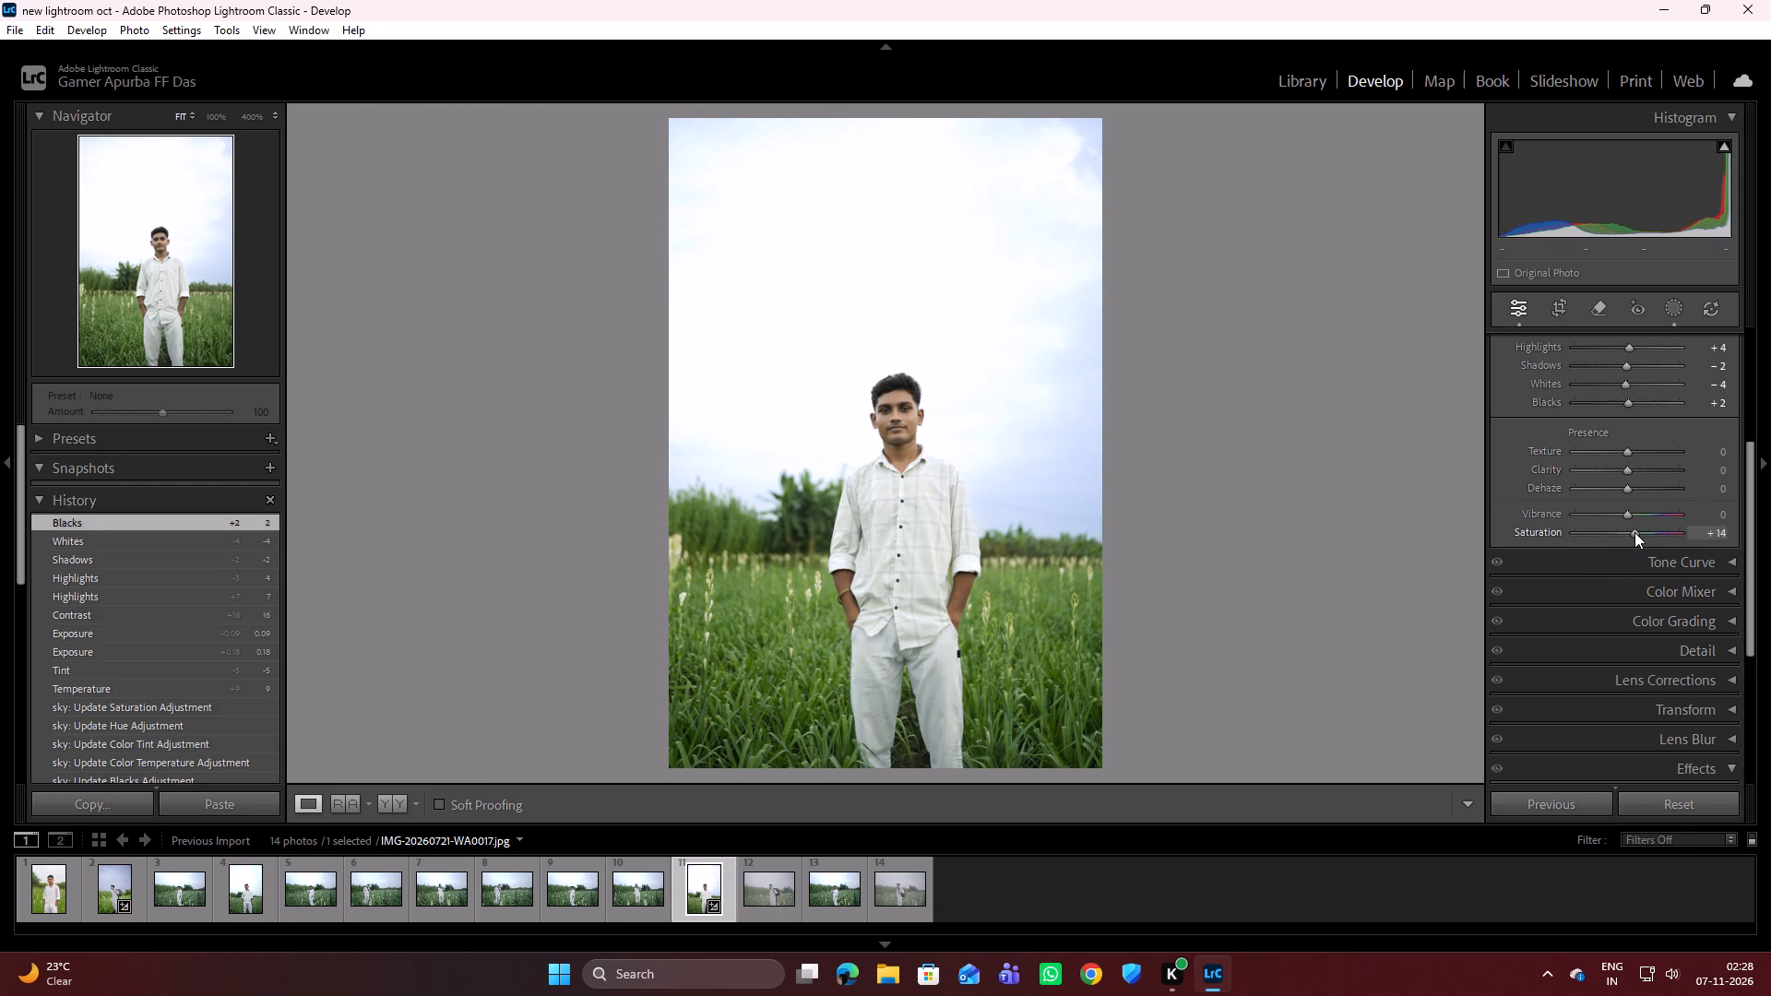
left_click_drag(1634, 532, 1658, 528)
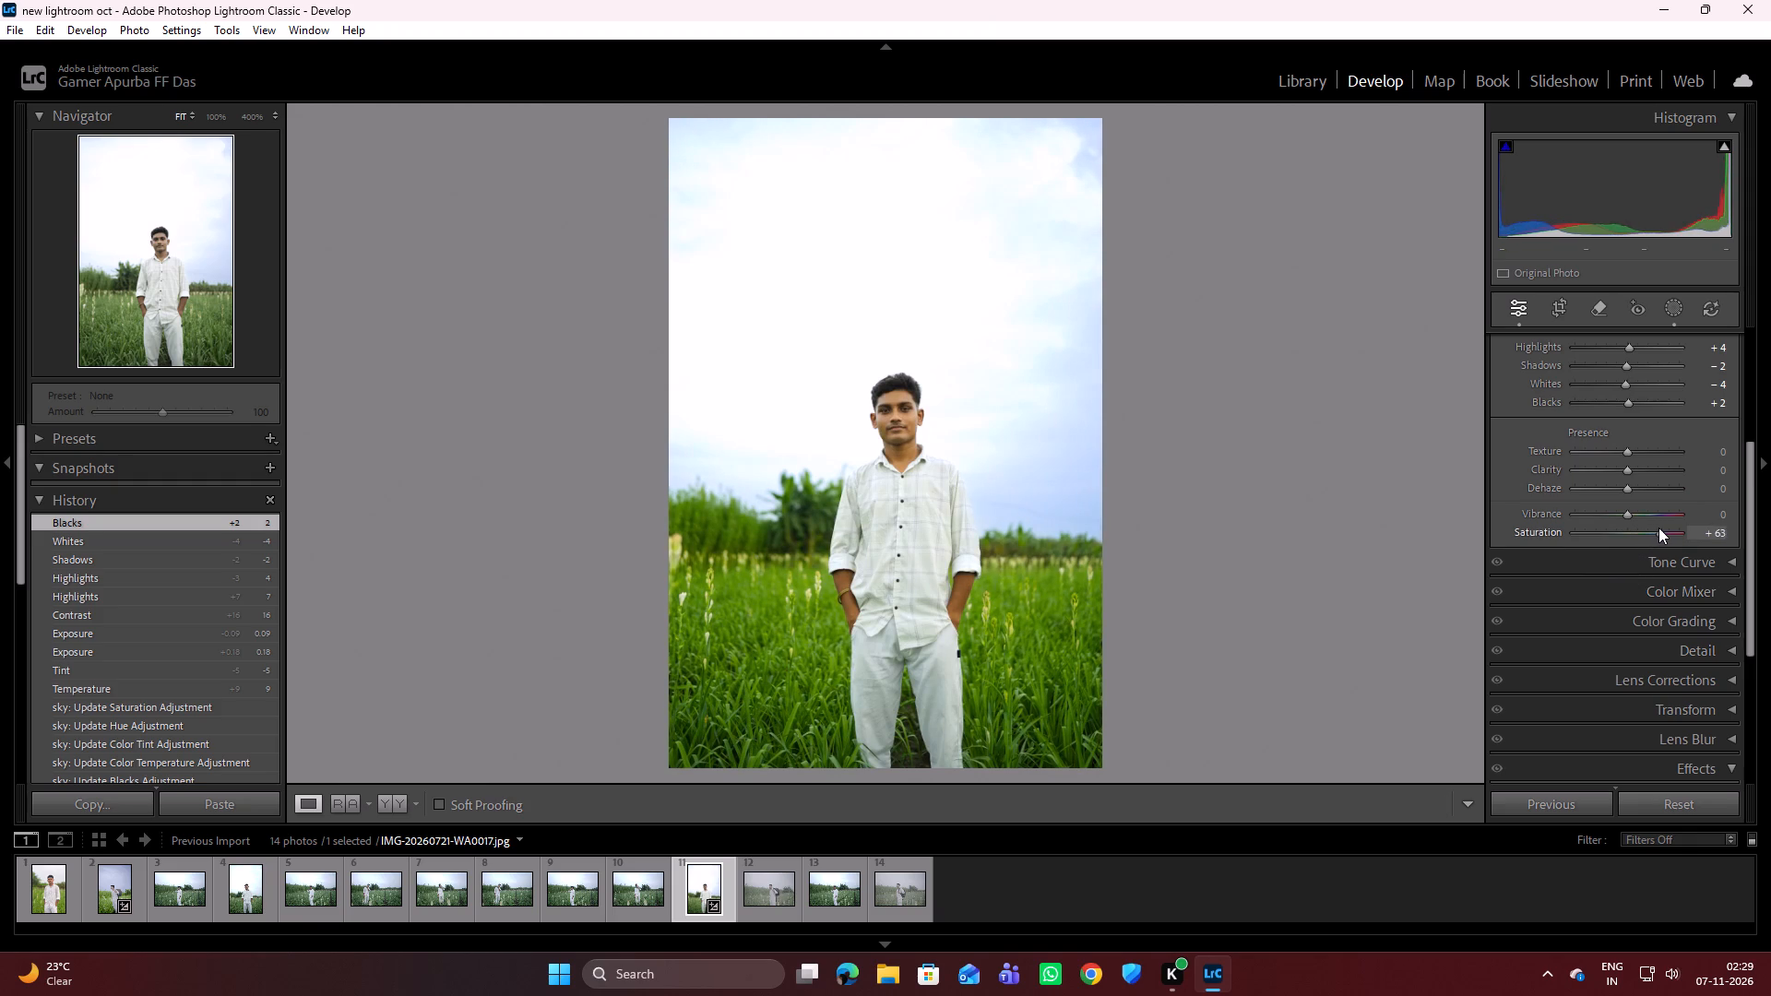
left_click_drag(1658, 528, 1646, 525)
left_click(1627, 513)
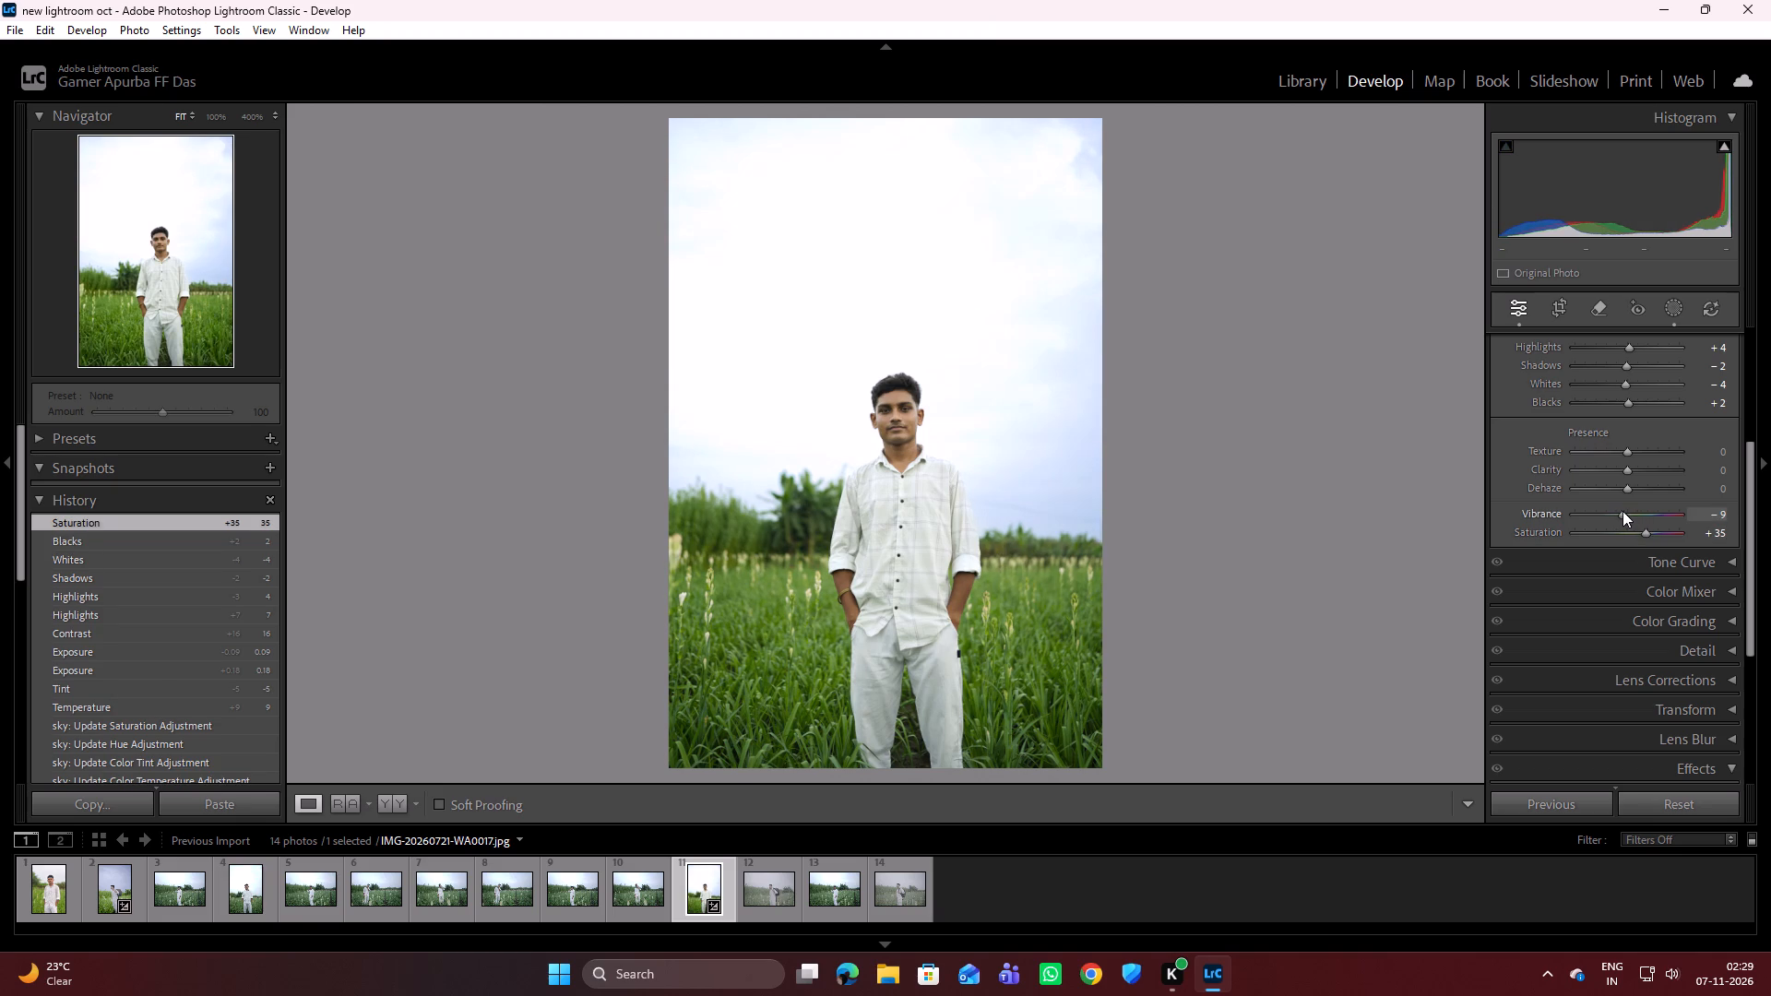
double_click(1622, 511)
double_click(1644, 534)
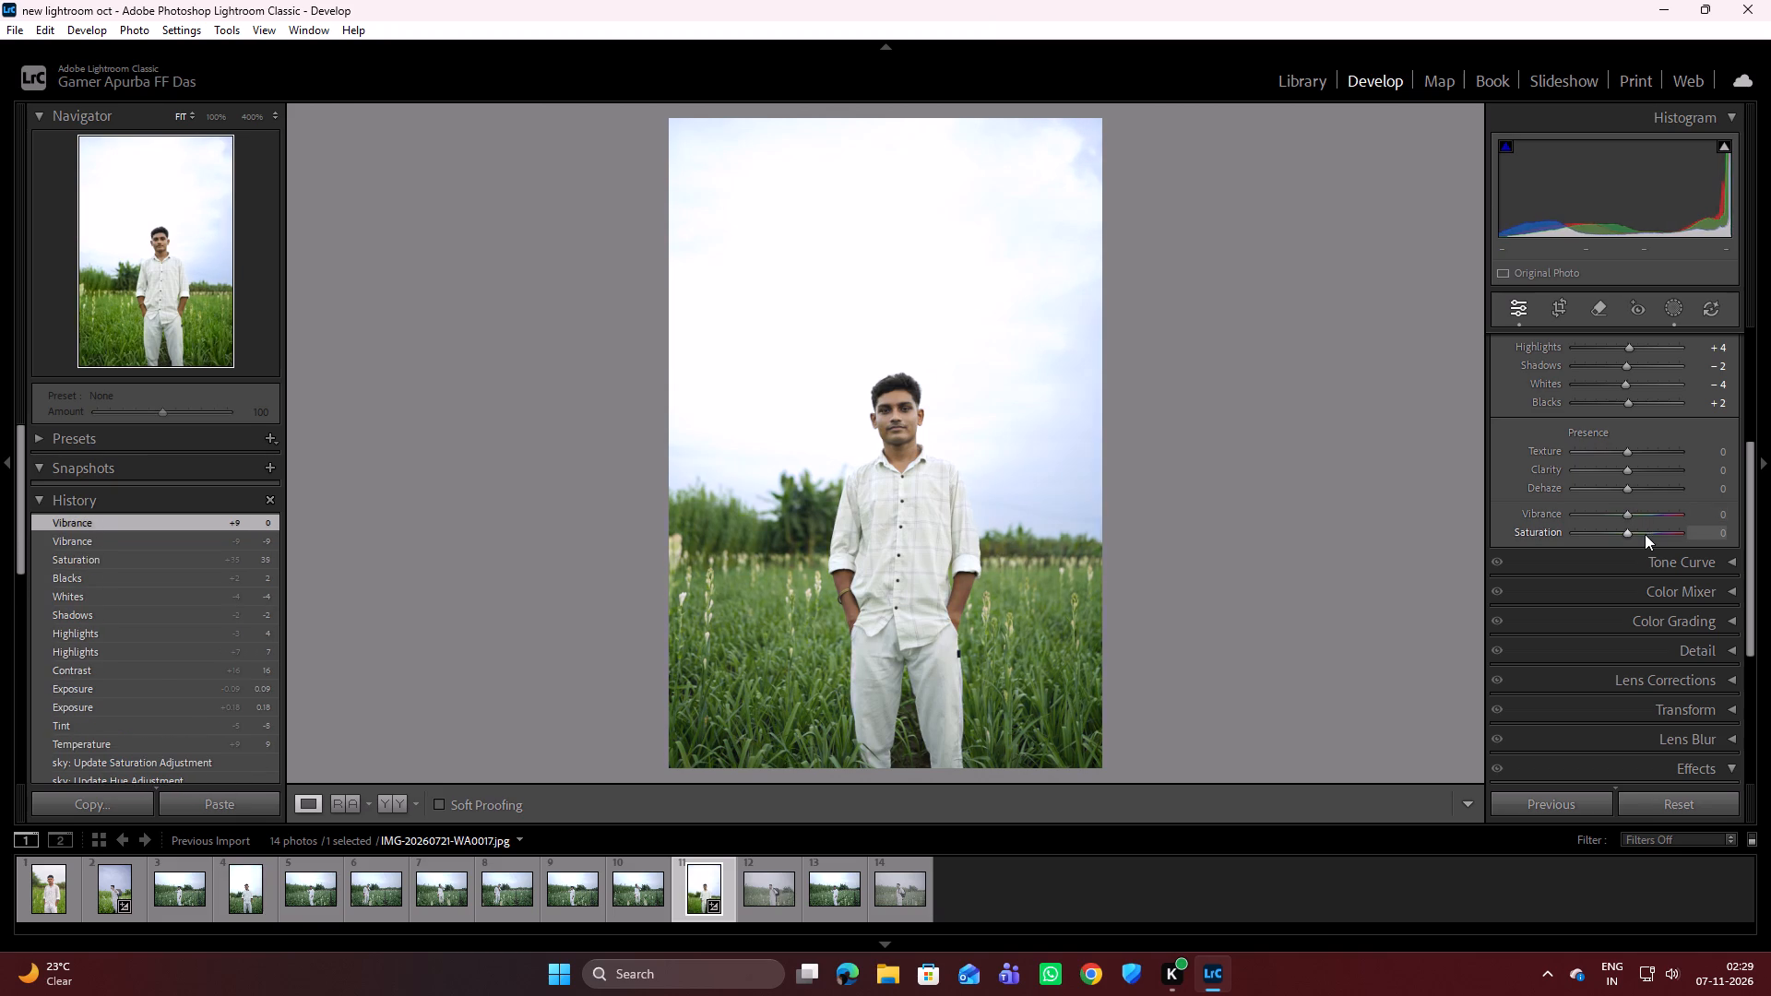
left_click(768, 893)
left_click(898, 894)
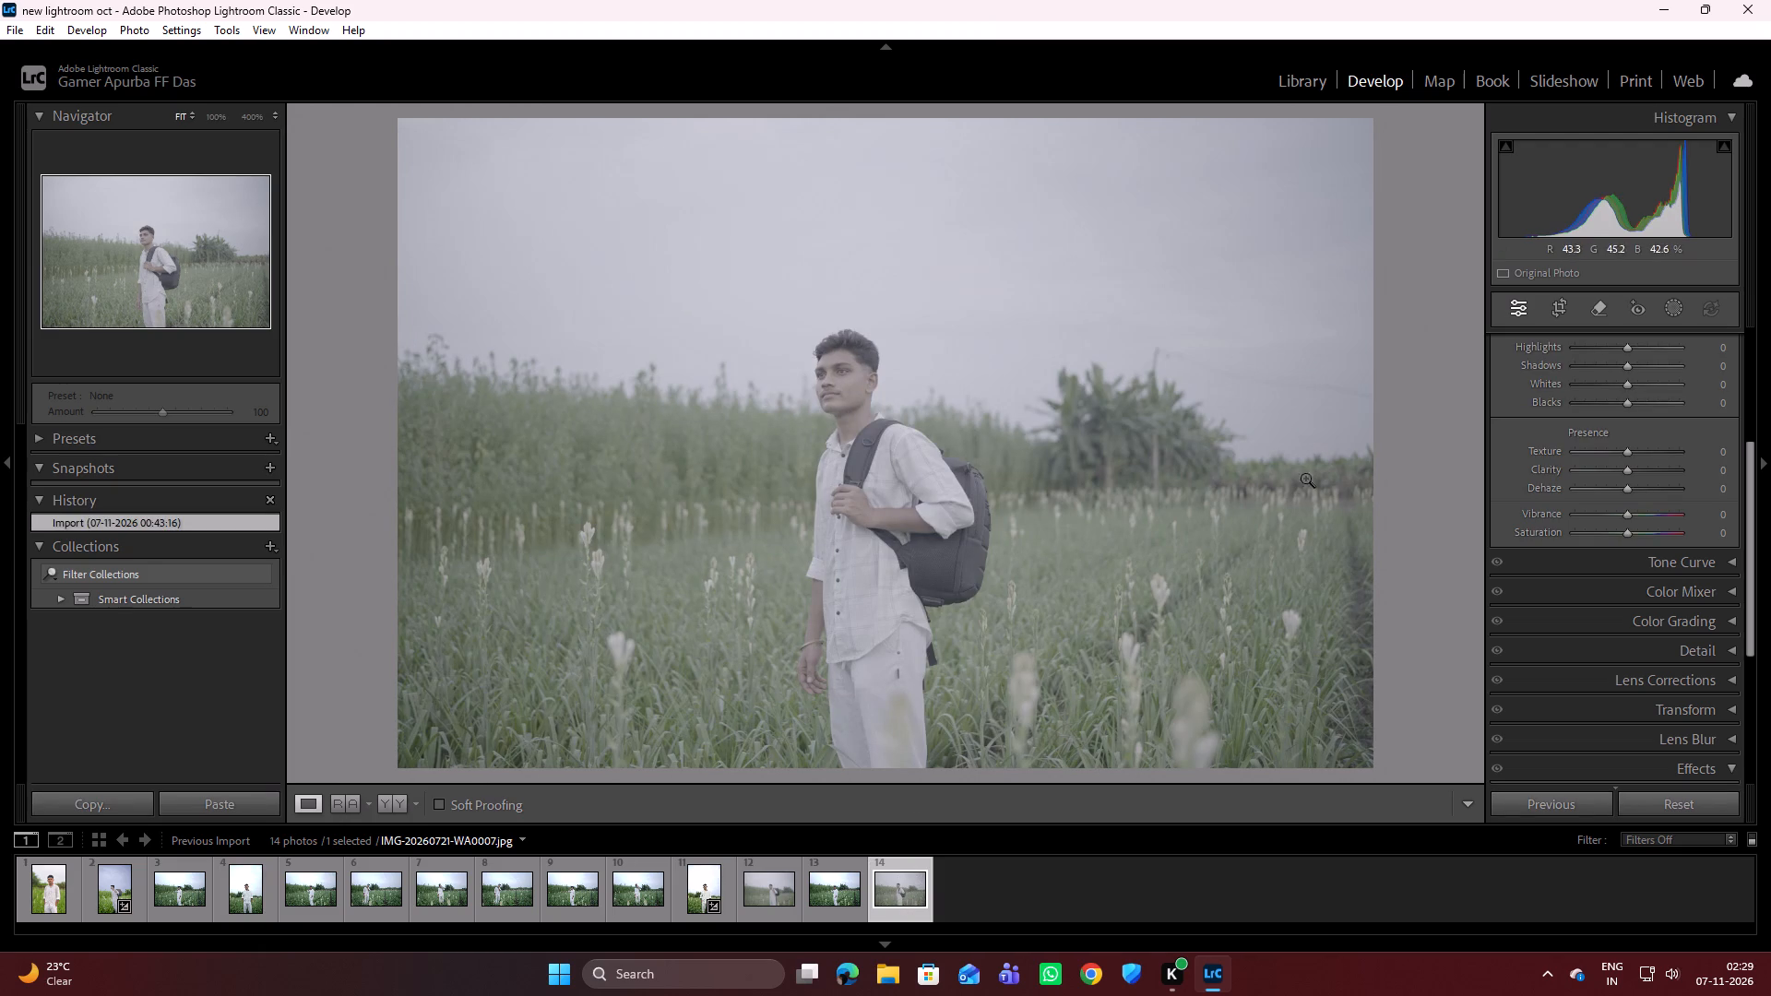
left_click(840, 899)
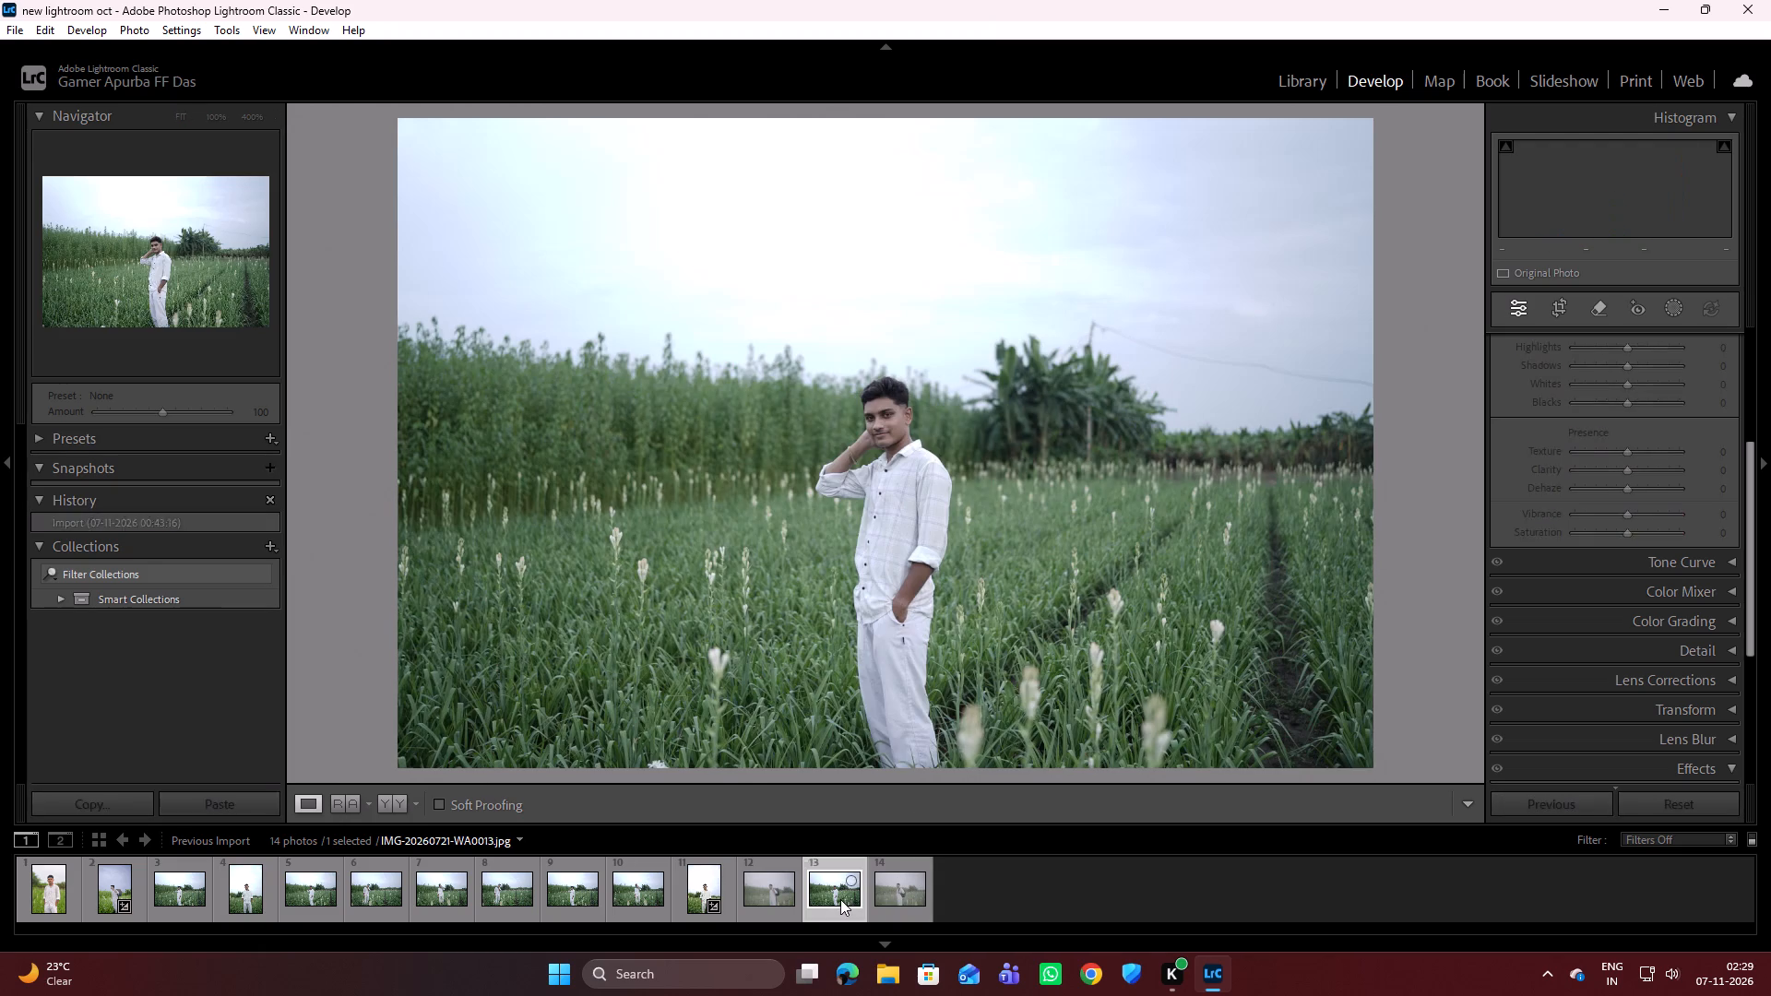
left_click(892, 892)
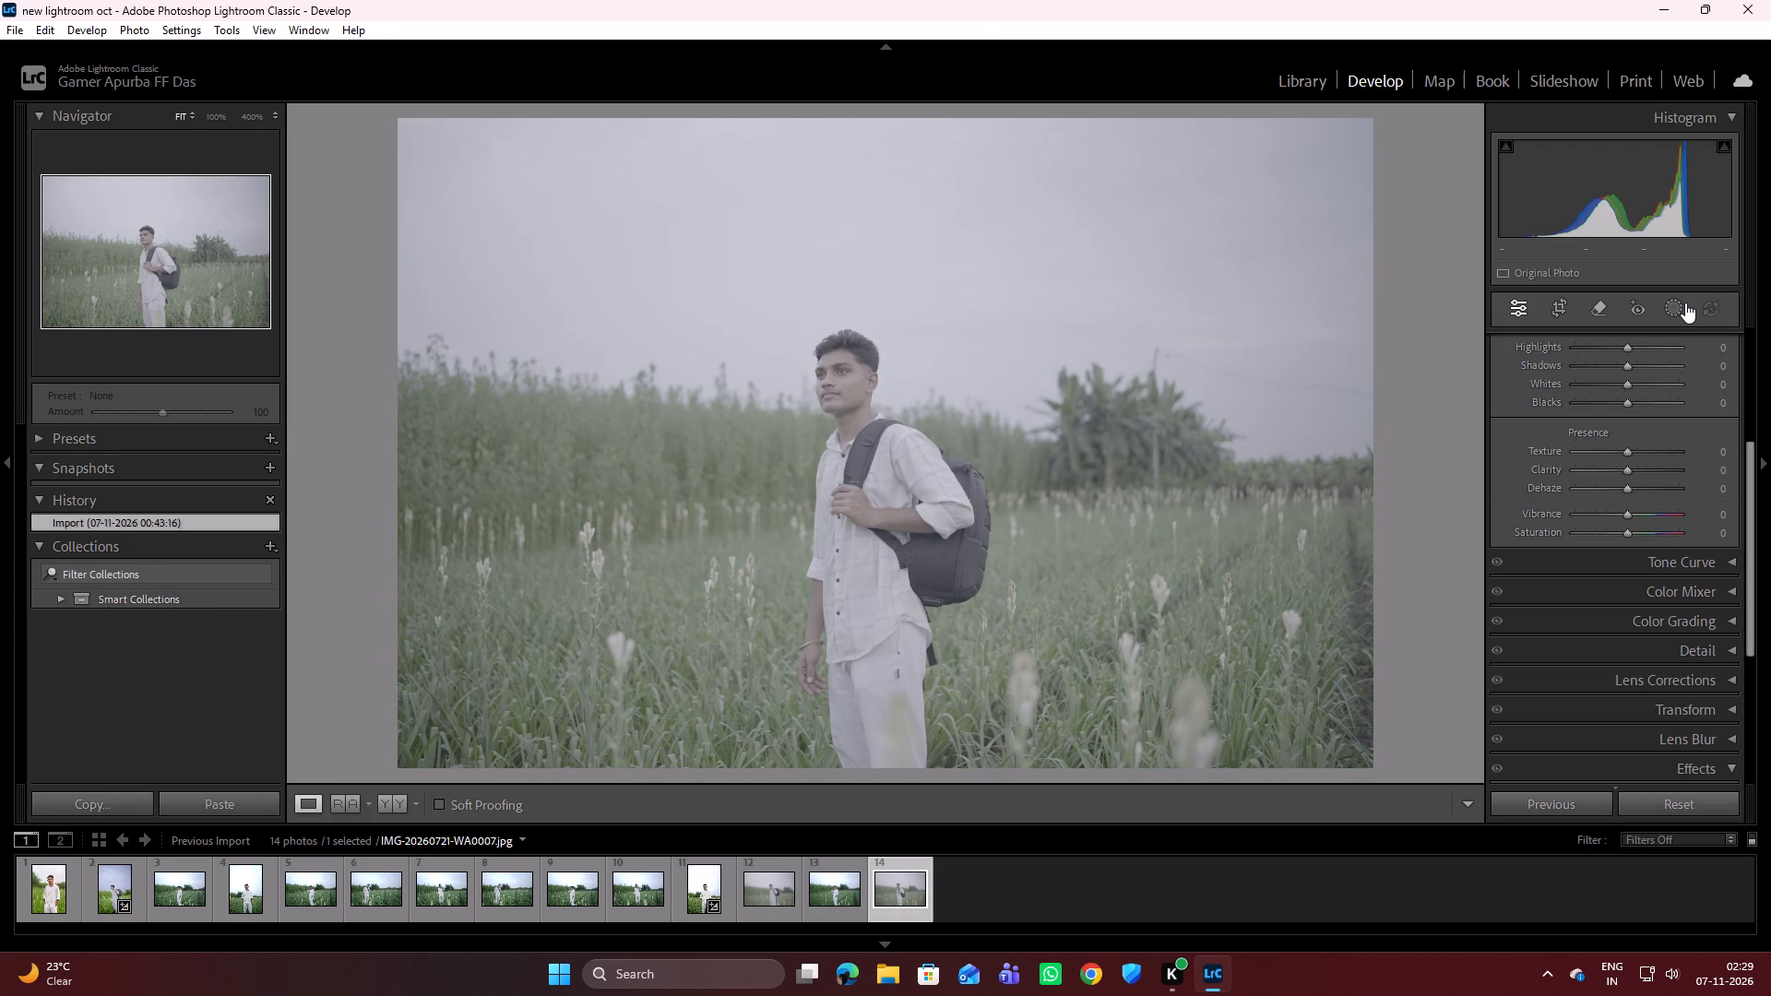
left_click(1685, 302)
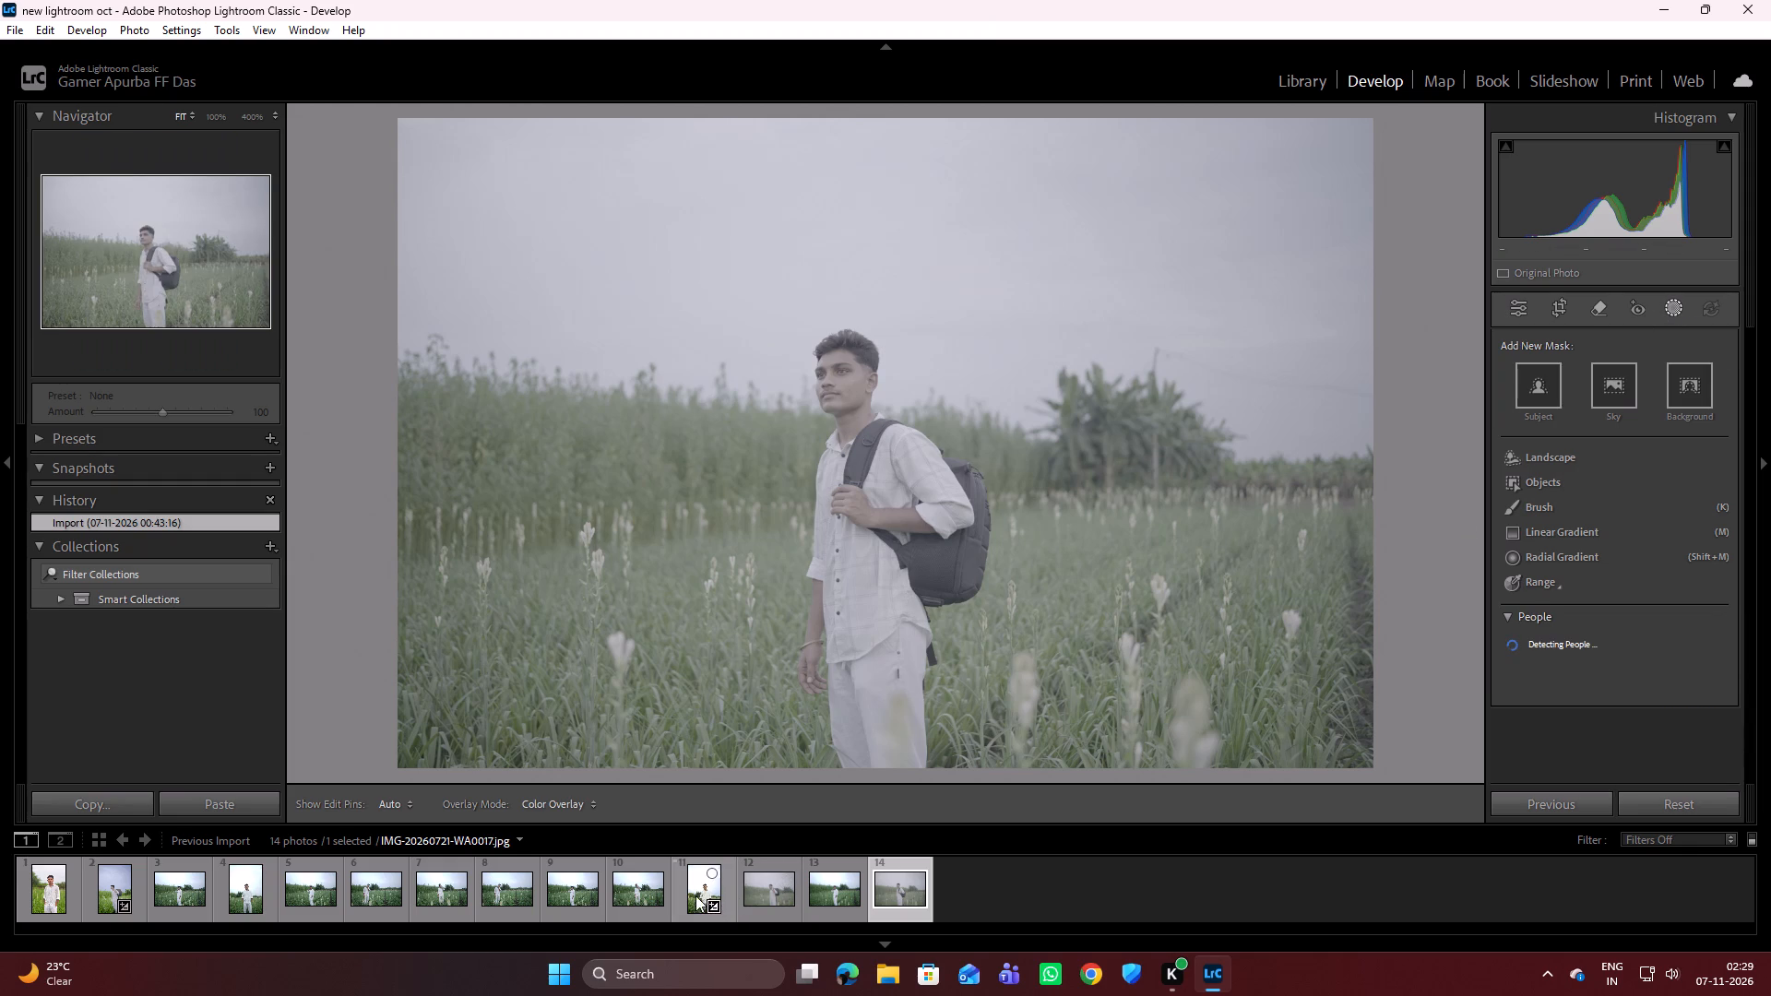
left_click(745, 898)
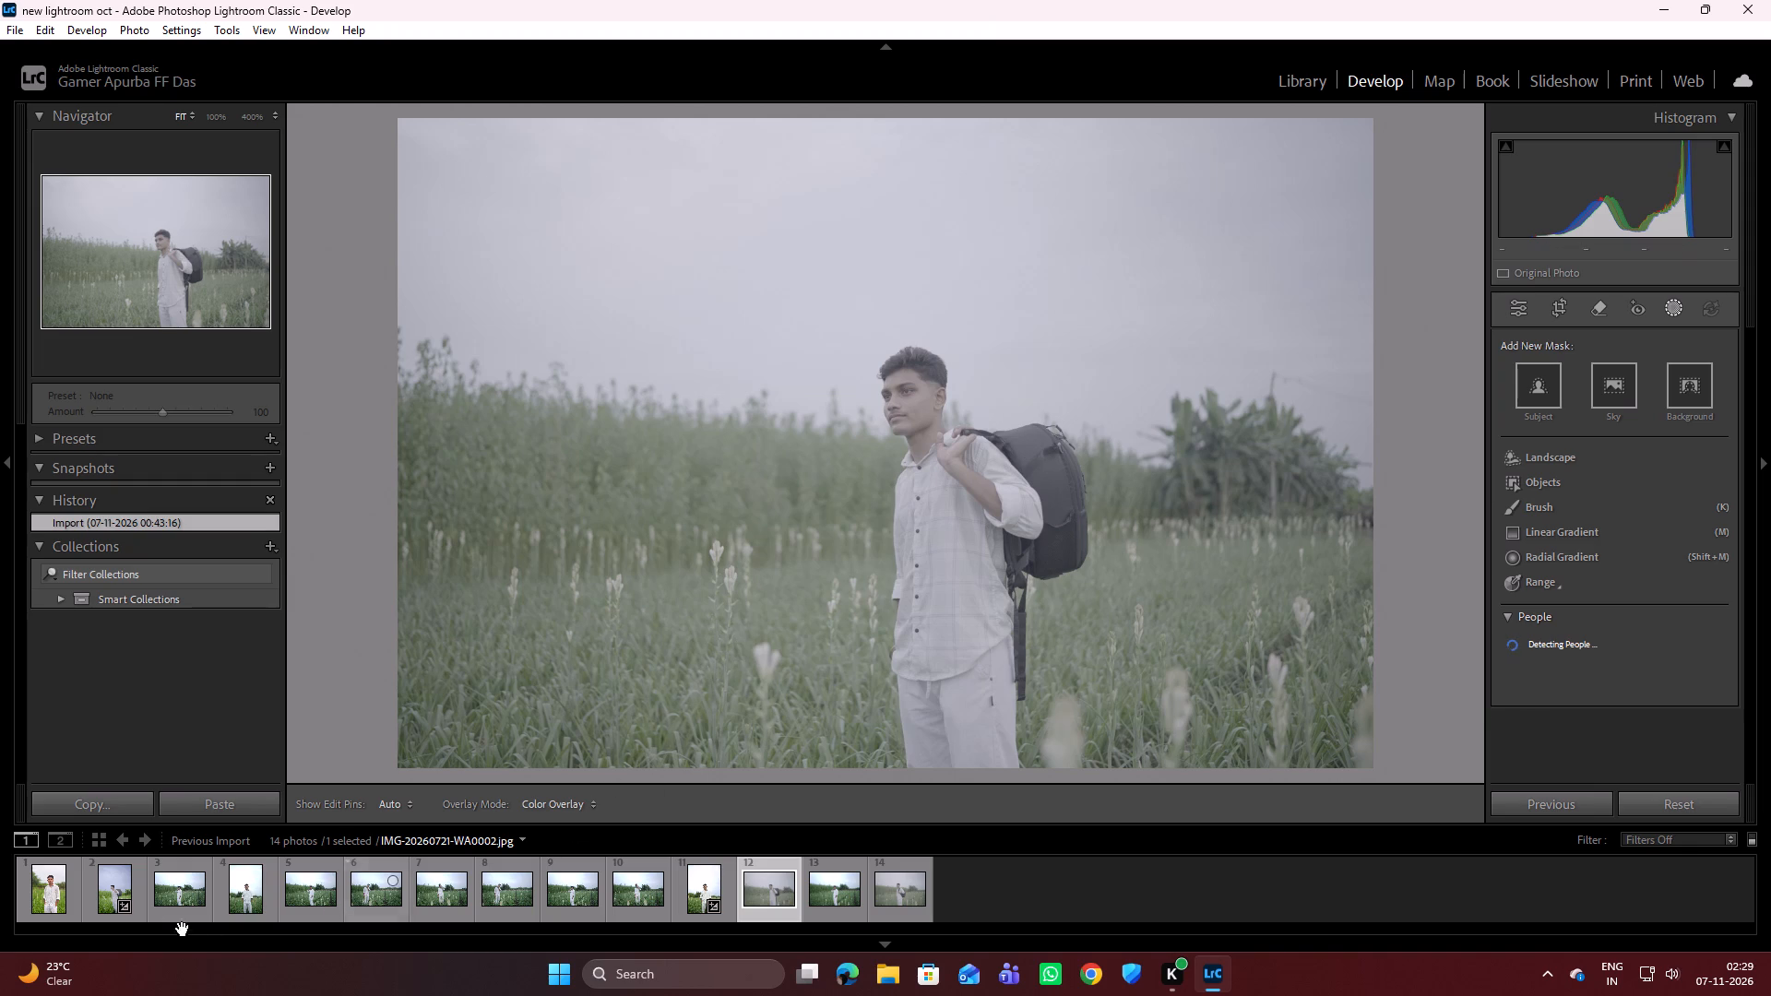
Open the already masked vertical backpack portrait, leave masking and set the whole photo's saturation to +21.
left_click(110, 886)
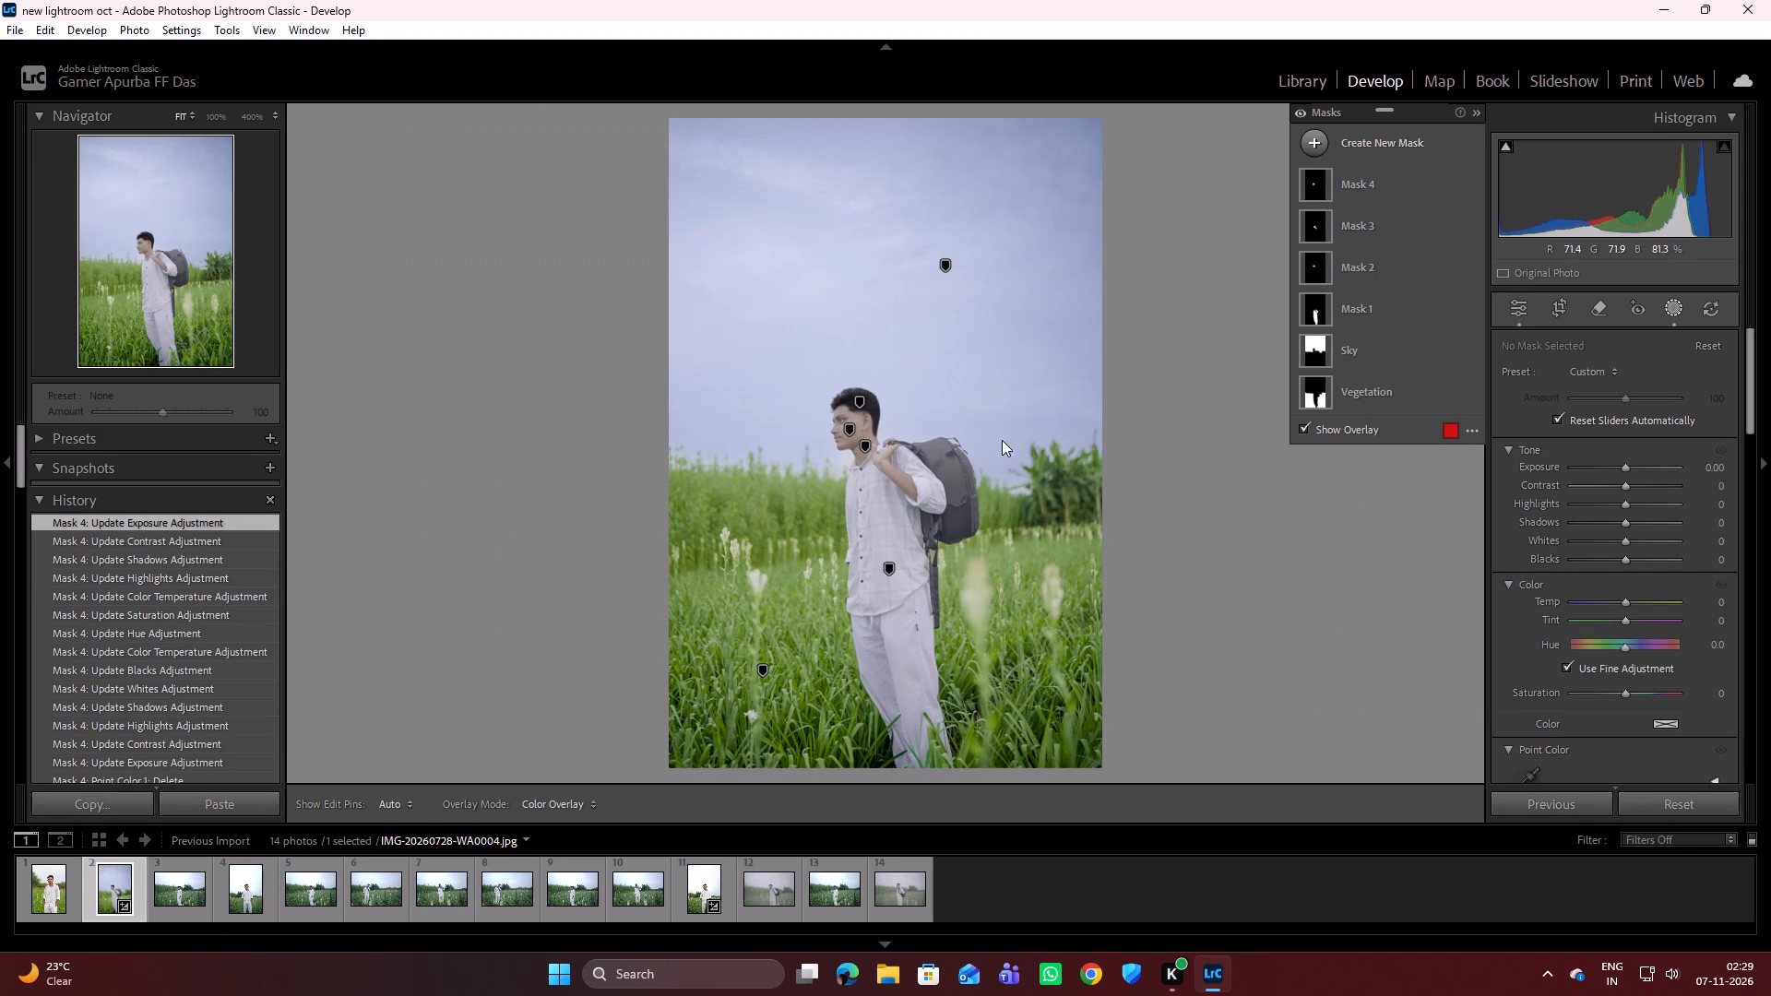
scroll(1558, 670, "down", 4)
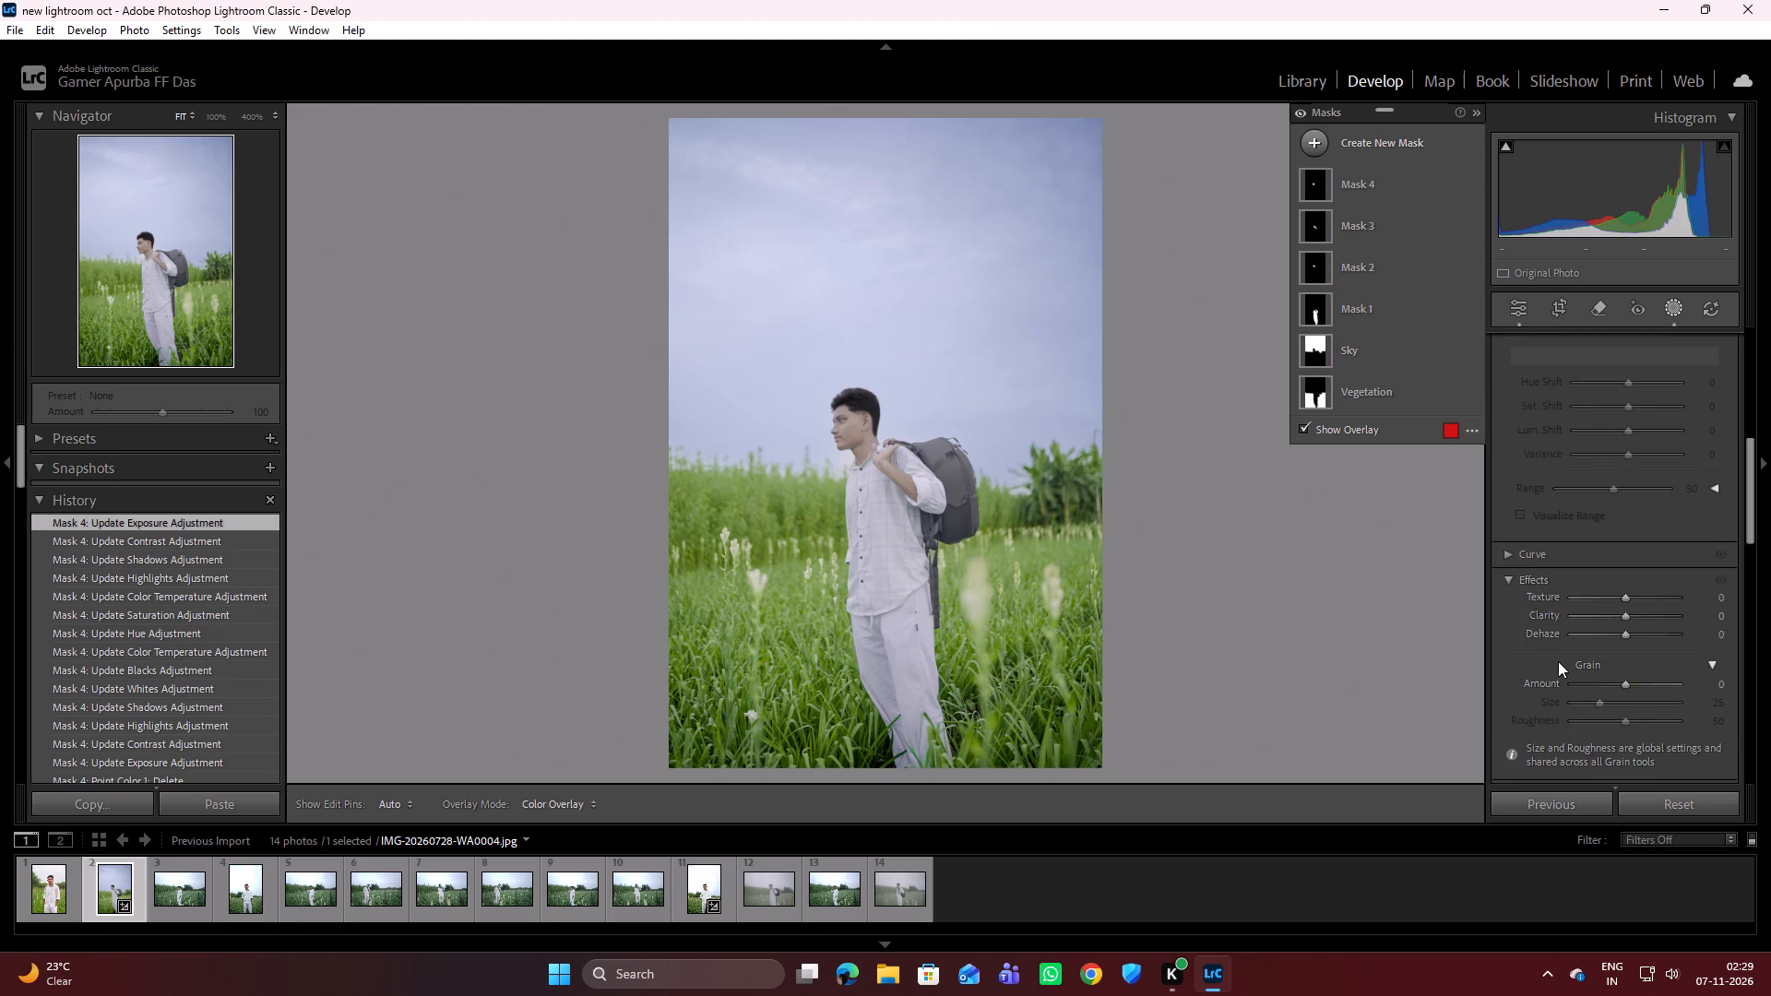
scroll(1556, 643, "up", 7)
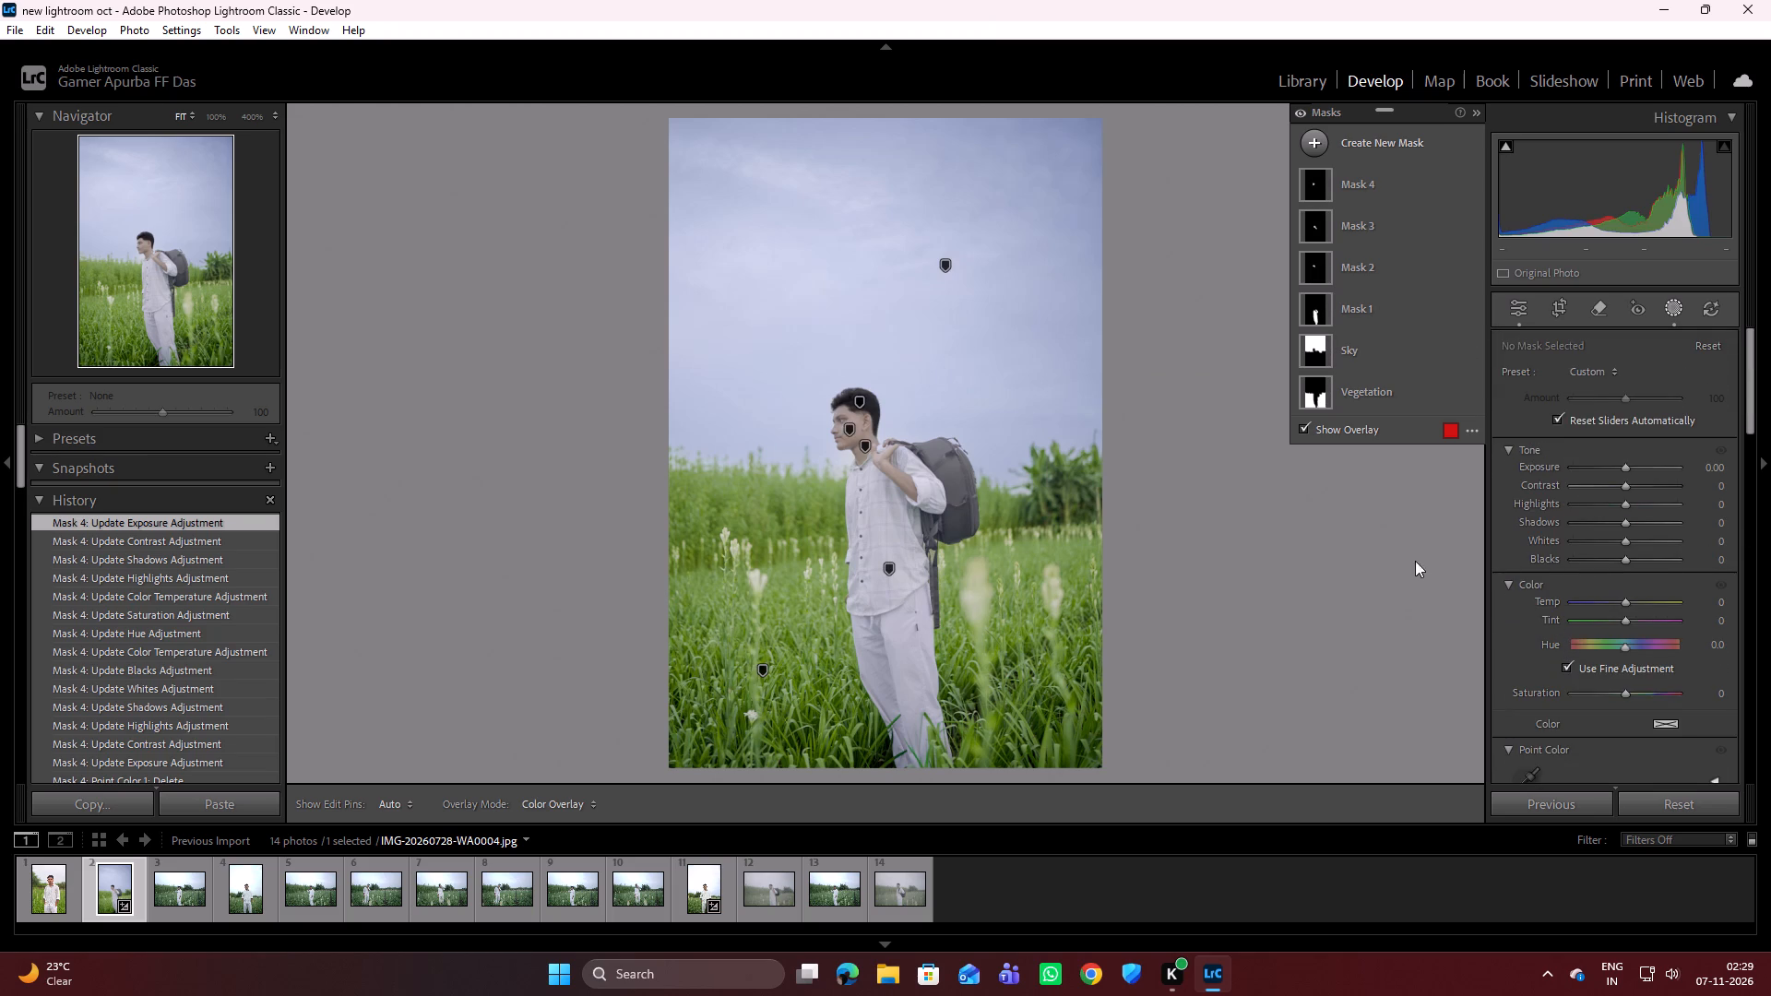
left_click(1520, 304)
scroll(1649, 568, "down", 3)
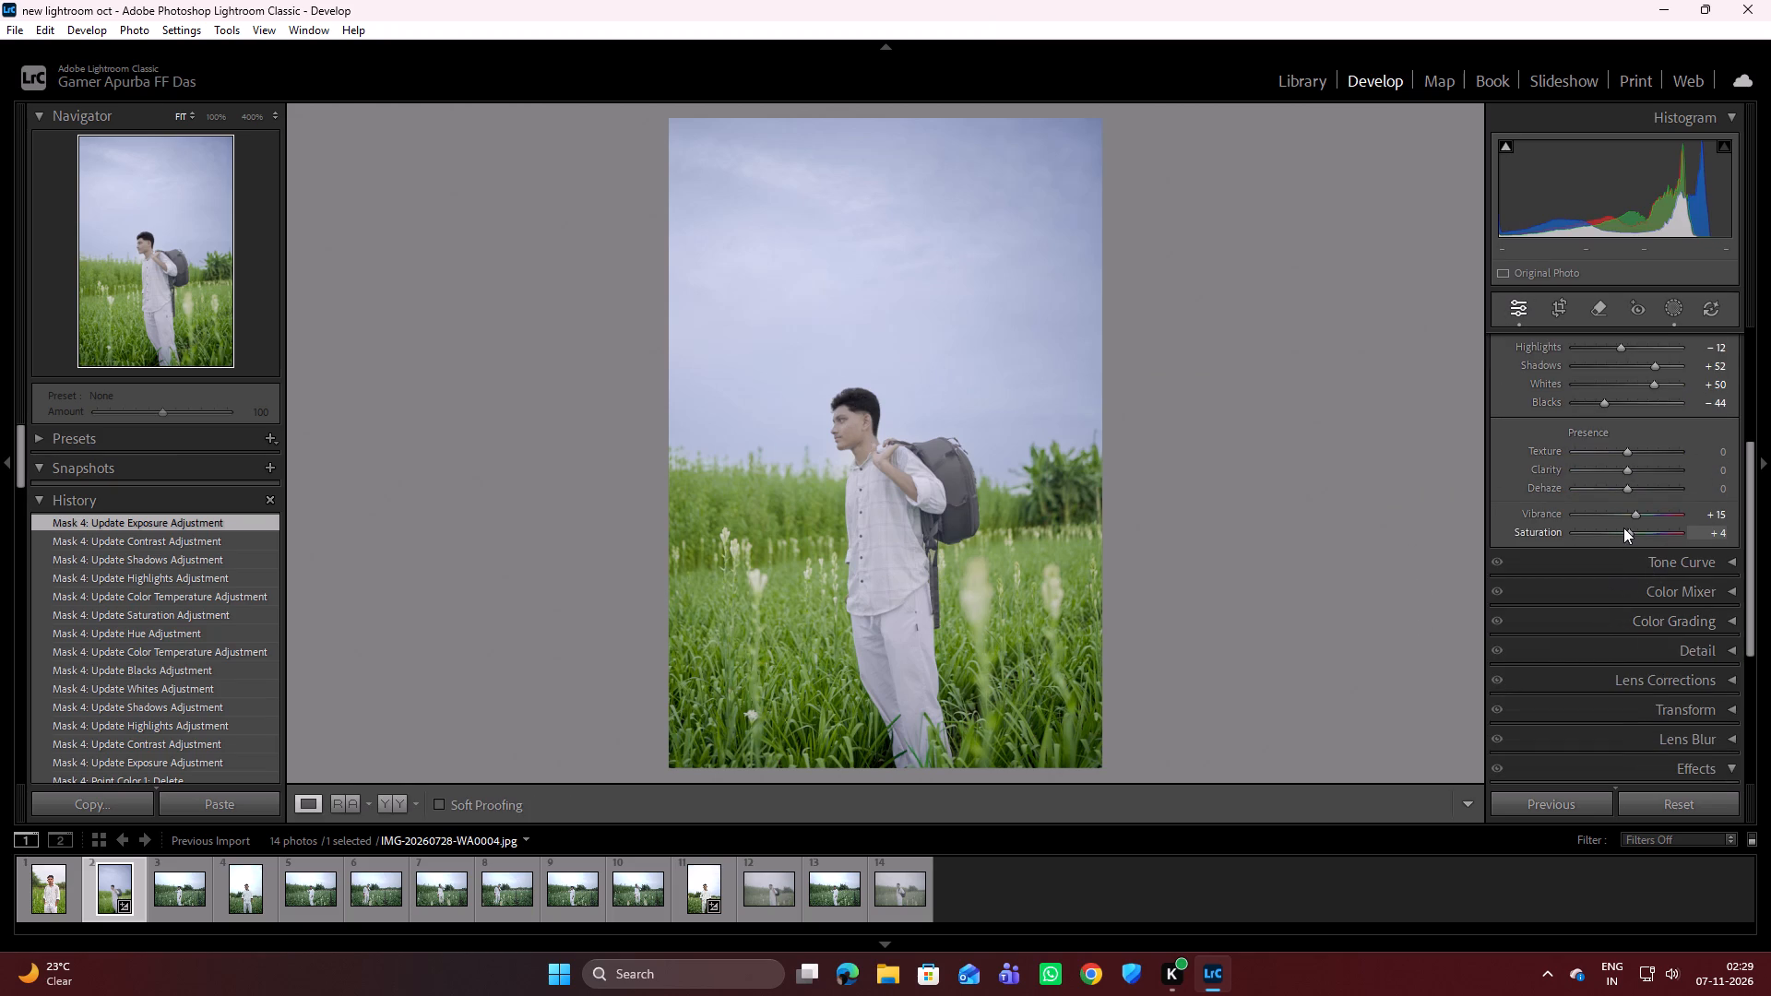
left_click_drag(1629, 528, 1621, 533)
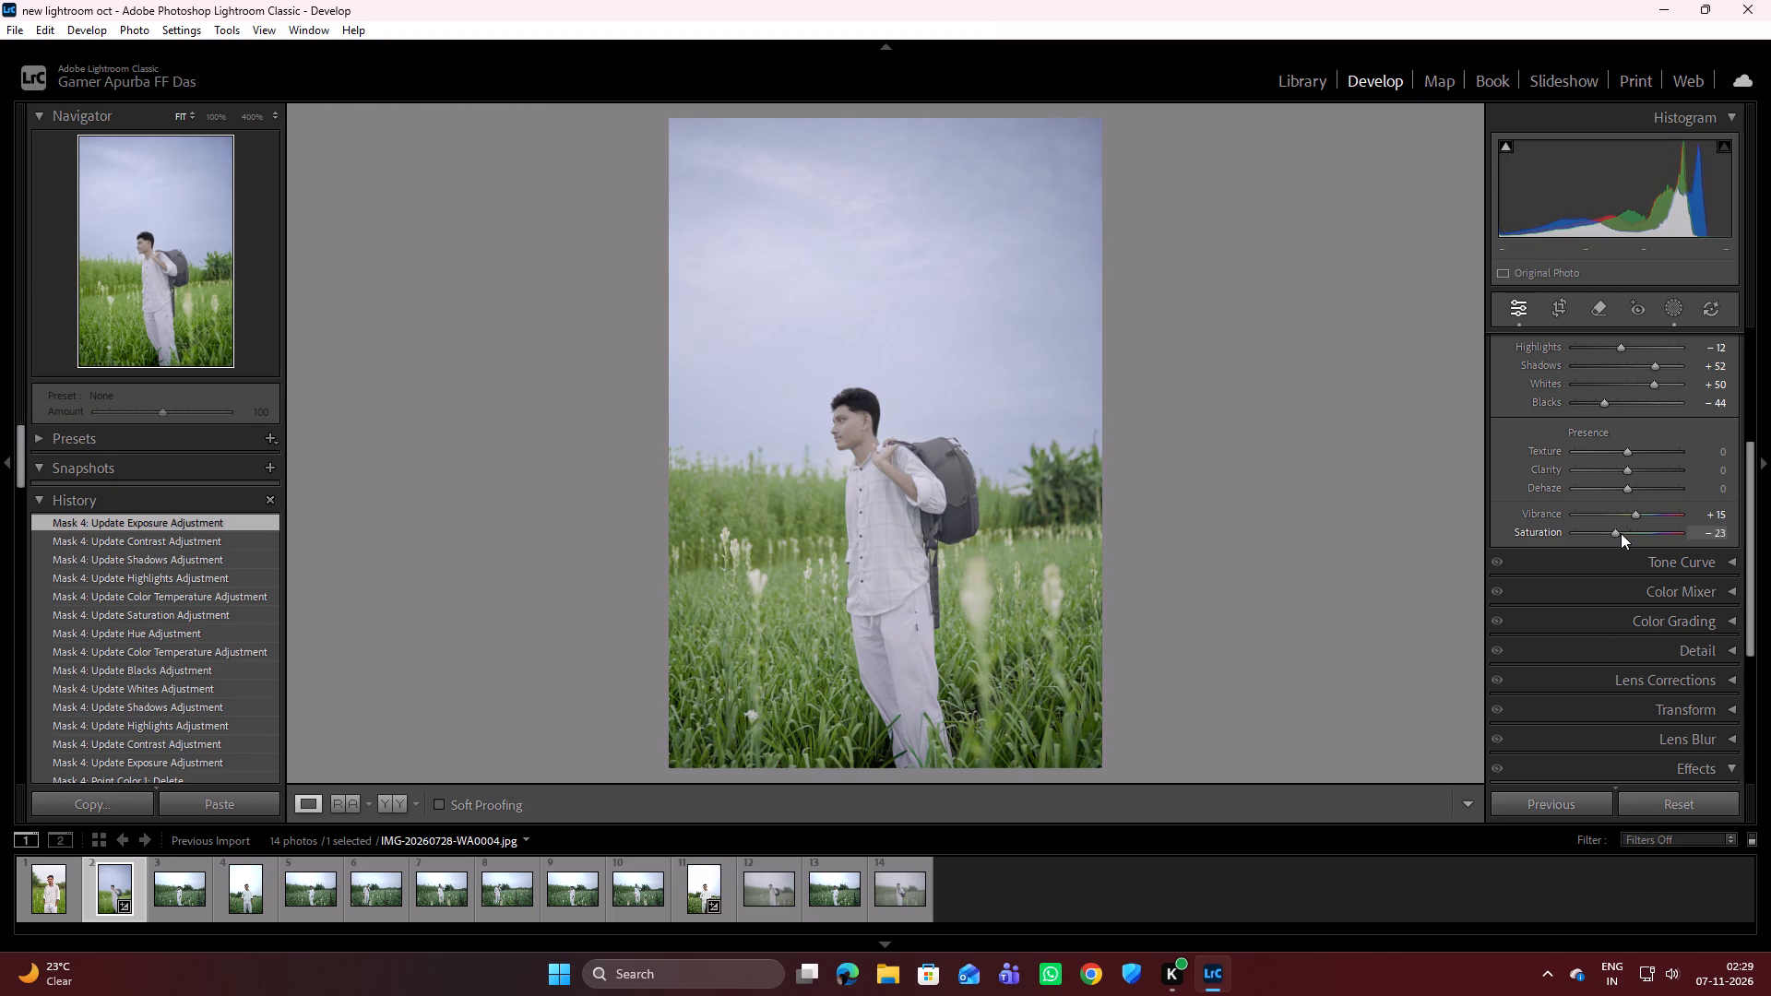
left_click_drag(1621, 533, 1645, 532)
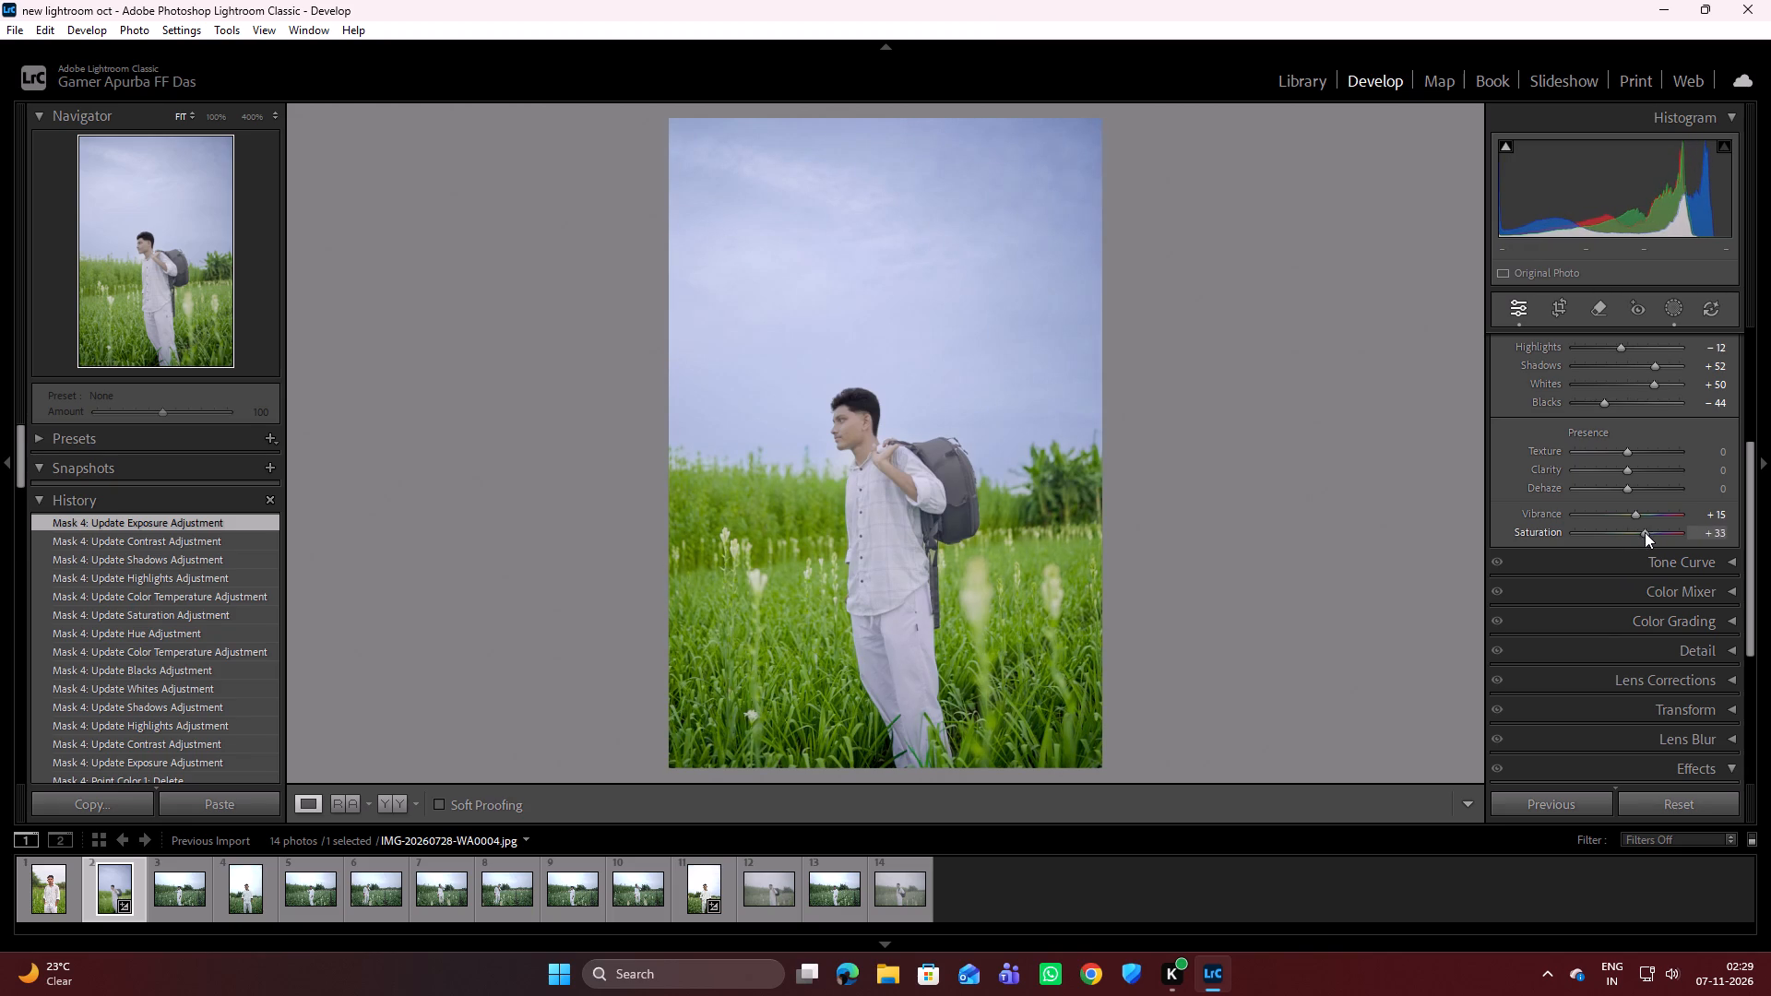
left_click_drag(1645, 532, 1638, 532)
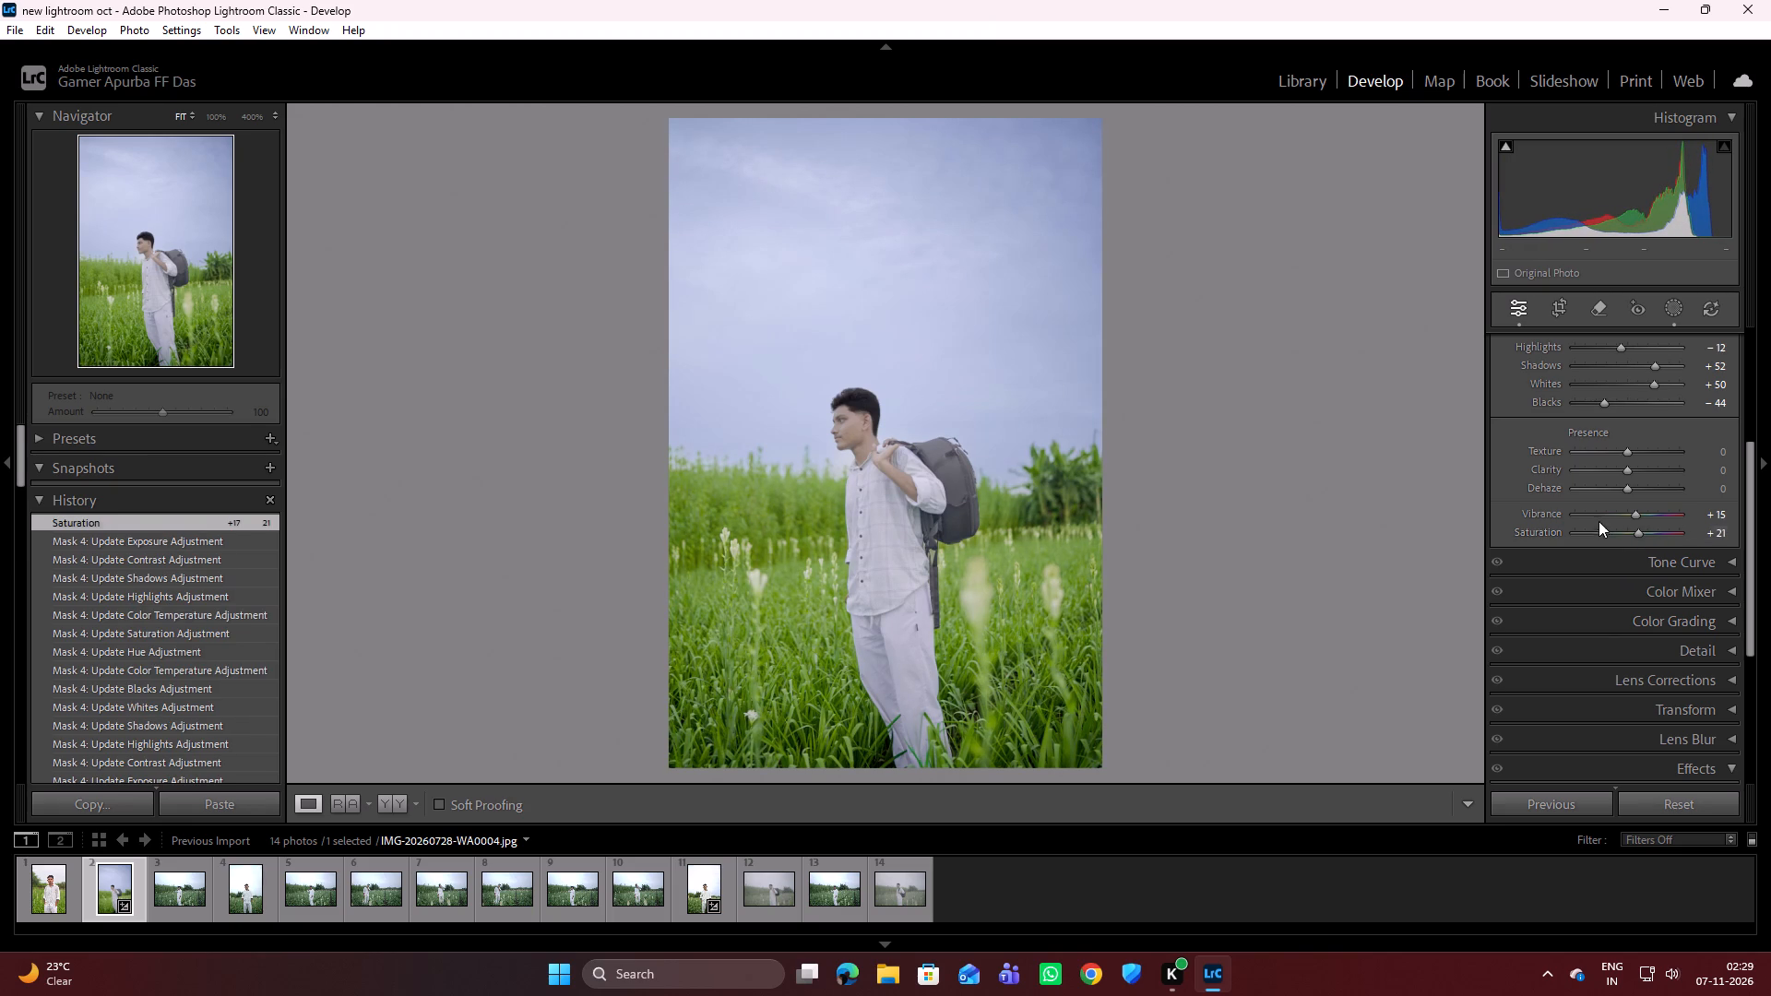
scroll(1485, 467, "up", 5)
Color grade the backpack portrait's highlights with a slight cyan tint at hue 172 and luminance +21.
left_click(1705, 618)
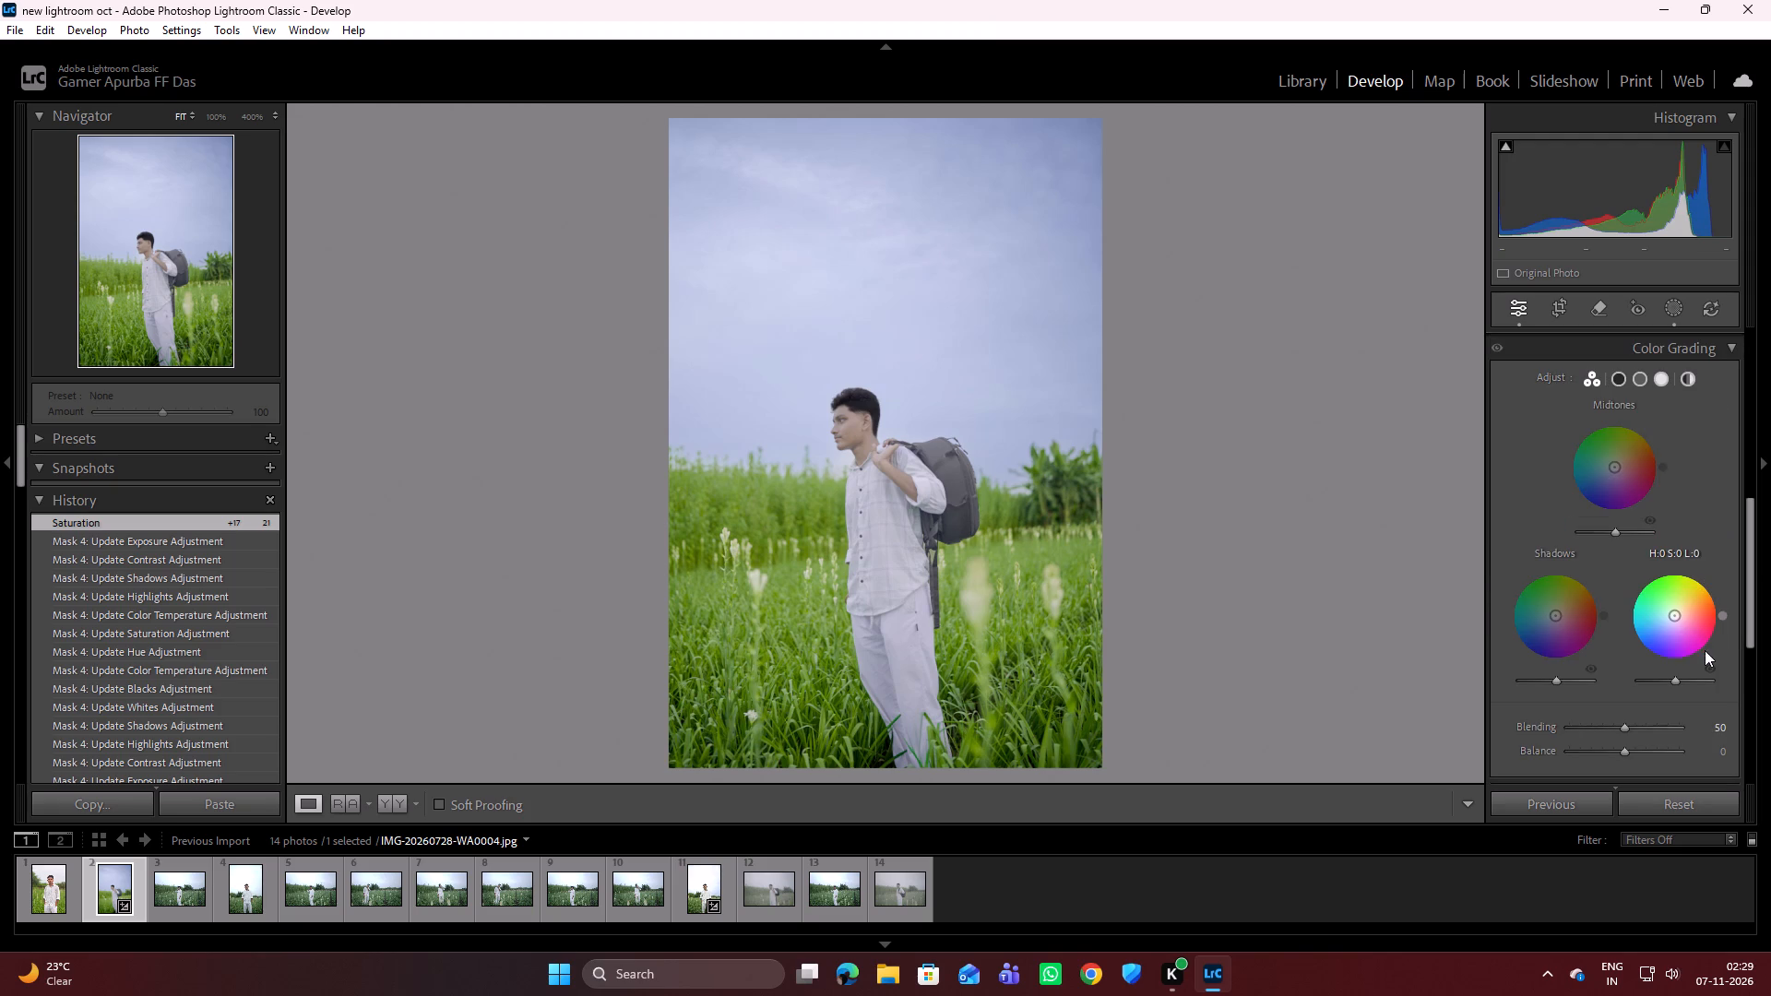
left_click(1678, 614)
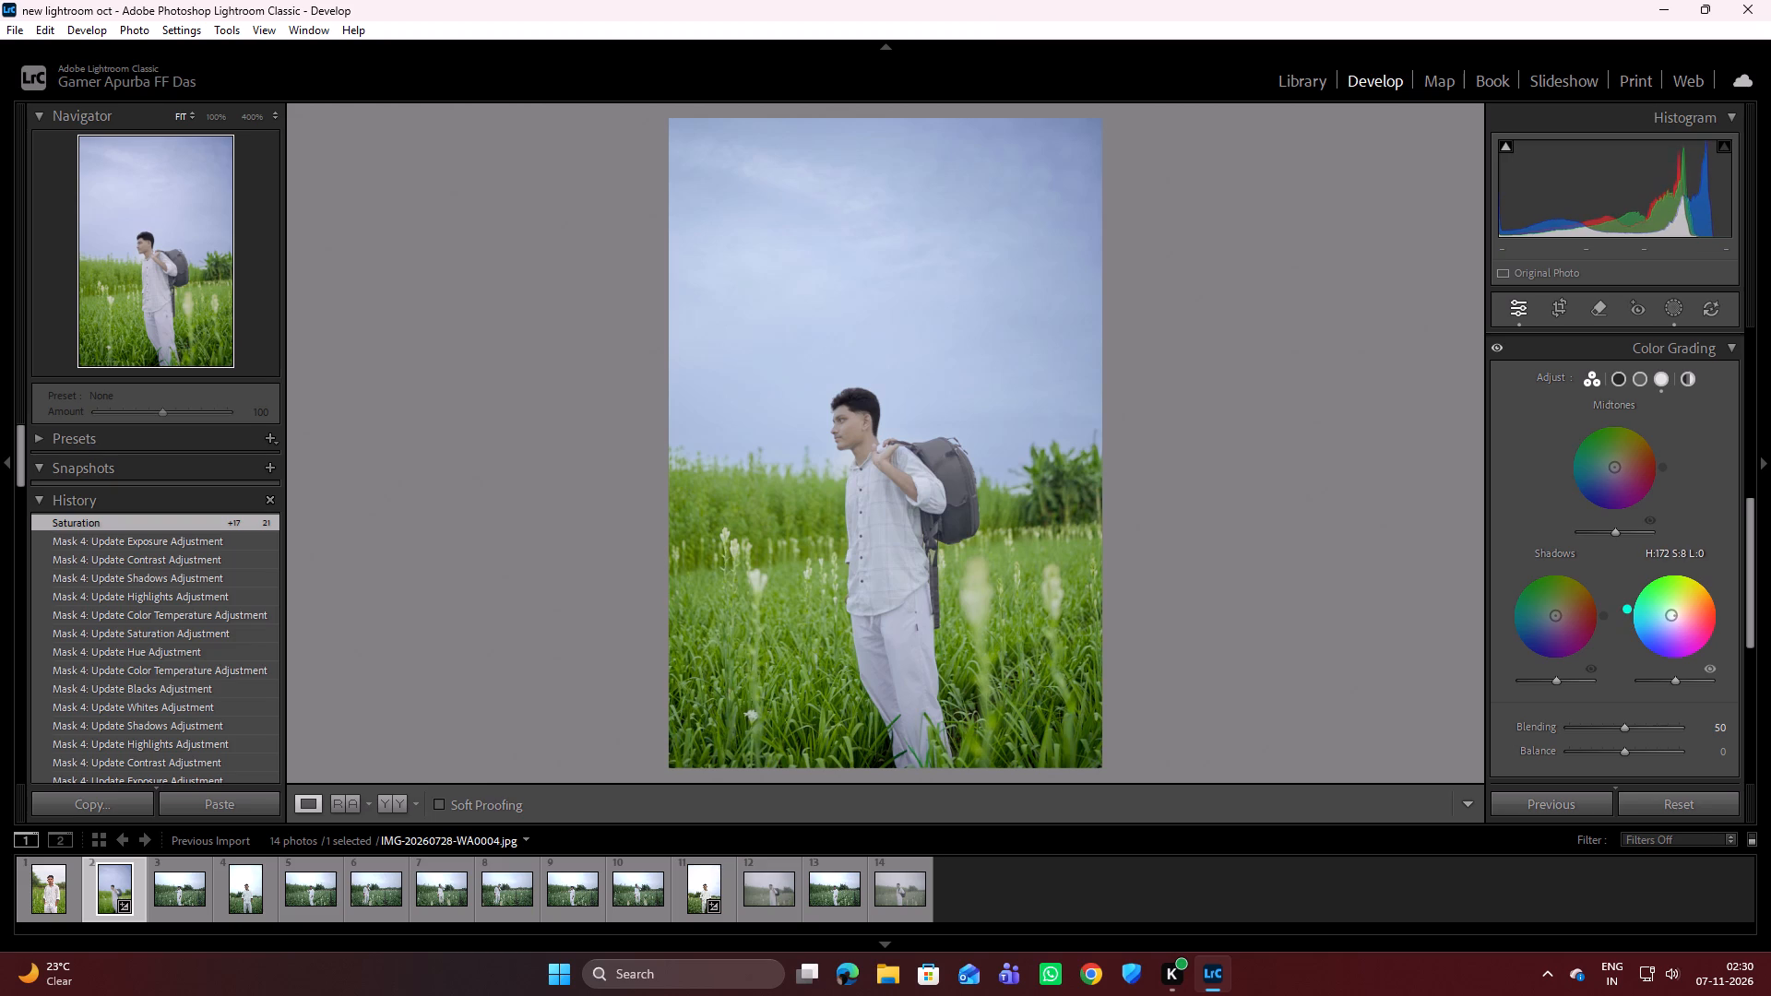
left_click(1673, 678)
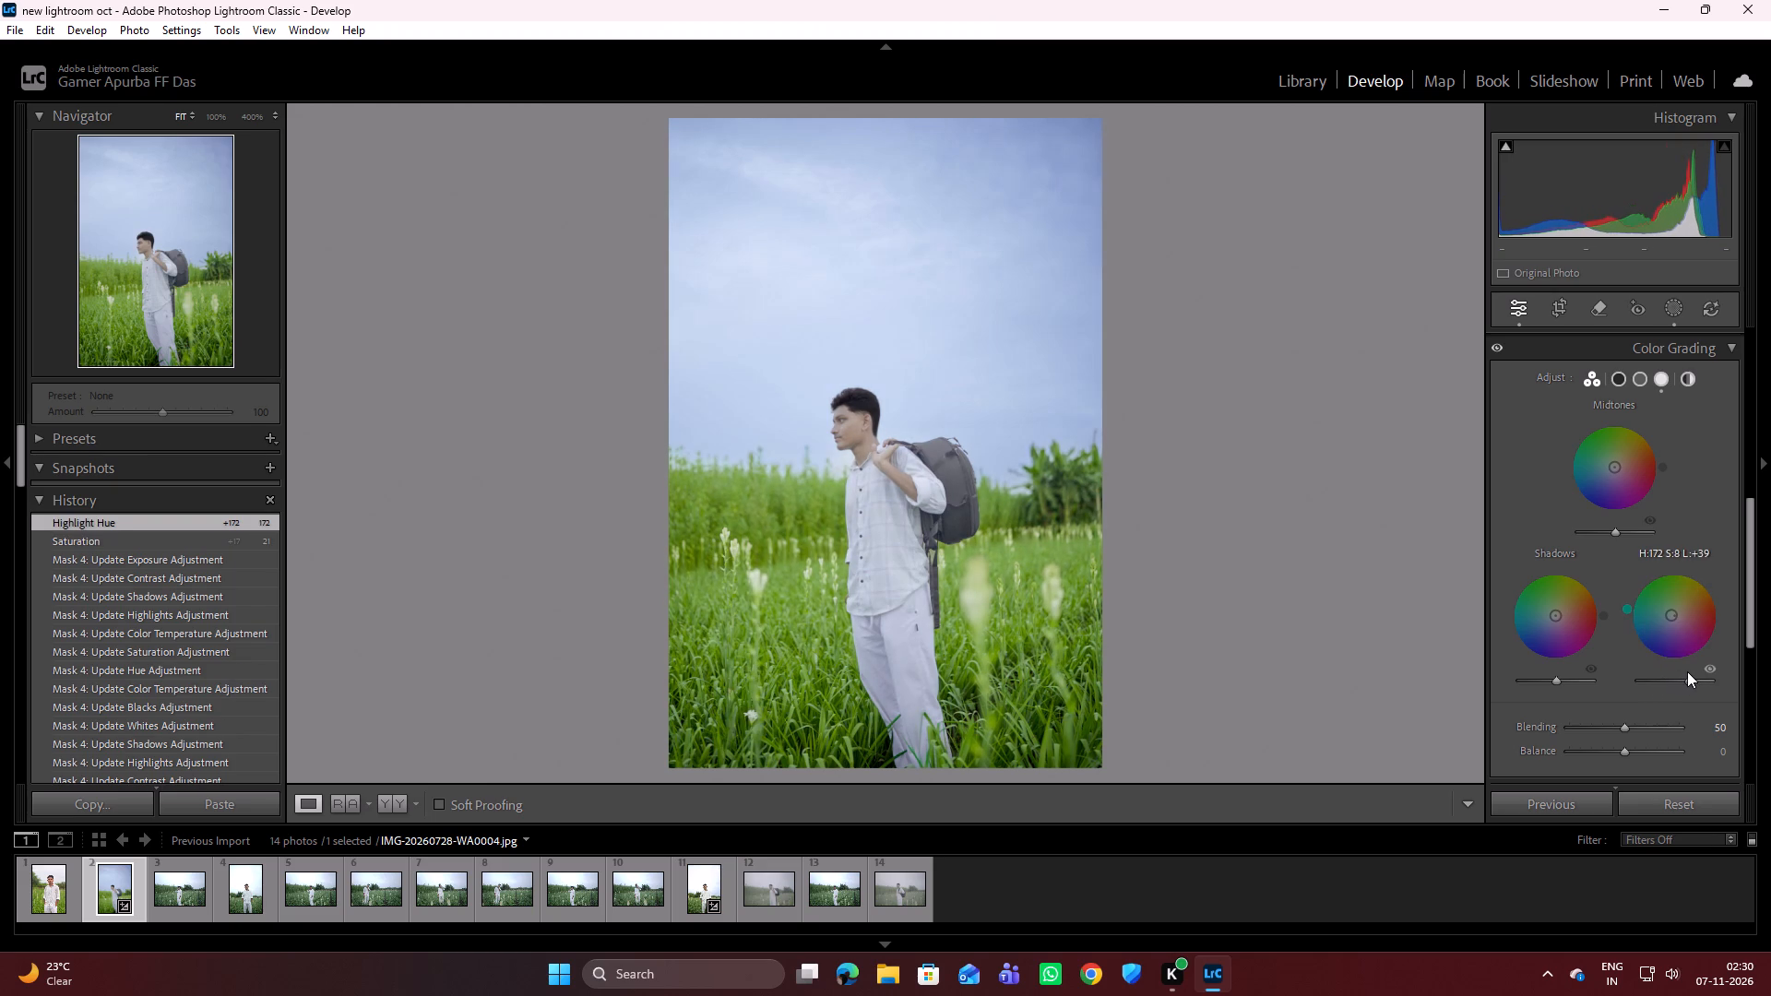
Color grade the midtones with a green tint at hue 121, saturation 7 and luminance +47.
left_click(1614, 465)
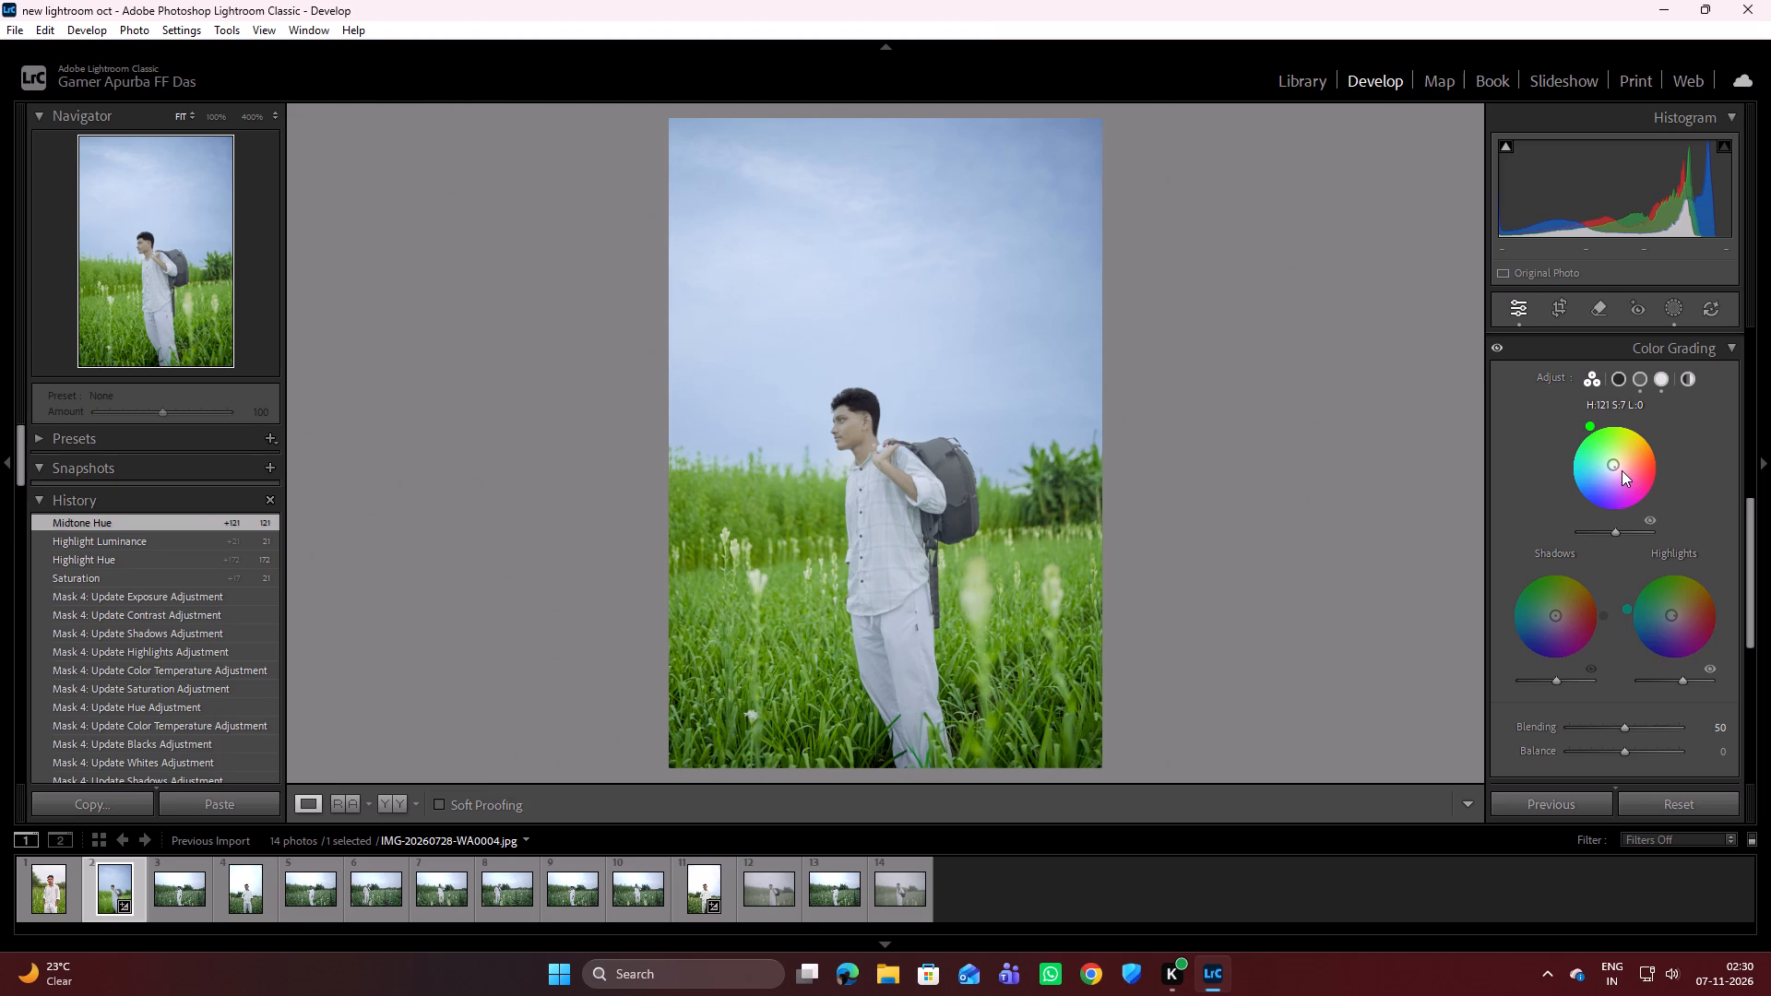
left_click_drag(1617, 533, 1632, 529)
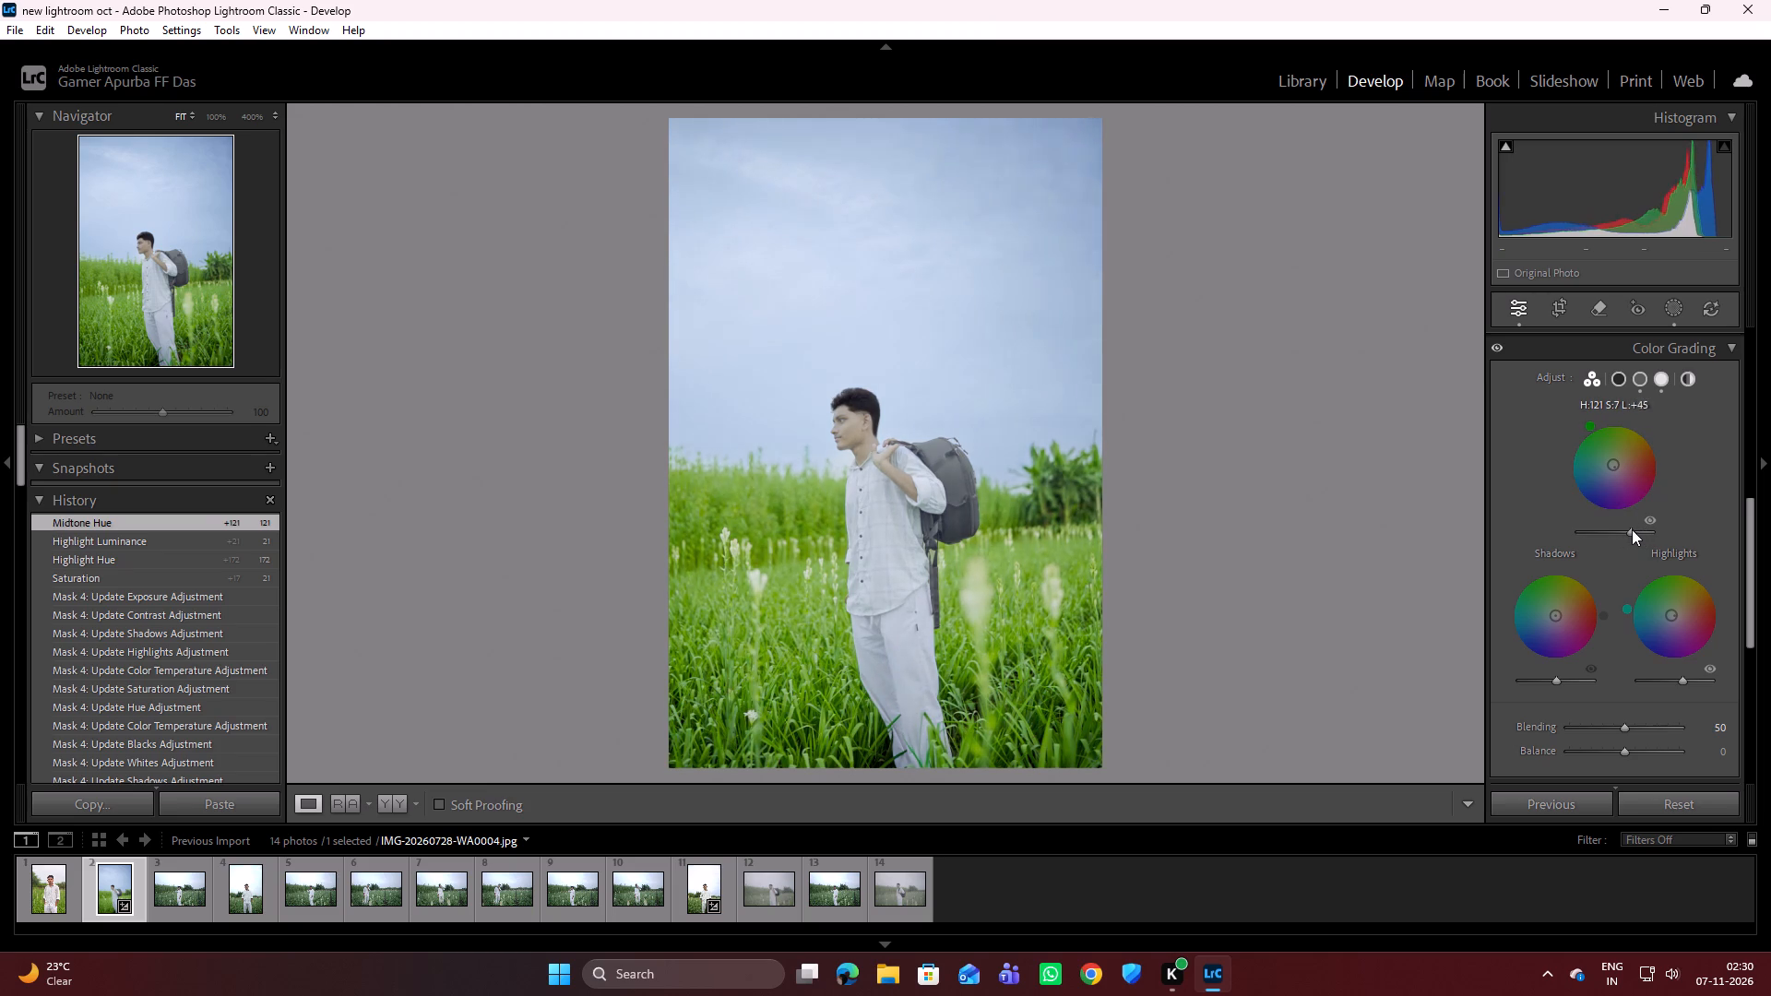
left_click_drag(1632, 529, 1634, 528)
Color grade the shadows with a blue tint at hue 195, saturation 13 and luminance -50.
left_click(1555, 612)
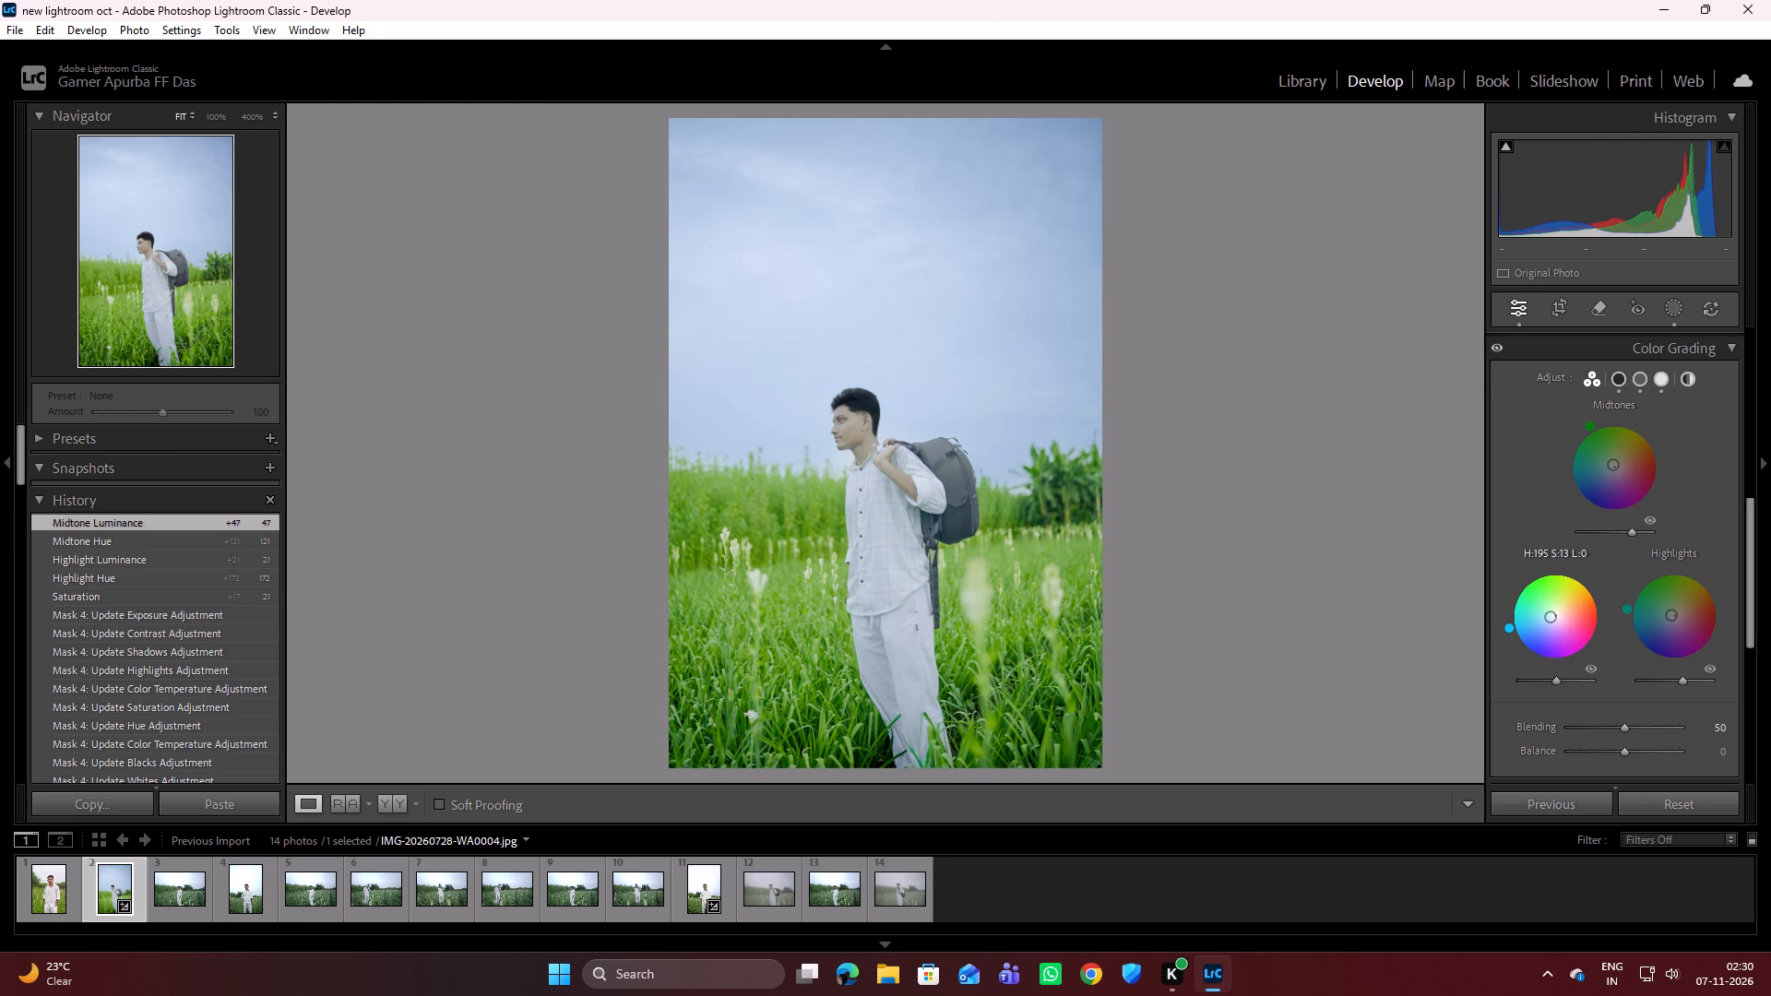
left_click_drag(1557, 679, 1575, 679)
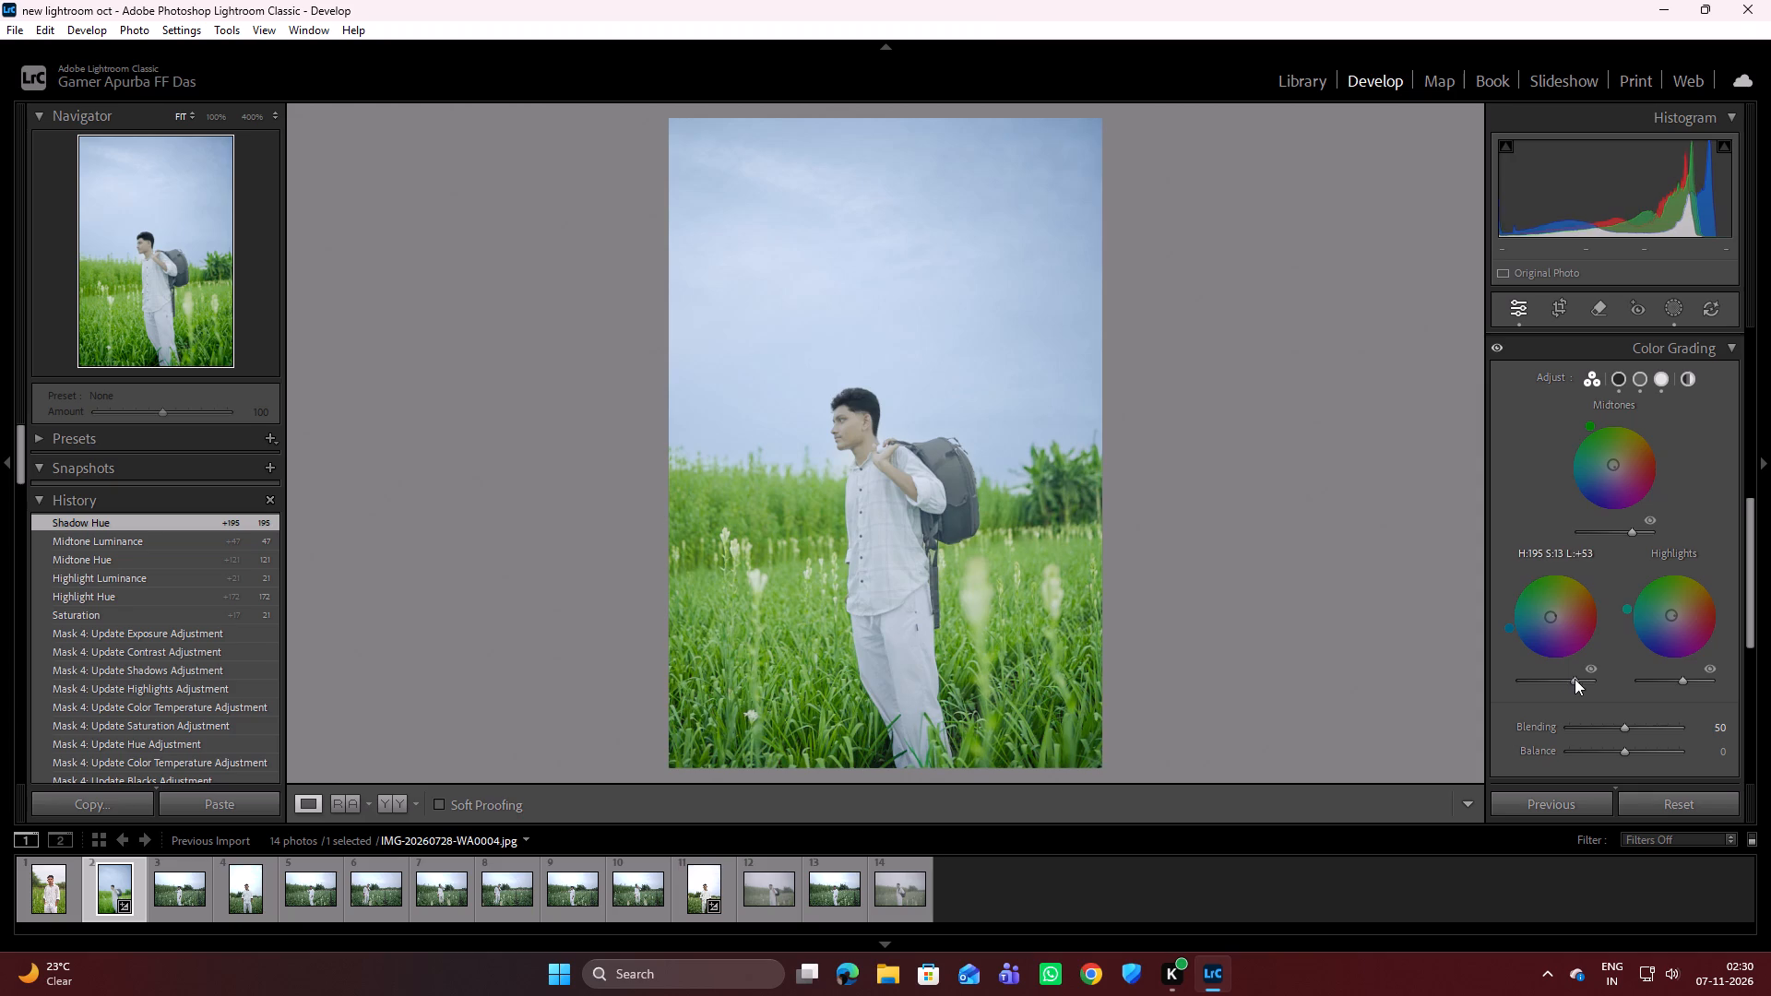
left_click_drag(1575, 679, 1529, 692)
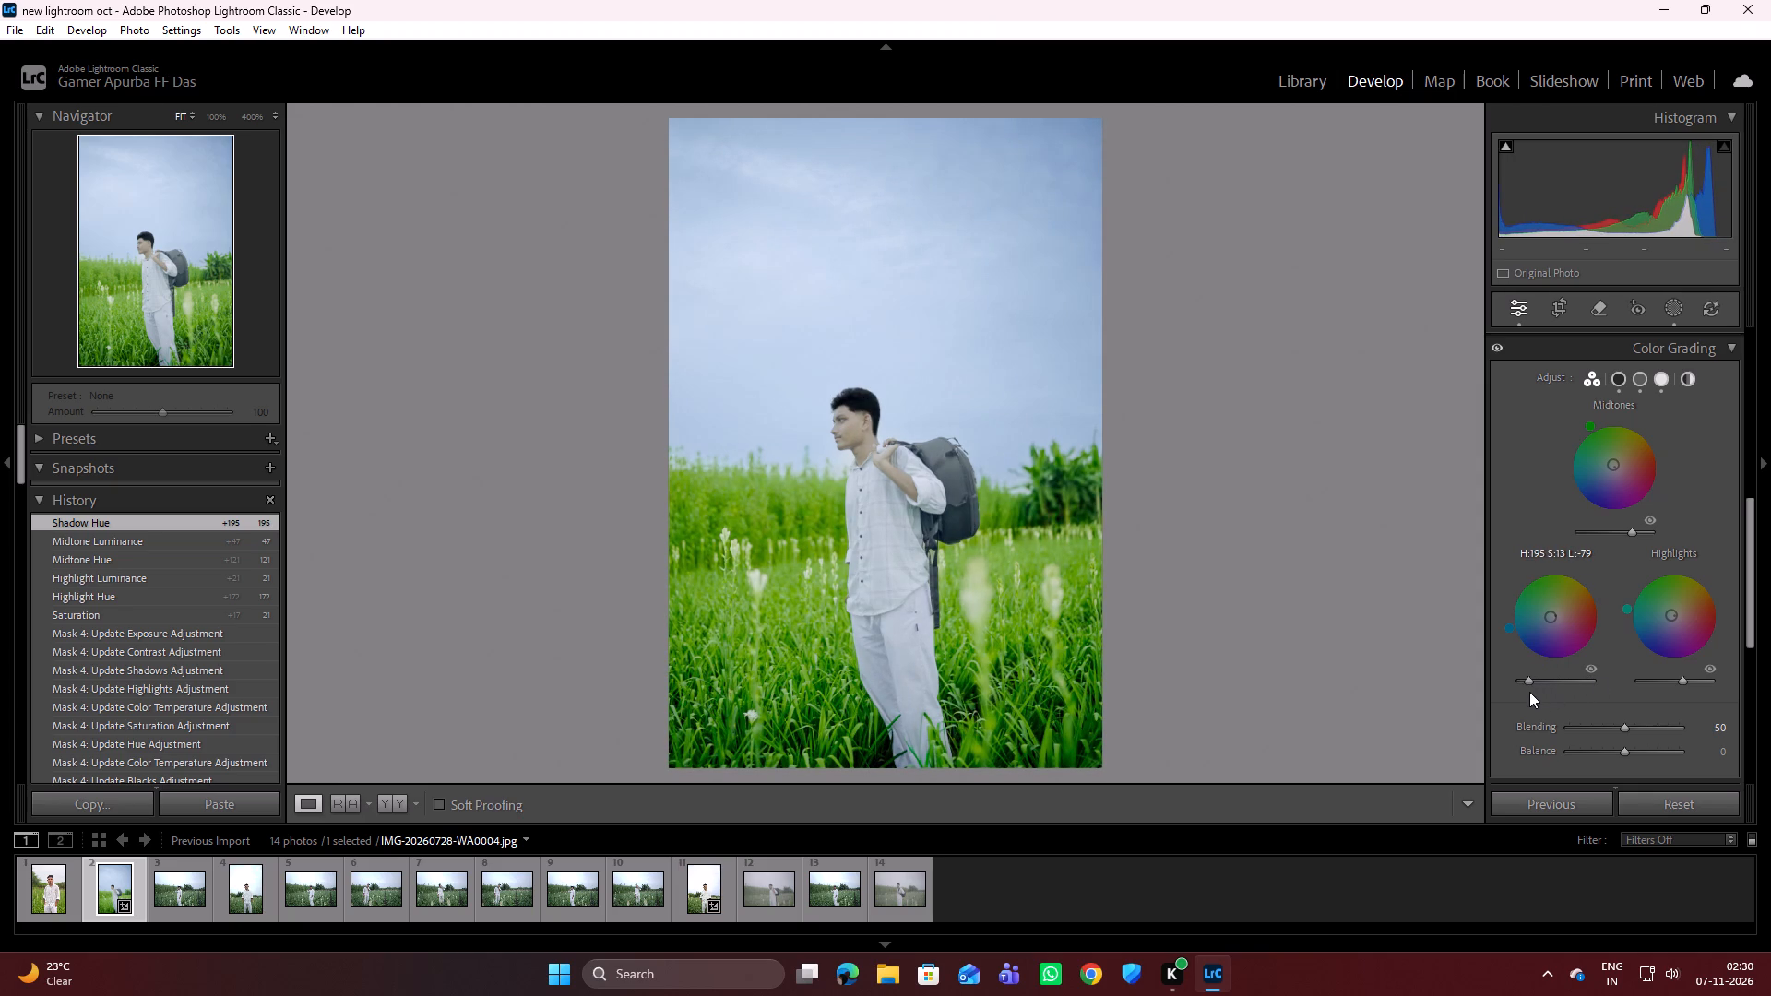
left_click_drag(1529, 692, 1533, 698)
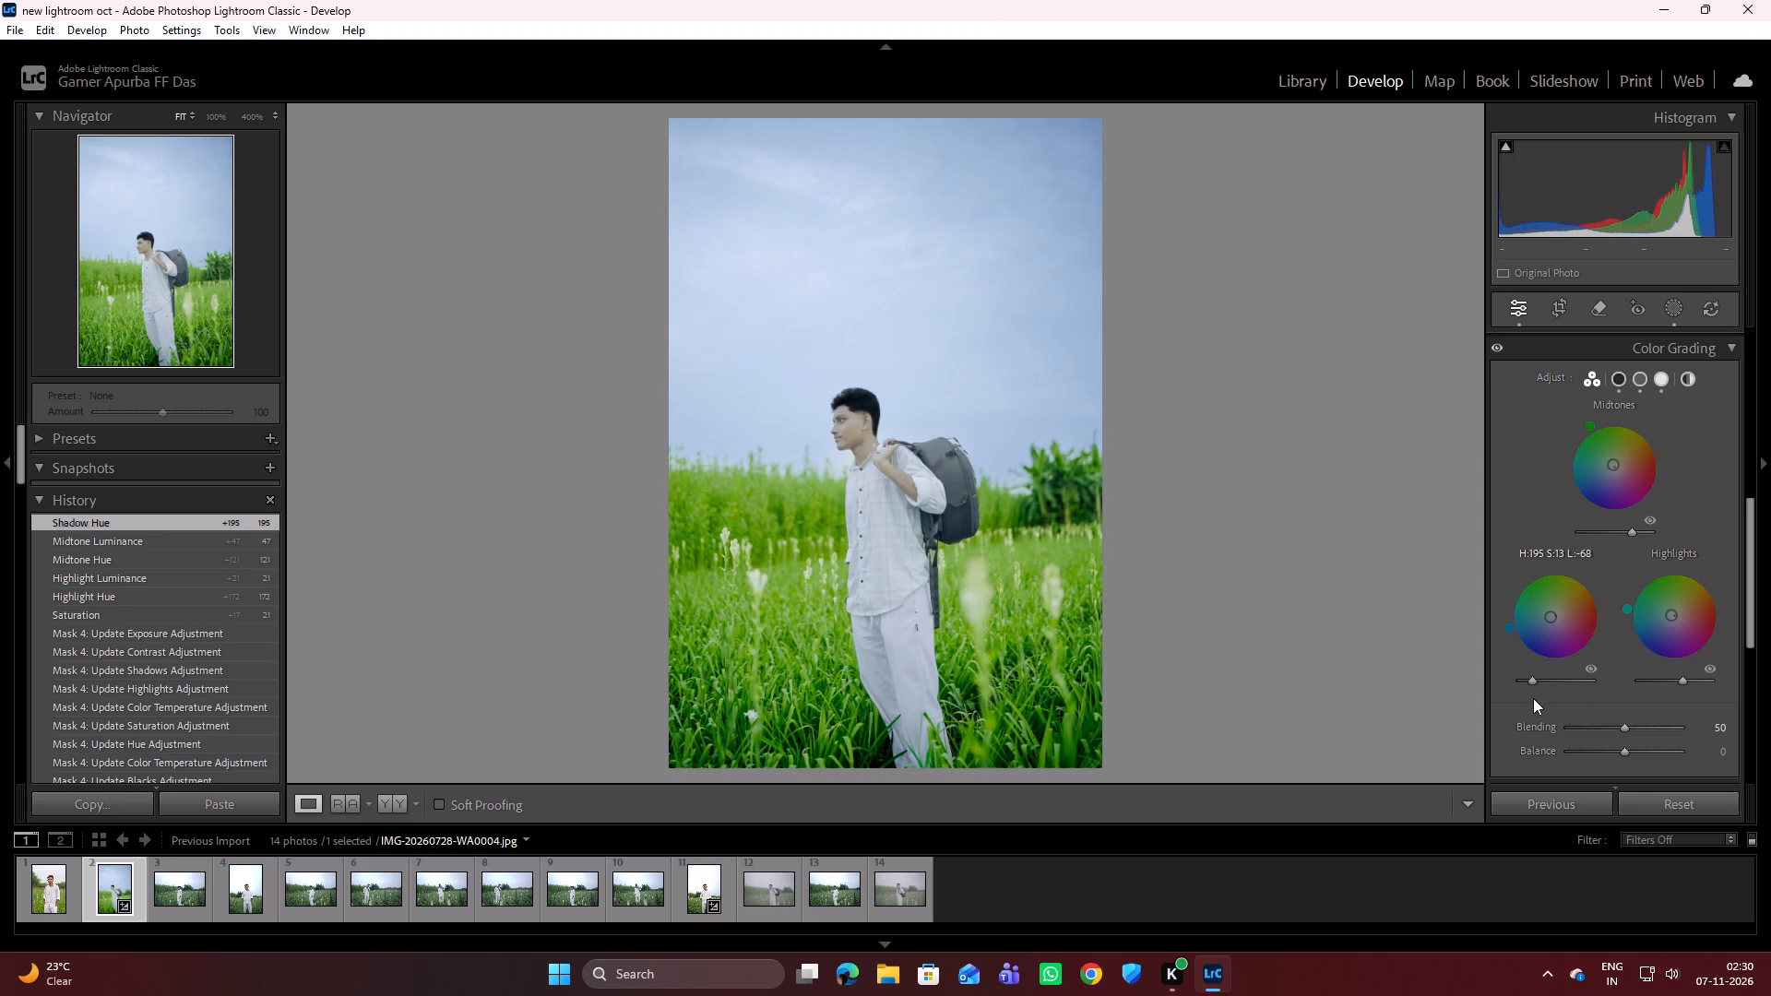
left_click_drag(1533, 698, 1539, 696)
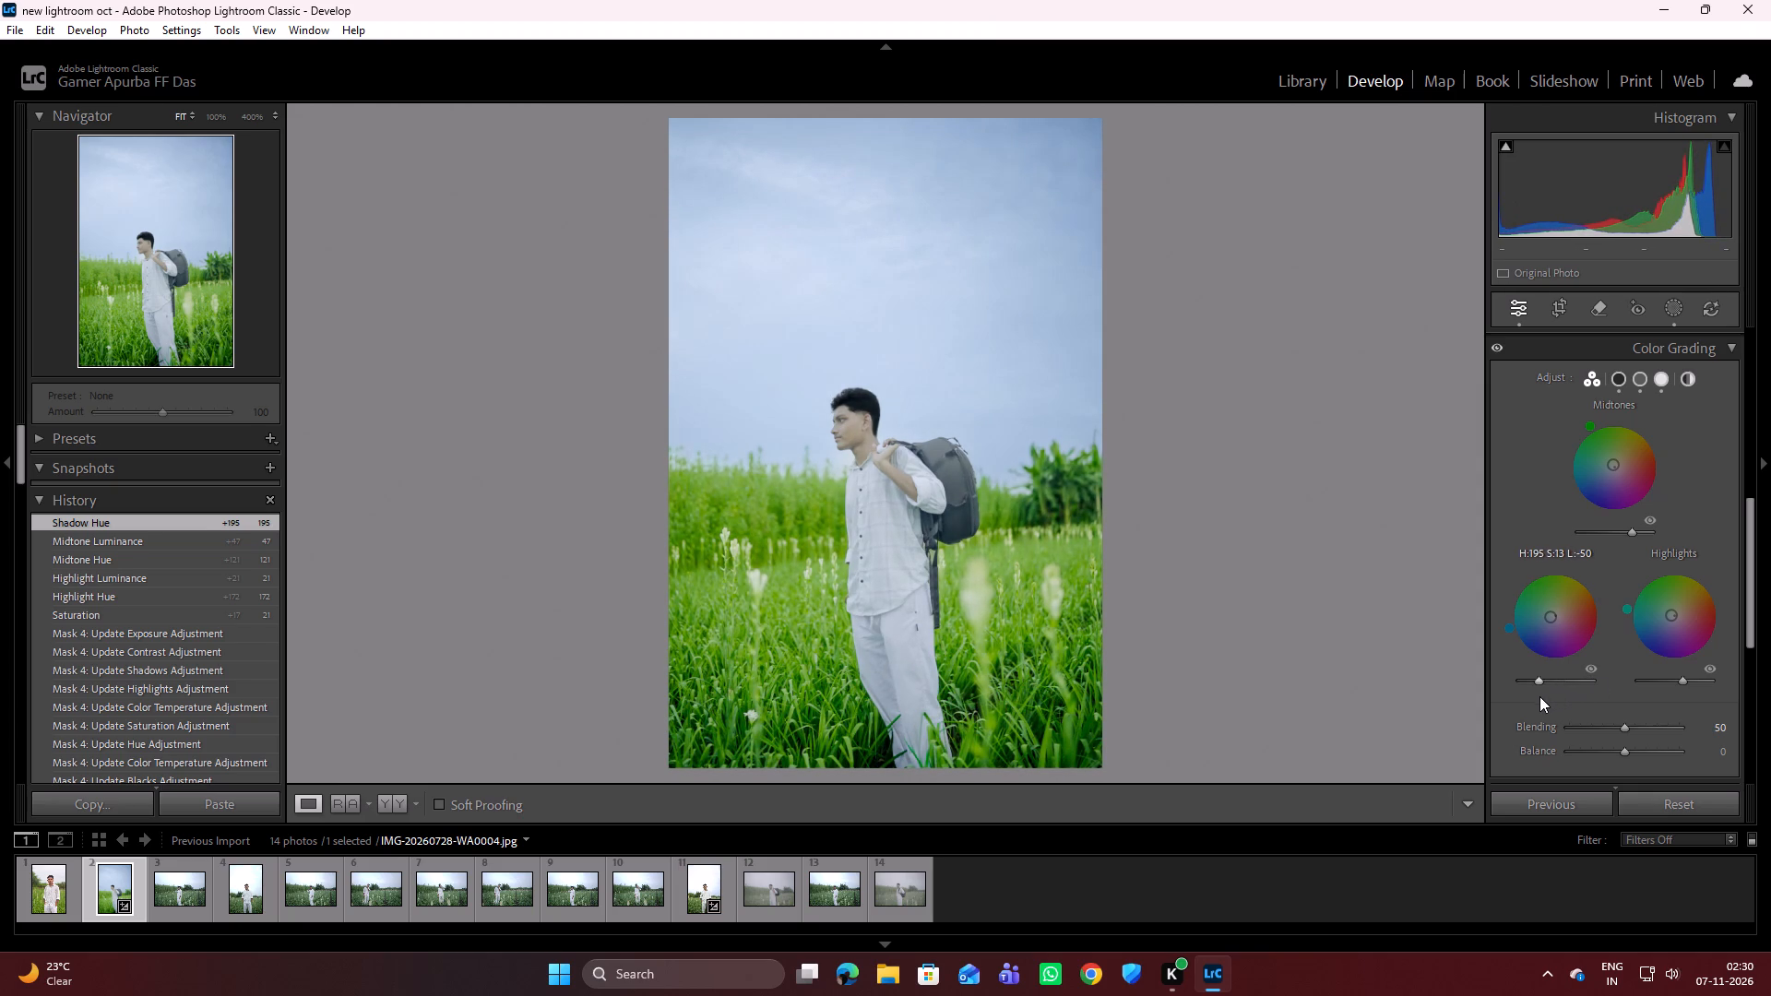
left_click(1253, 576)
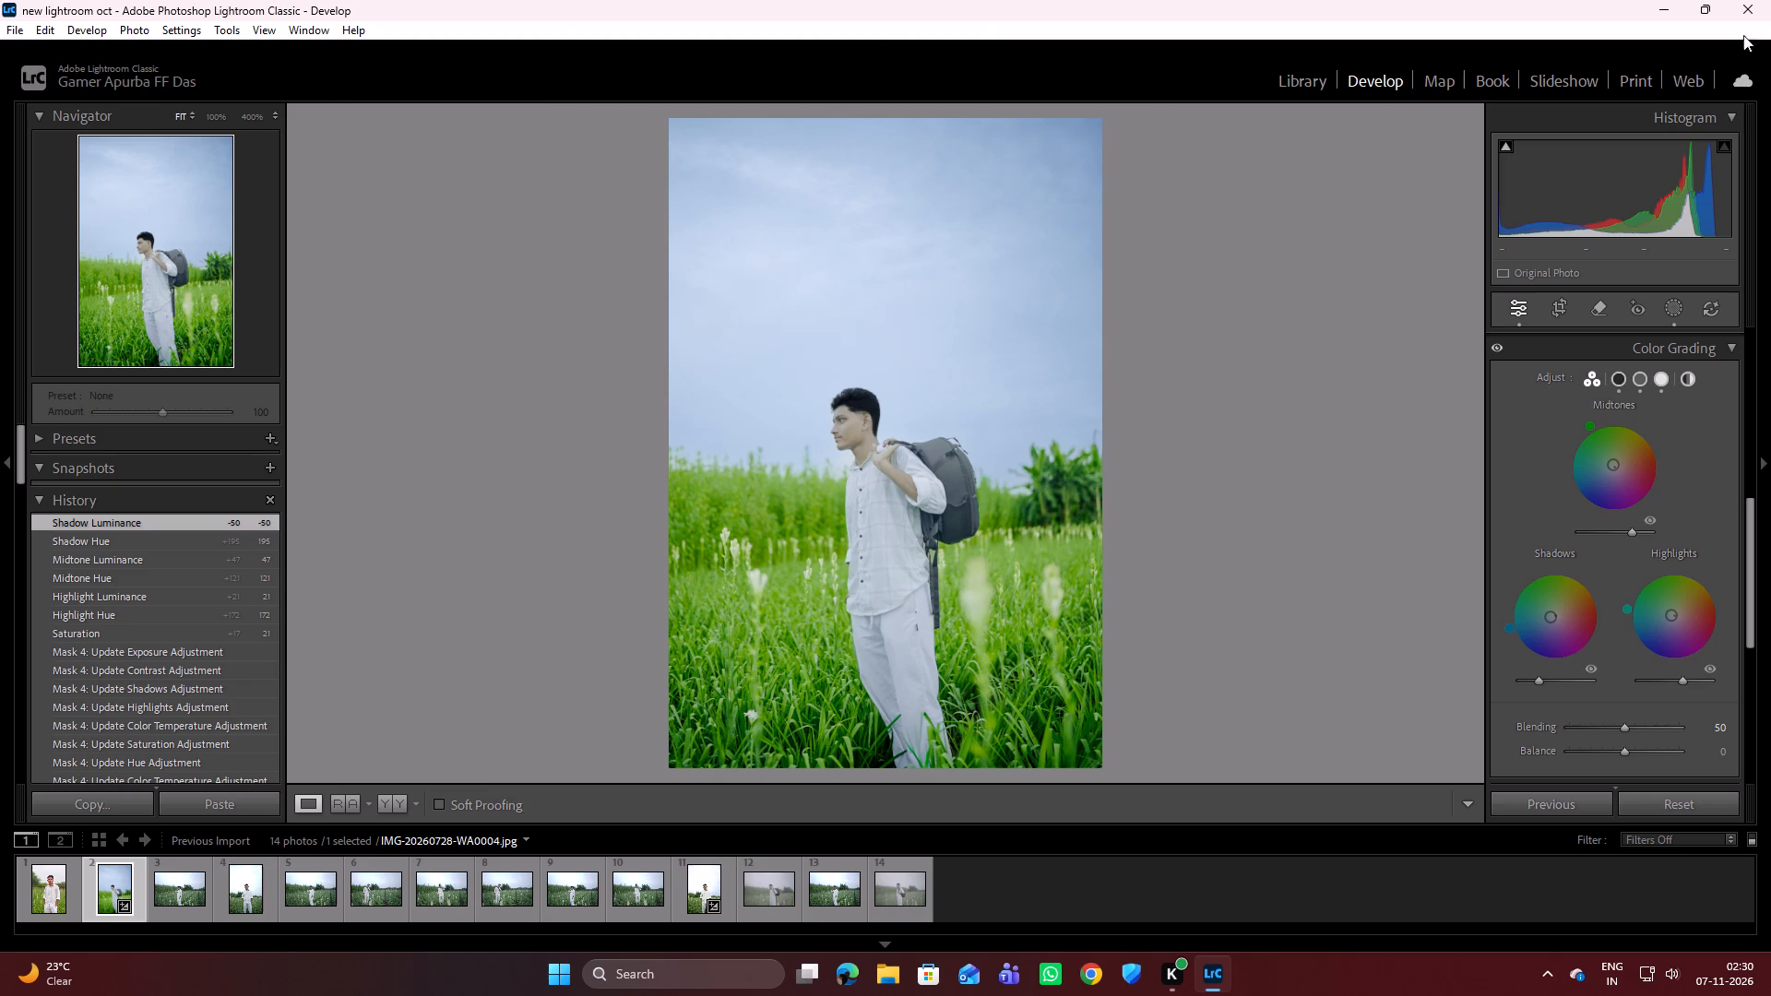
Quit the application.
left_click(1740, 0)
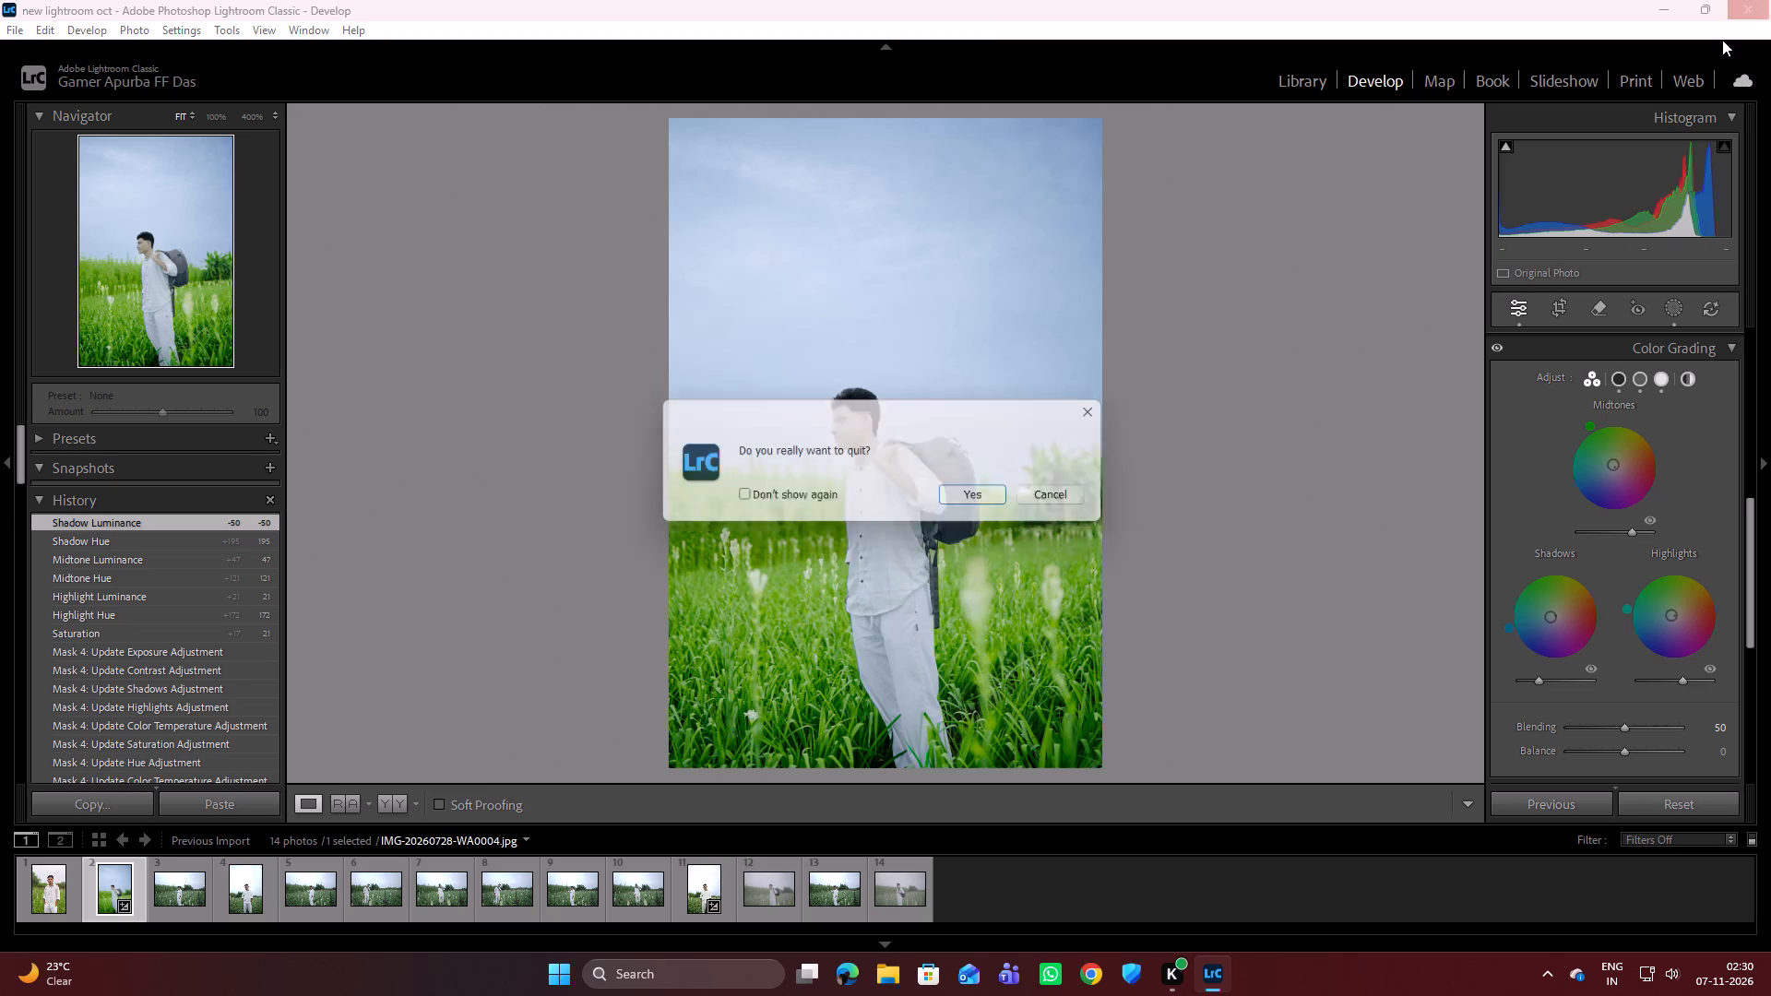